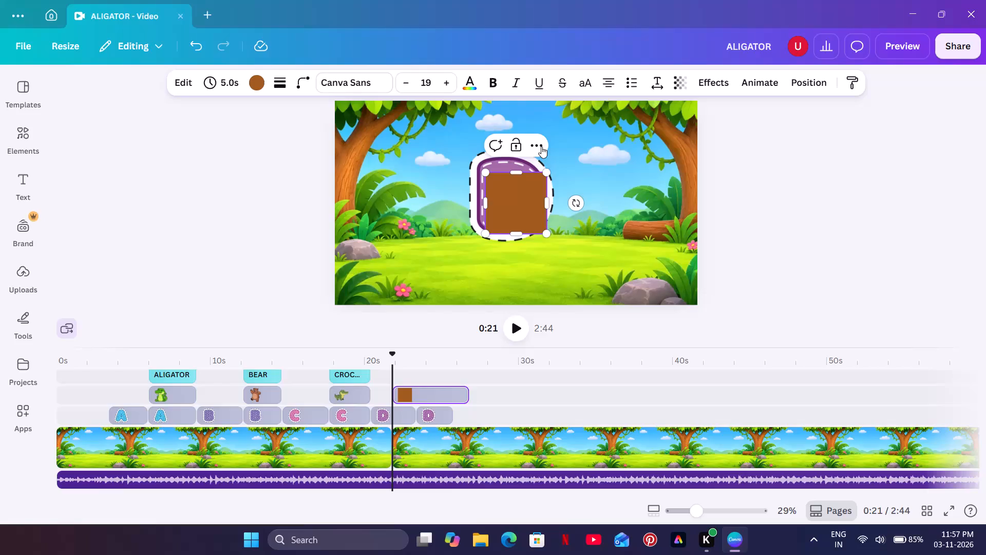
Delete the brown square that covers the letter D at 21 seconds.
left_click_drag(512, 146, 245, 79)
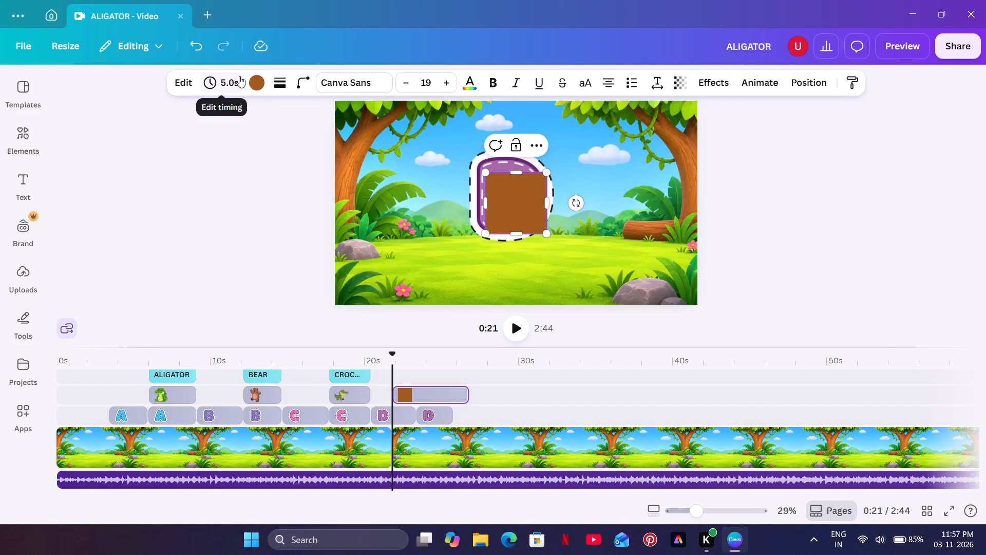
left_click(890, 111)
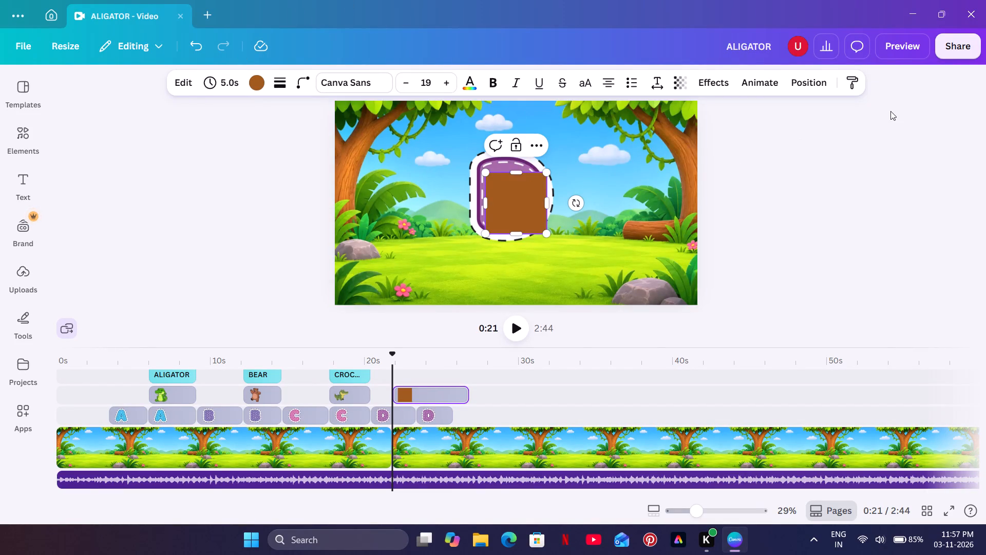
right_click(423, 389)
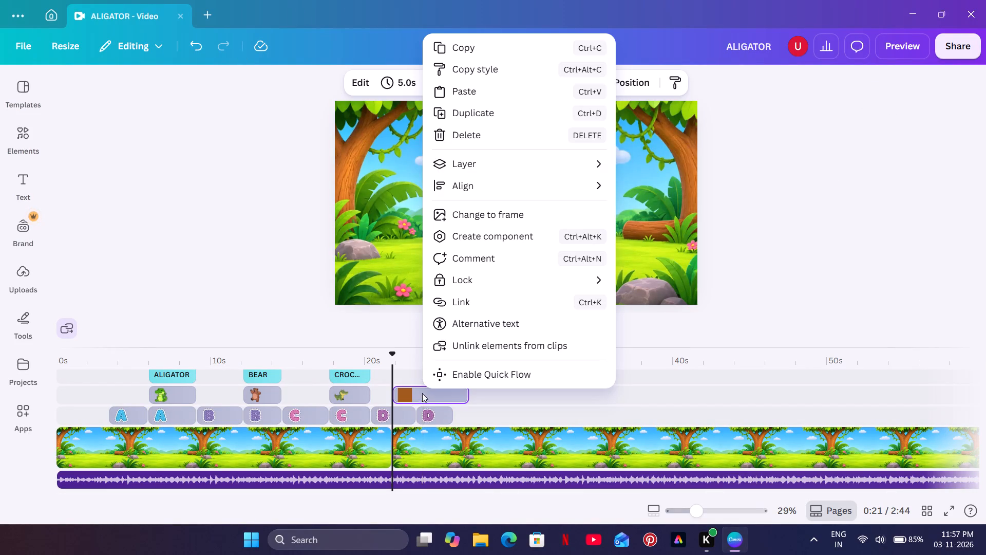
left_click(483, 128)
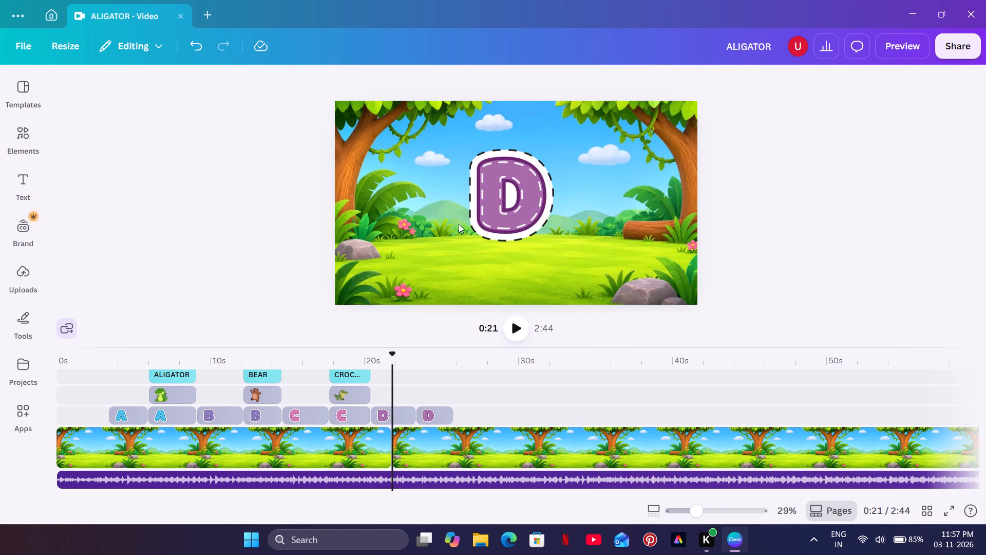
Preview the D segment, then shrink the second letter D to about 294 by 319 and move it to the scene's left side.
left_click(514, 331)
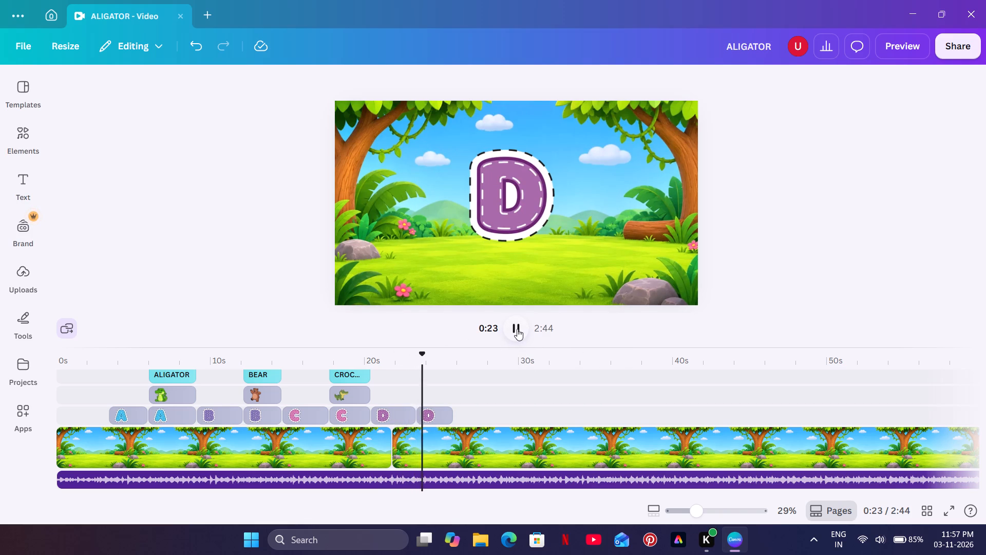
left_click(517, 329)
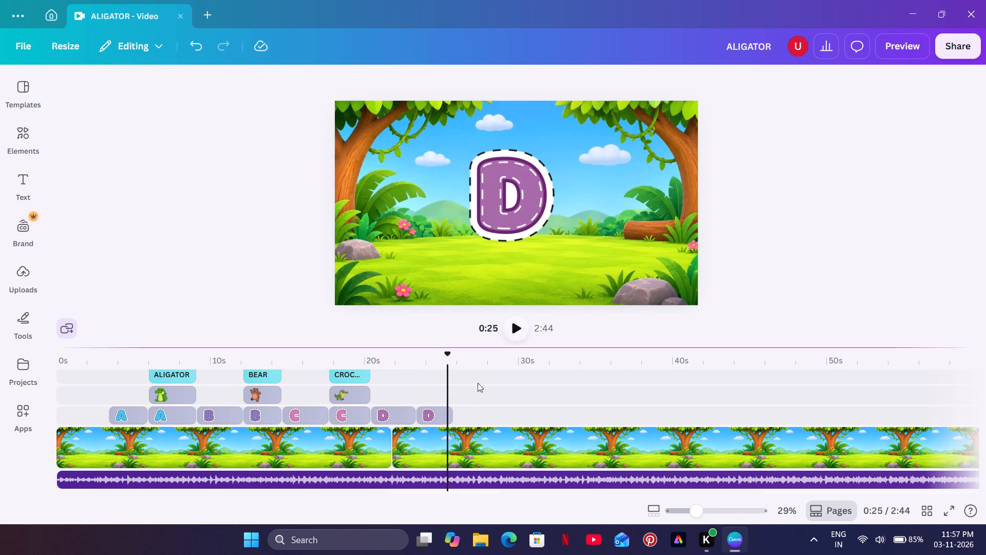
left_click(392, 391)
left_click(516, 330)
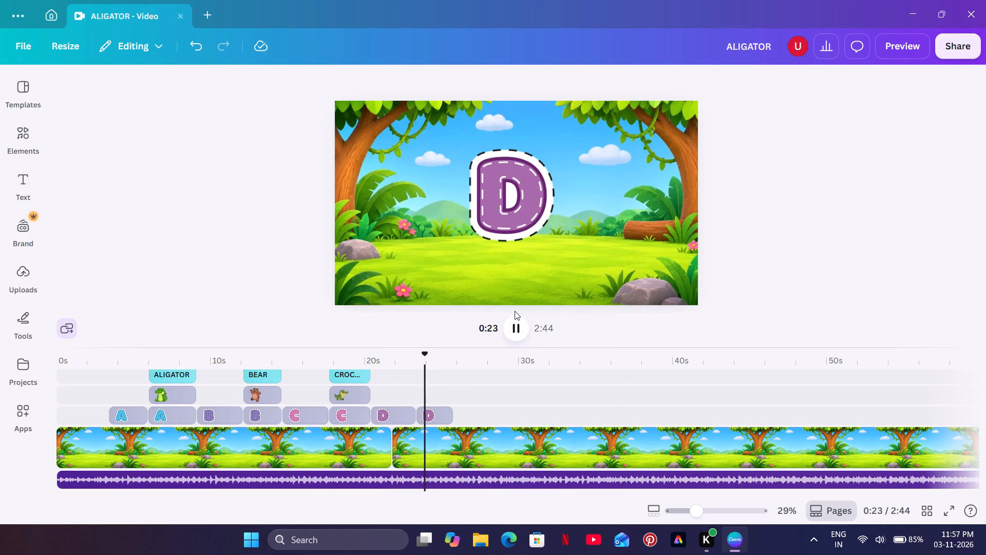
left_click(515, 311)
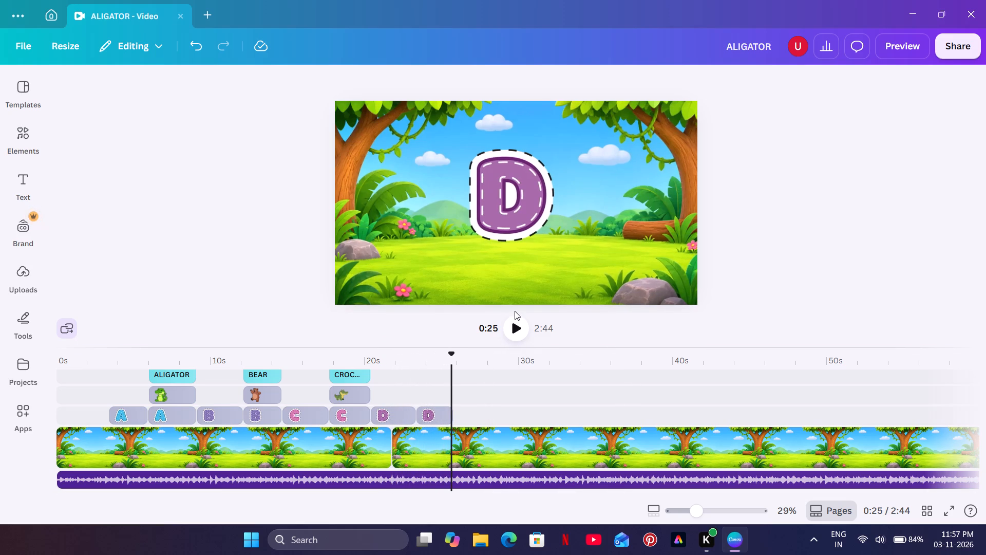
left_click(525, 191)
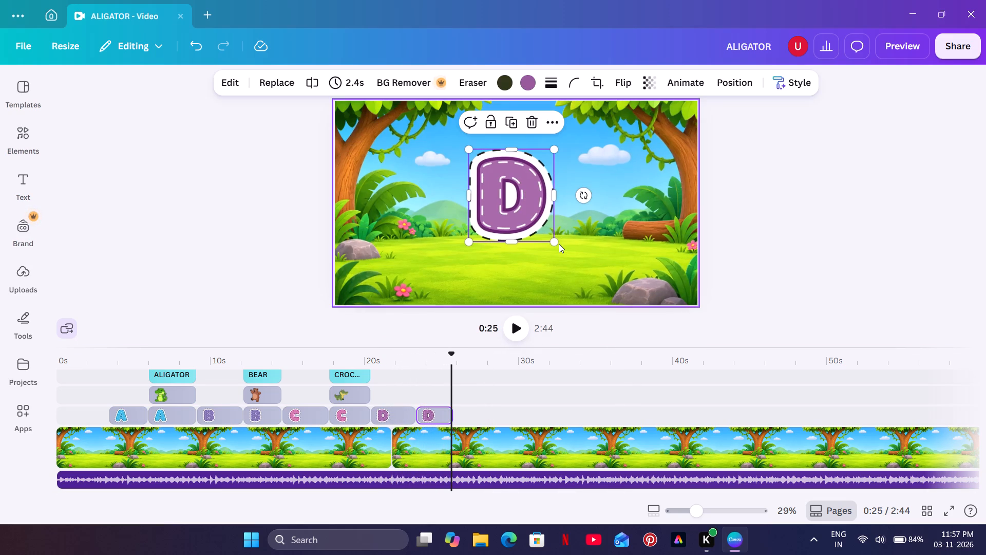
left_click(559, 244)
left_click(548, 235)
left_click_drag(552, 242, 546, 236)
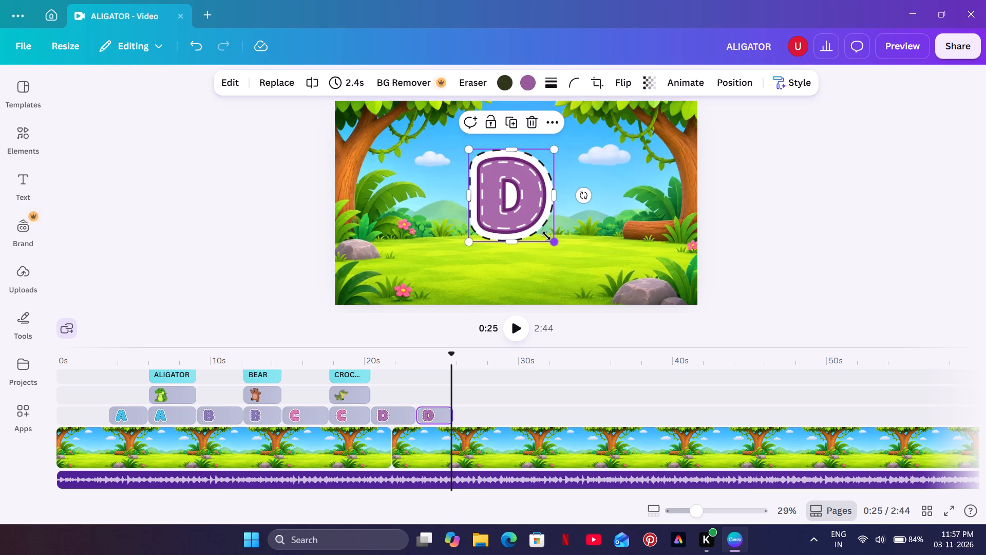
left_click_drag(546, 236, 518, 213)
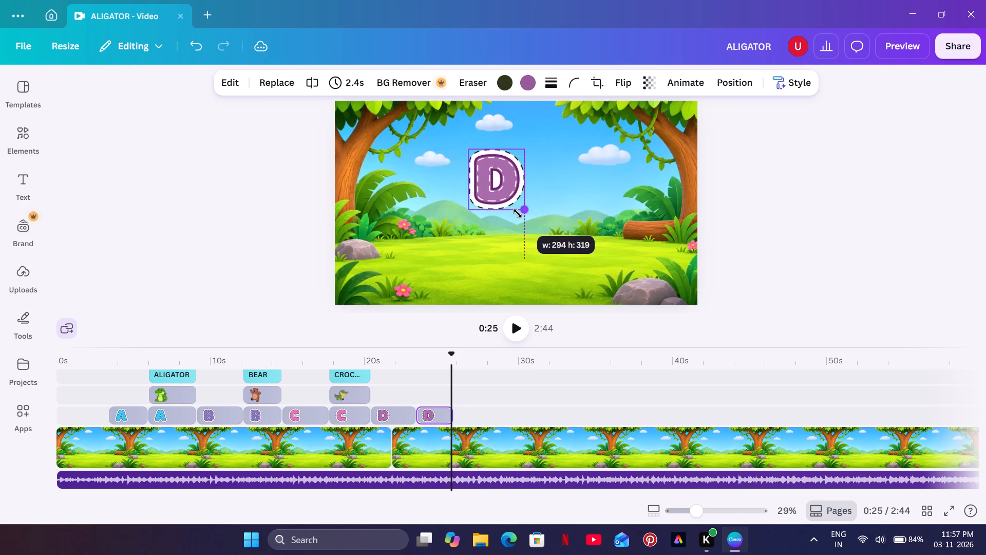
left_click_drag(518, 213, 519, 214)
left_click_drag(508, 189, 441, 211)
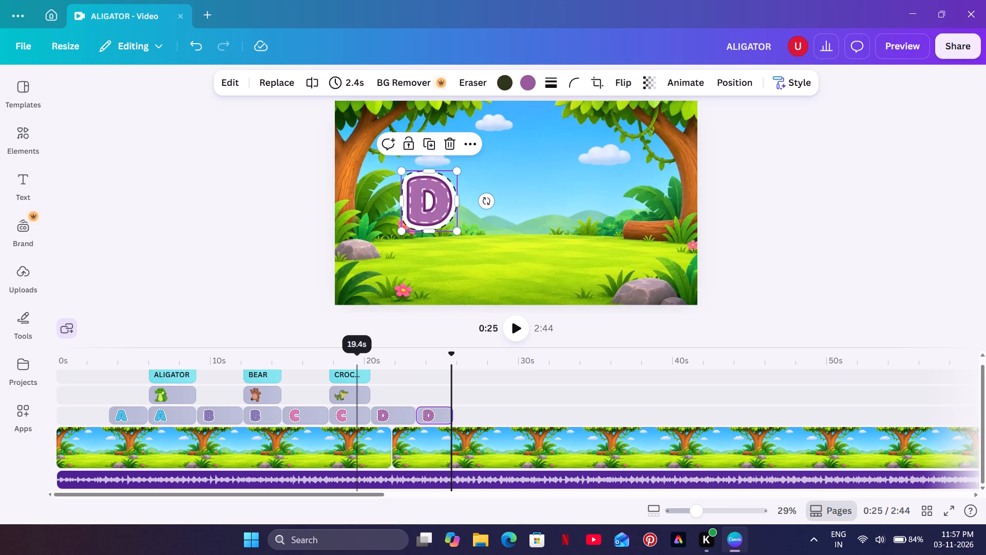
Search the elements for "deer" and add the lying, smiling deer graphic to the scene at 25 seconds.
left_click(32, 138)
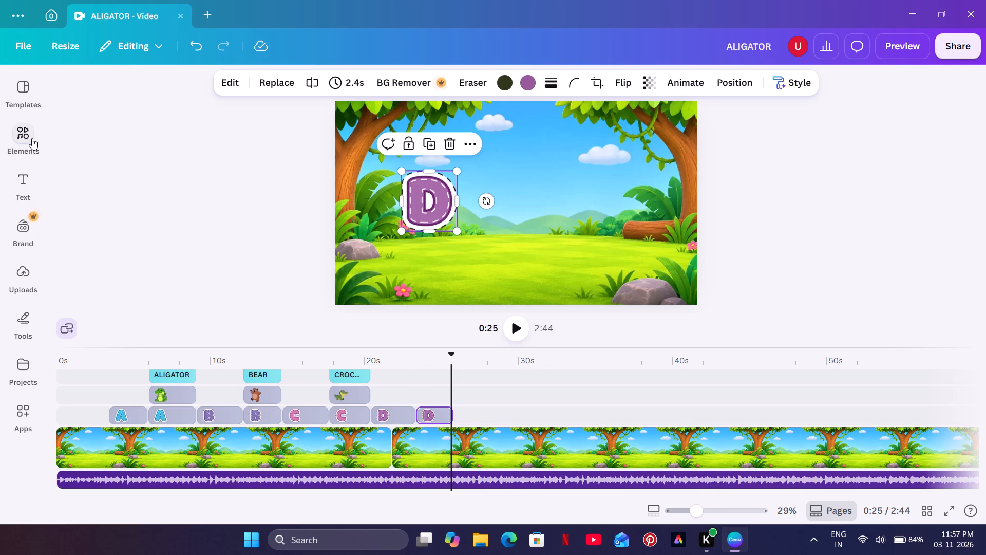
left_click(84, 90)
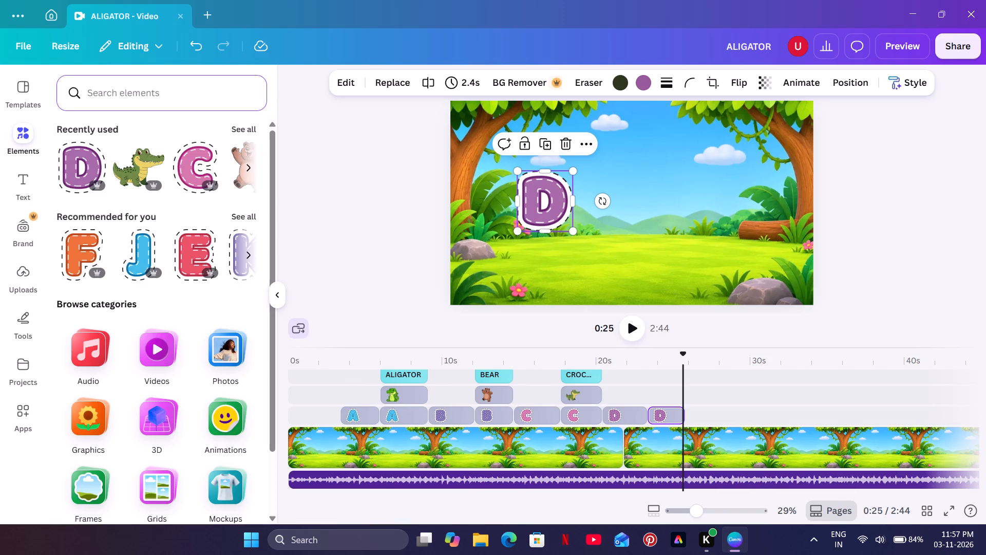
left_click(176, 103)
type("deer")
key("Return")
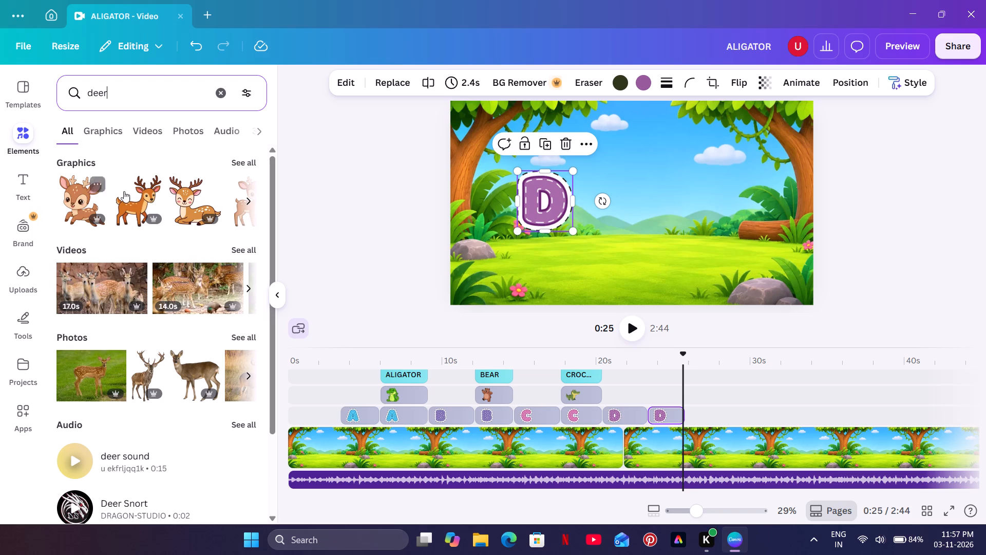
left_click(182, 195)
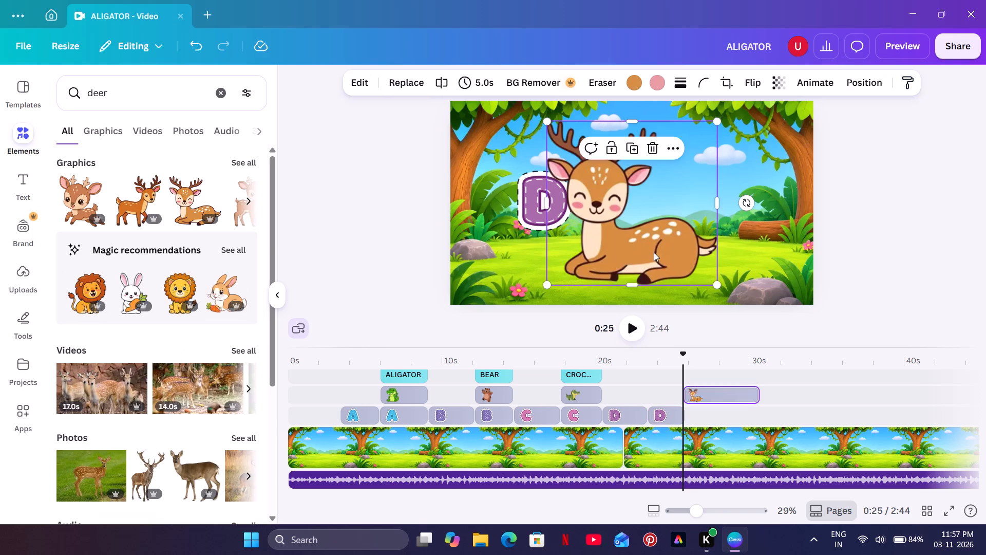
Shrink the deer and place it over the log on the scene's right side, and shift the D slightly further left.
left_click_drag(718, 284, 631, 206)
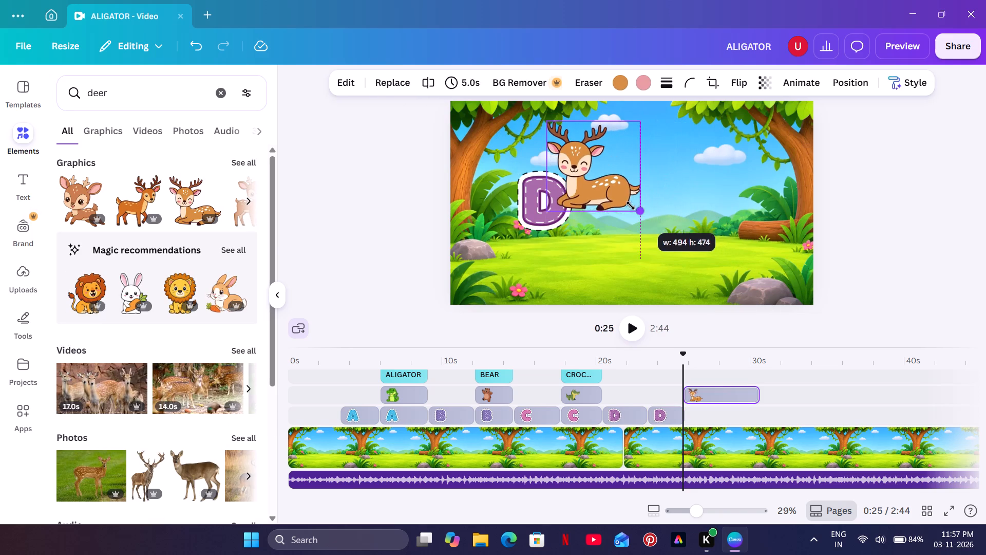
left_click_drag(631, 206, 609, 187)
left_click_drag(577, 153, 608, 173)
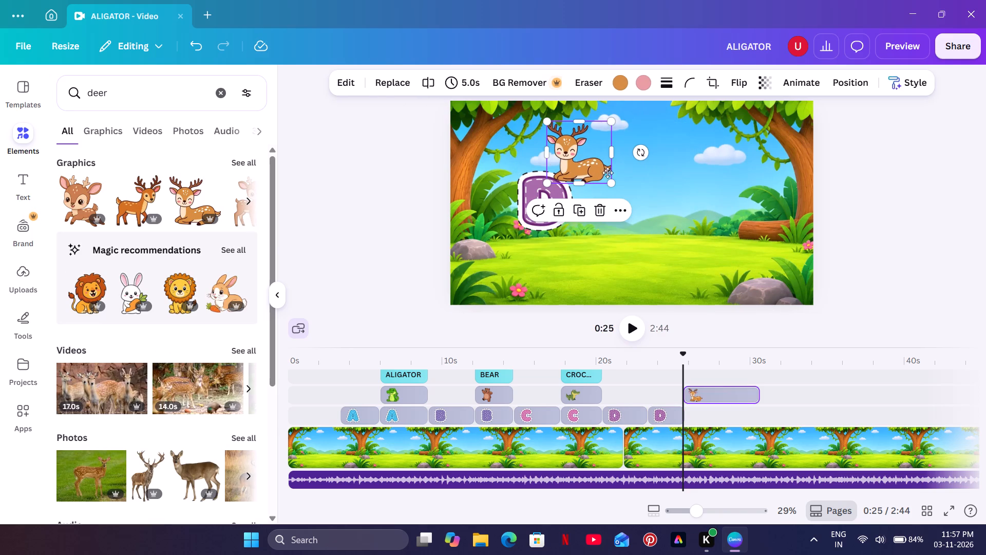
left_click_drag(608, 173, 749, 194)
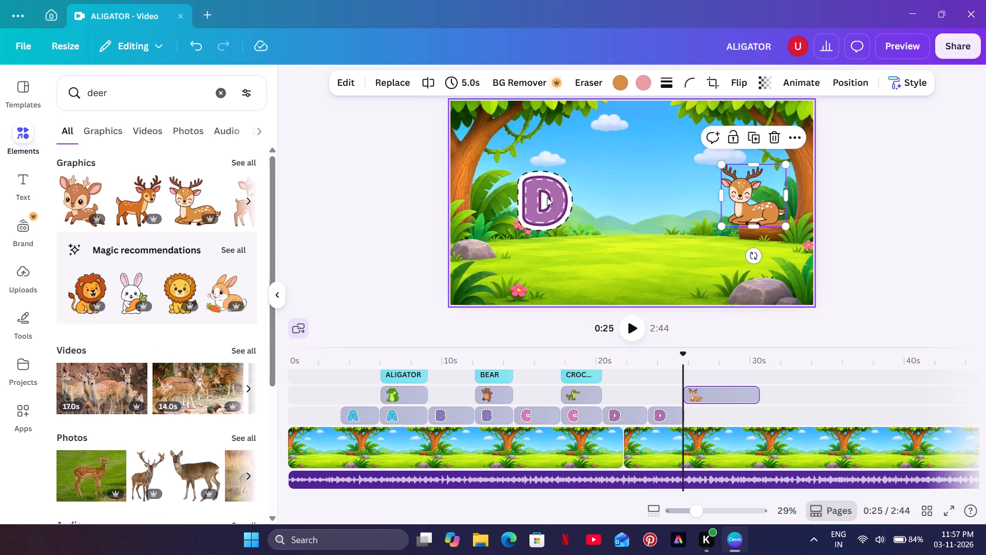
left_click_drag(544, 199, 530, 199)
left_click(651, 204)
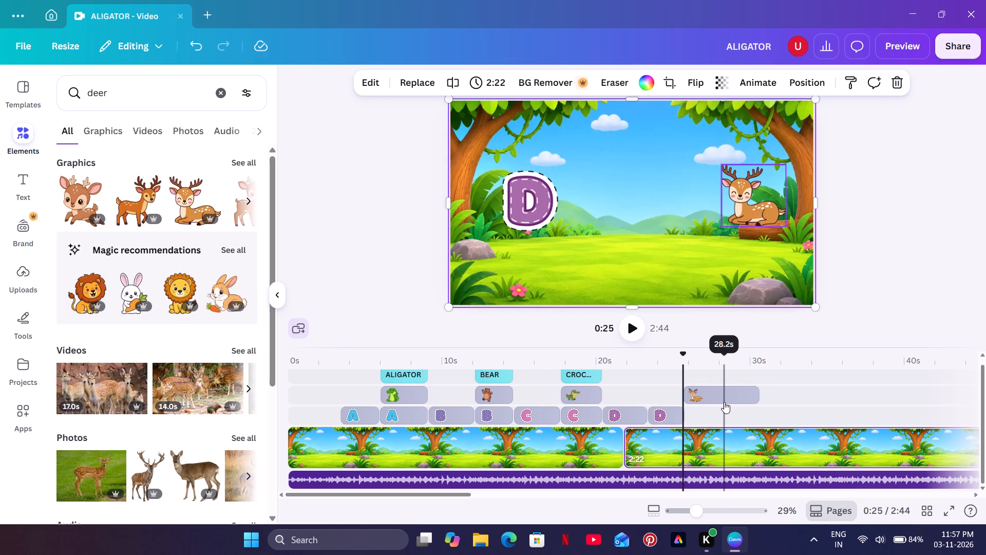
Align the deer clip's start with the second D clip on the timeline and trim it to 2.4 s.
left_click_drag(724, 393, 688, 398)
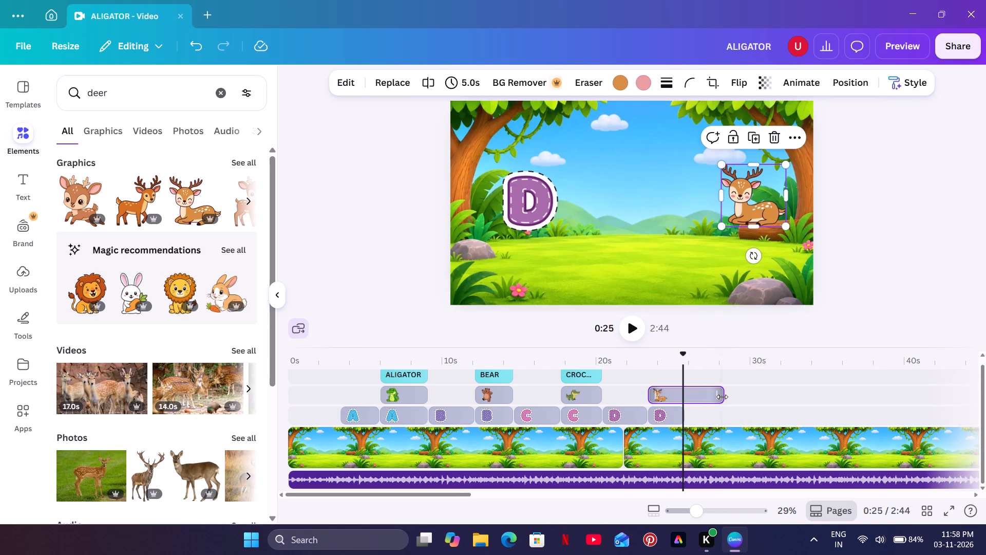
left_click_drag(721, 397, 685, 397)
Preview the D and deer segment, extending both the deer clip and the second D clip to 2.7 s.
left_click(613, 385)
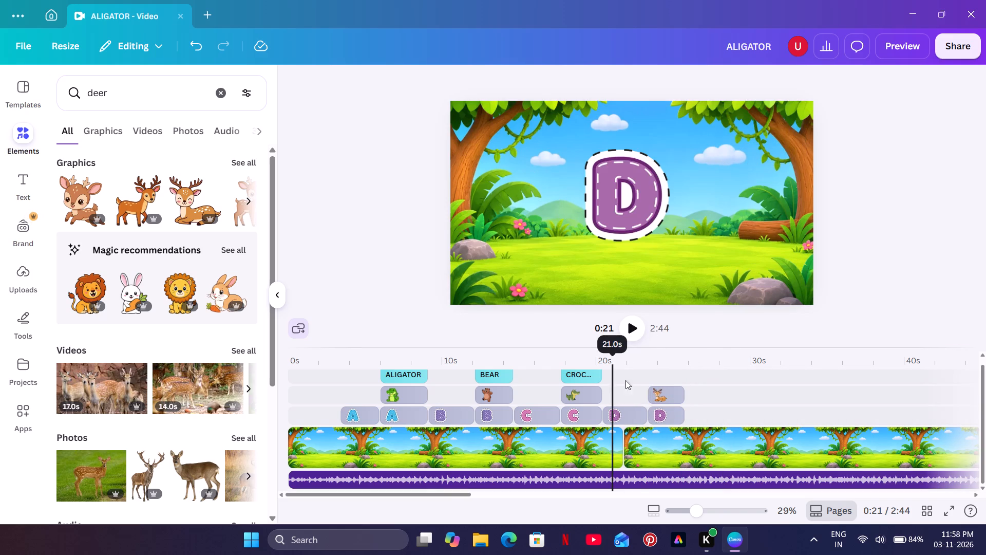
left_click(638, 326)
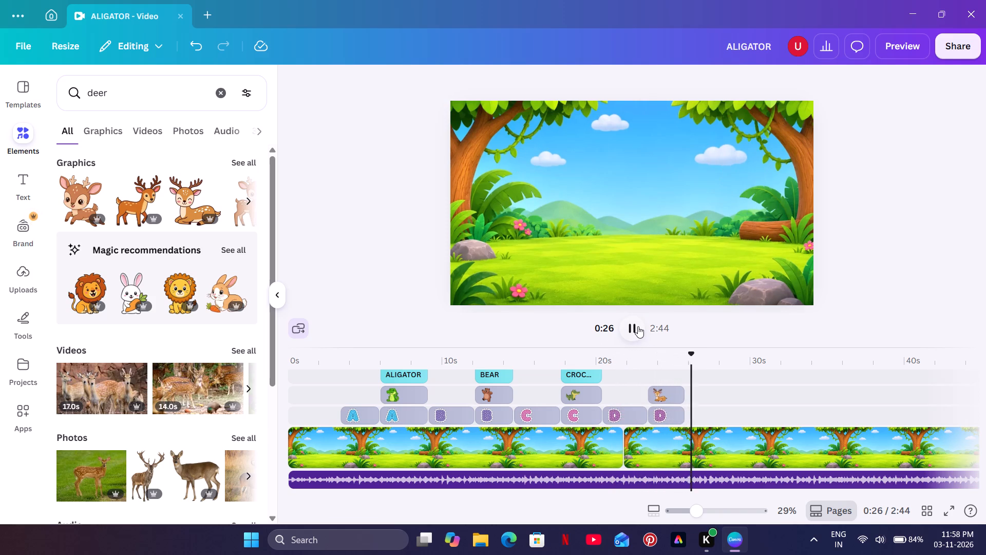
left_click(638, 326)
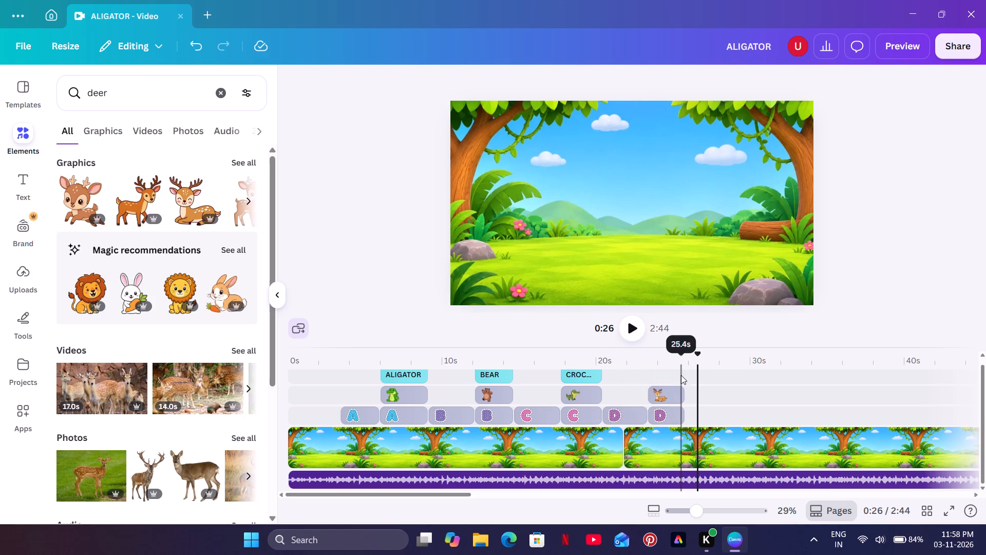
left_click(678, 373)
left_click(637, 330)
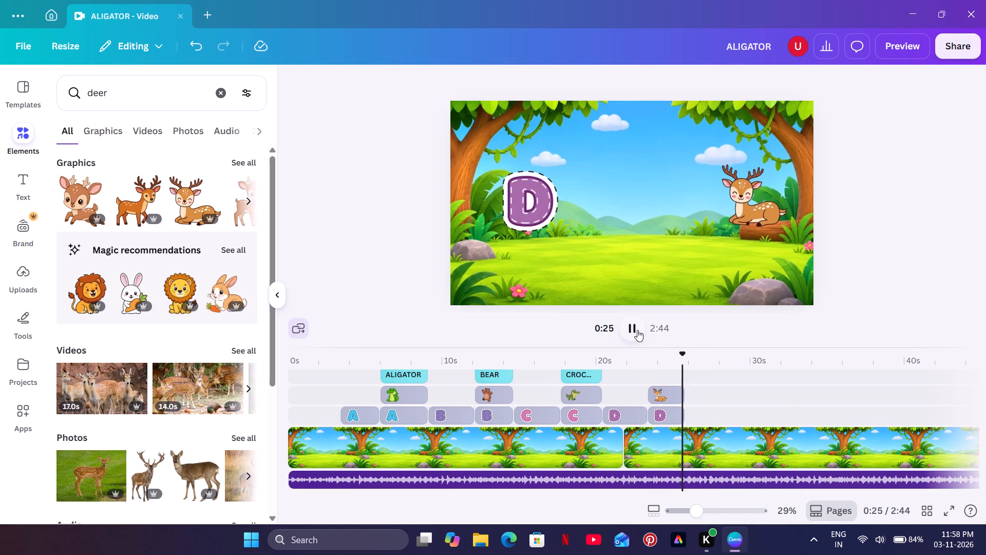
left_click(637, 330)
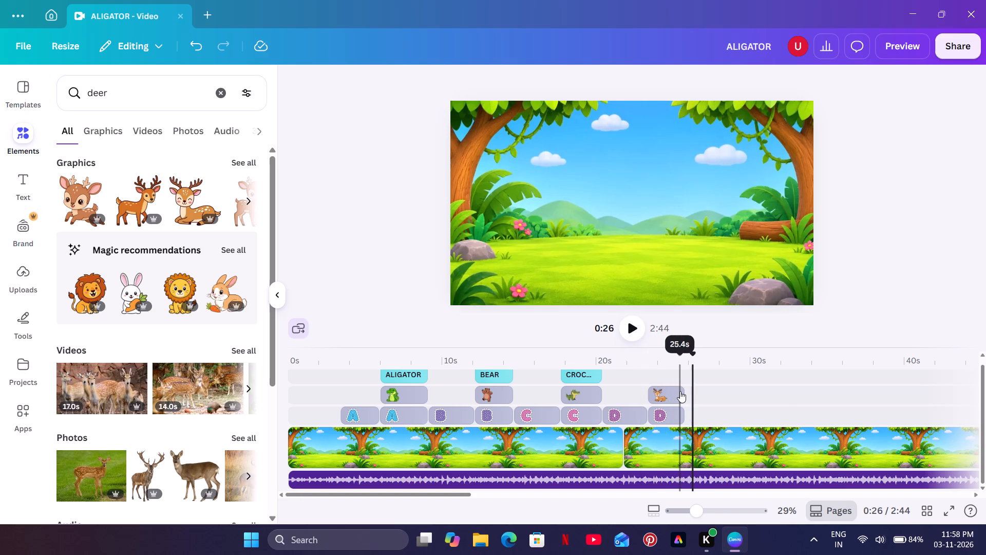
left_click(680, 391)
left_click_drag(681, 391, 688, 391)
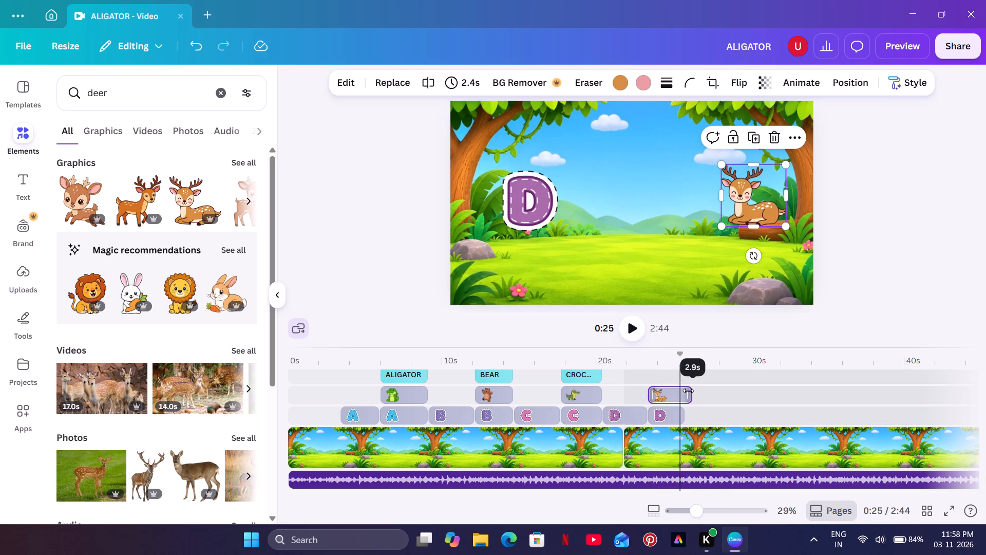
left_click_drag(688, 391, 686, 393)
left_click(680, 415)
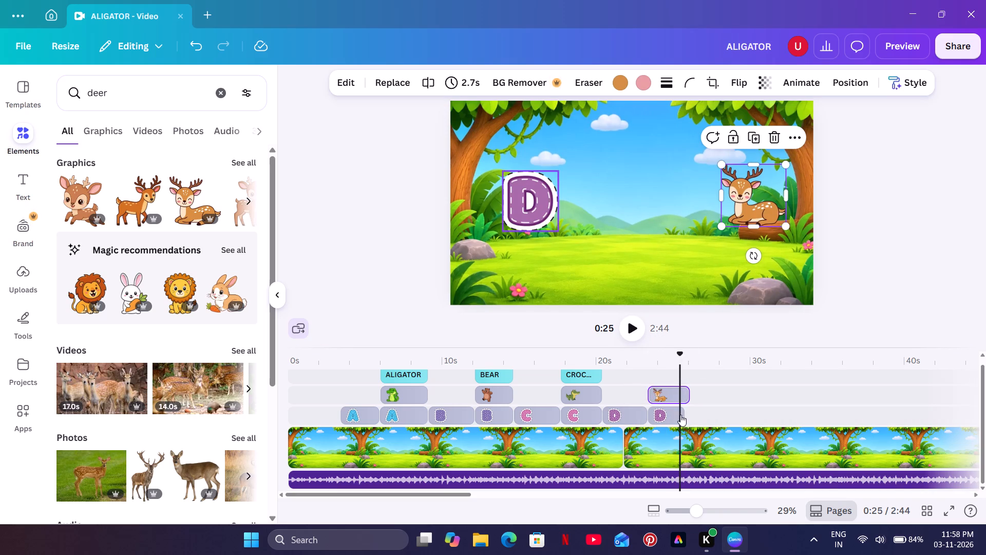
left_click(680, 415)
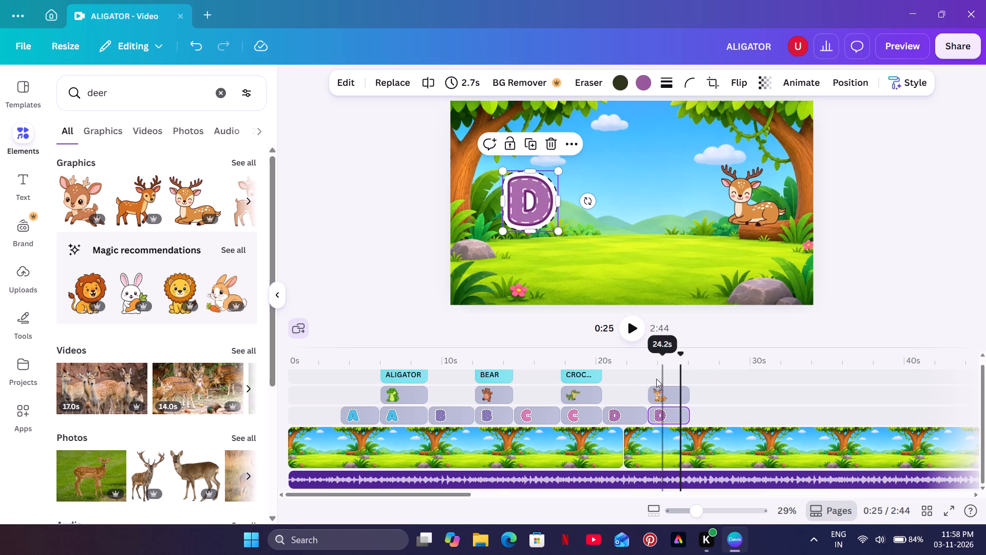
left_click(643, 379)
left_click(634, 335)
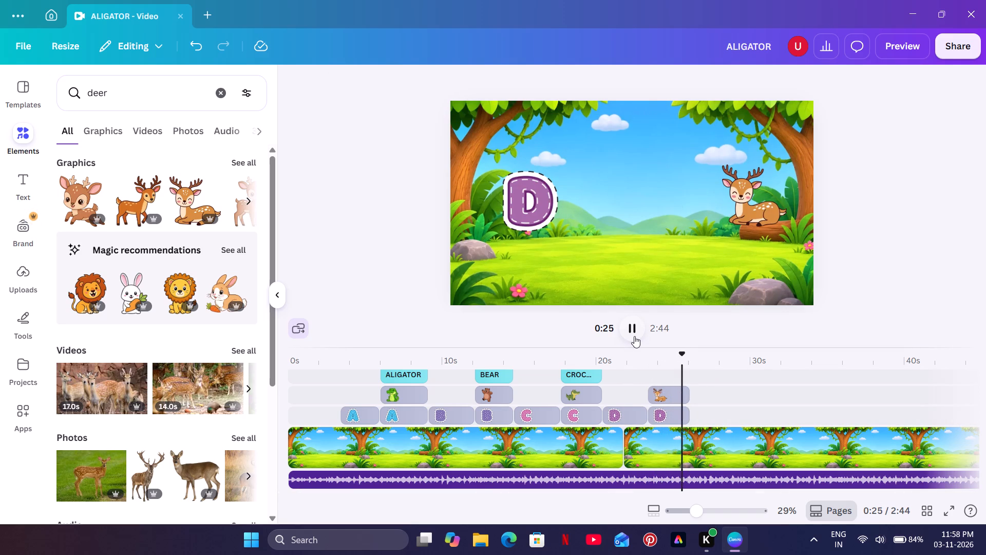
left_click(634, 336)
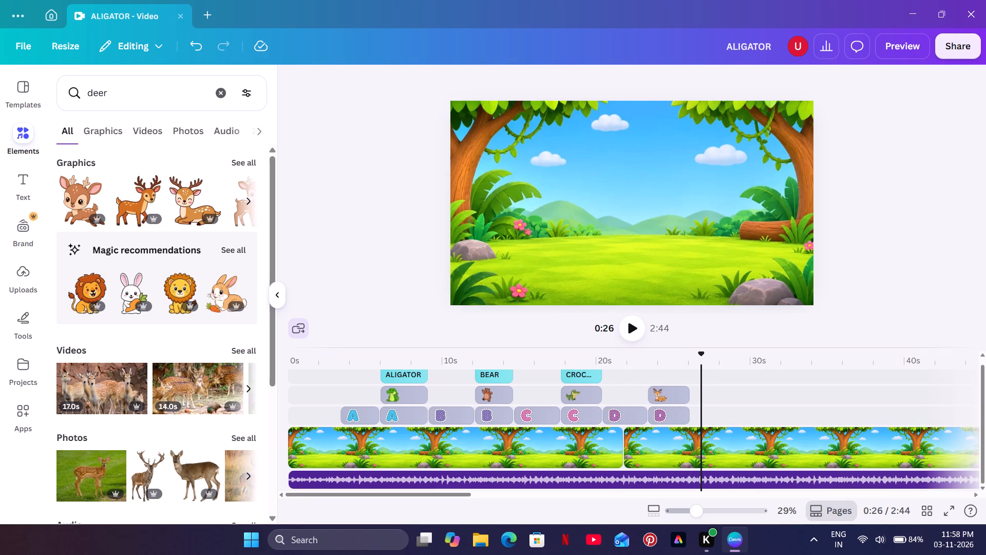
Apply the Tumble animation to the second D and the deer together in the scene at 25 seconds.
left_click(680, 373)
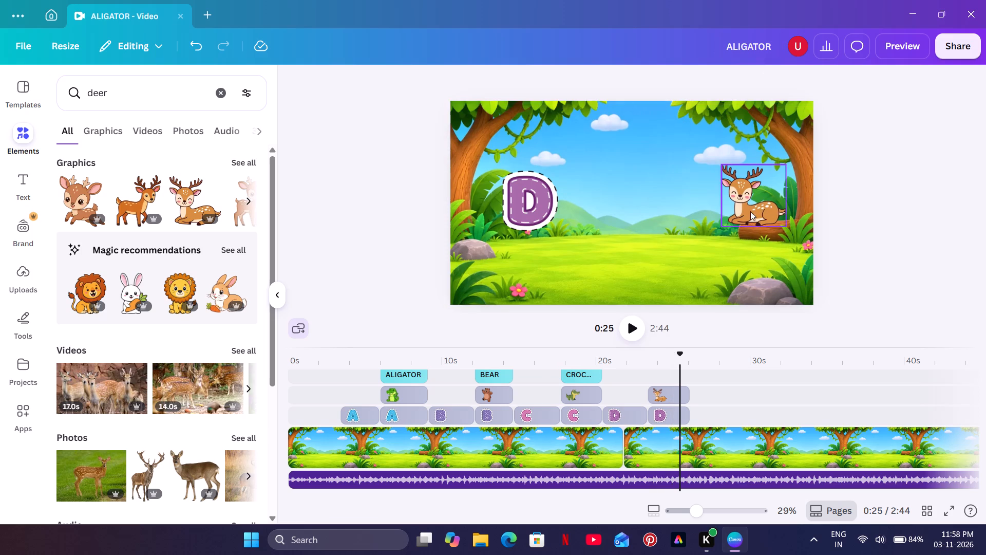
left_click_drag(783, 145, 496, 224)
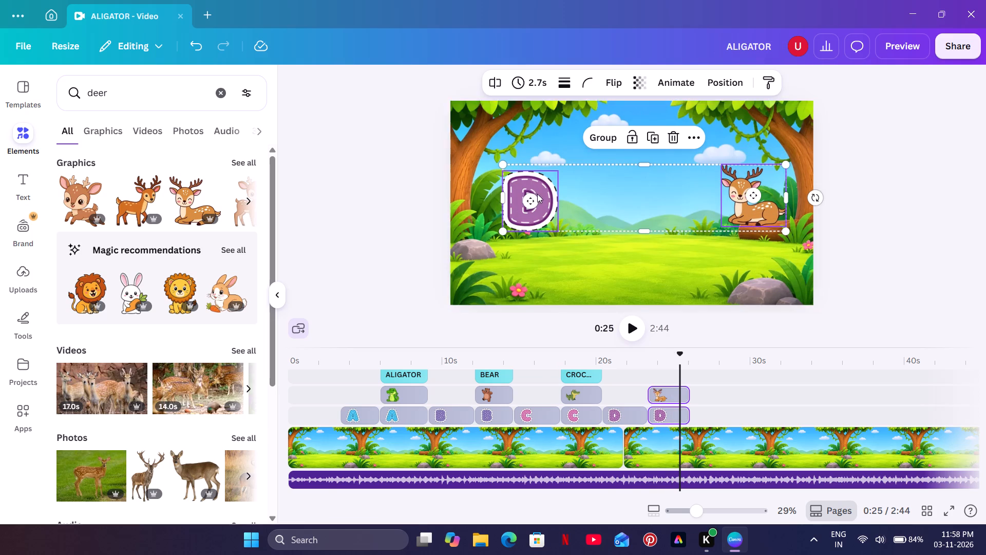
left_click(661, 80)
scroll(214, 210, "down", 2)
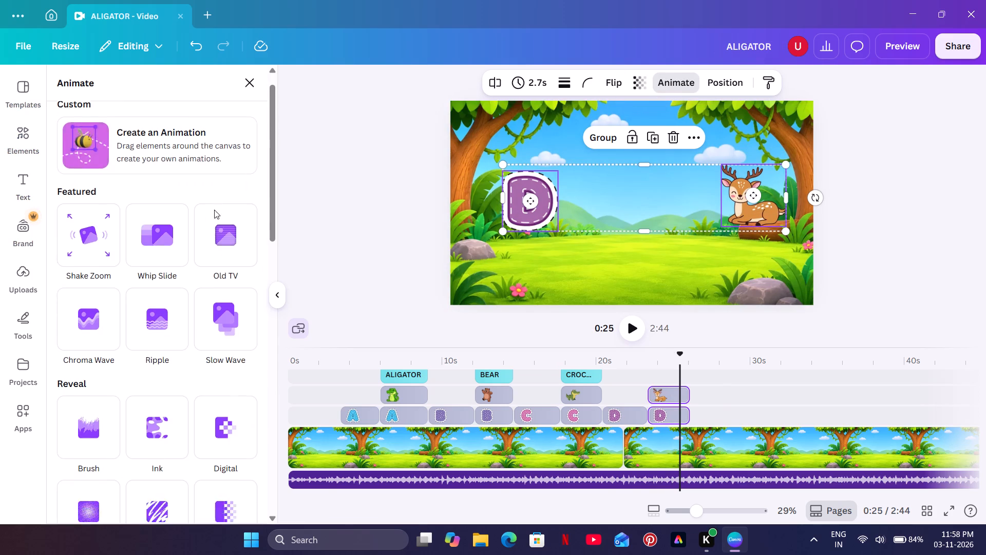
scroll(214, 210, "down", 5)
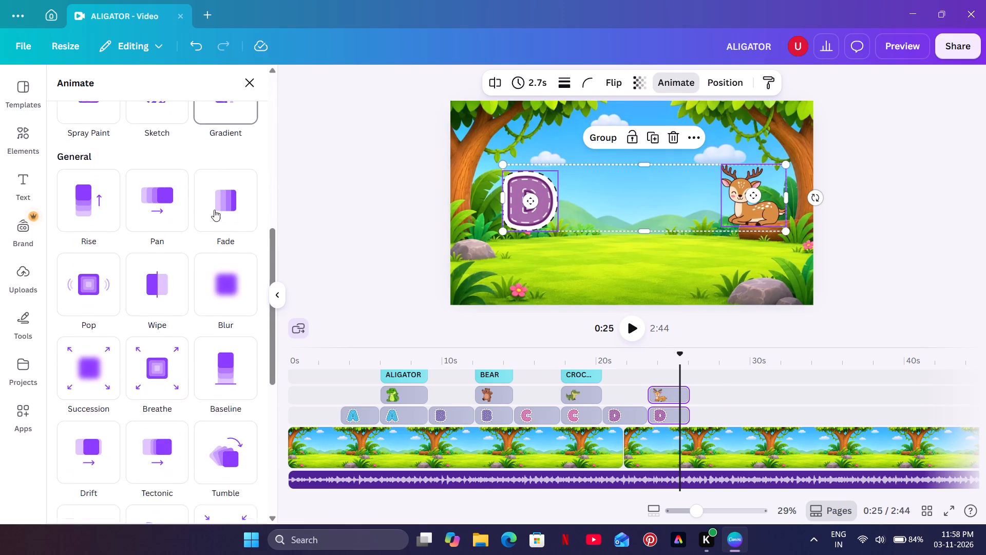
scroll(214, 210, "down", 4)
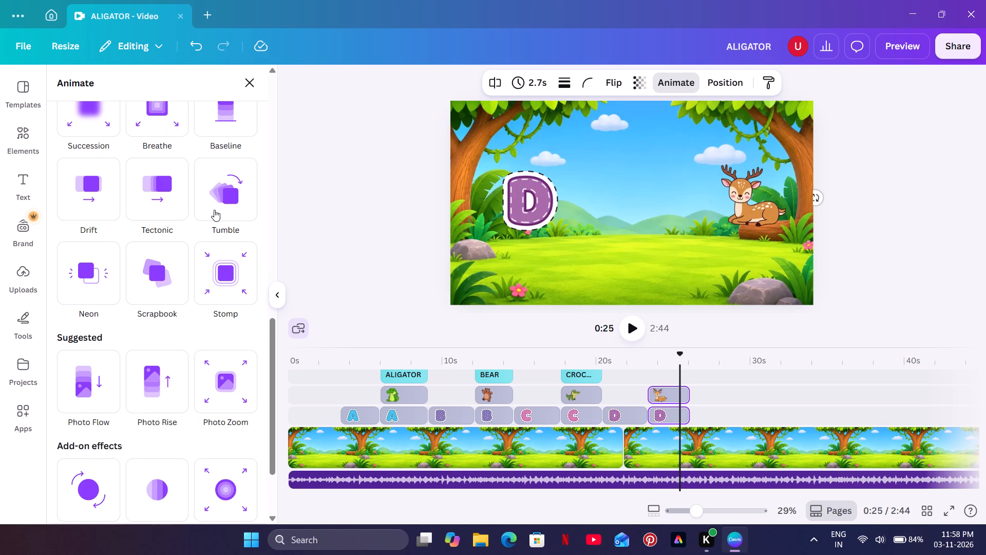
left_click(214, 210)
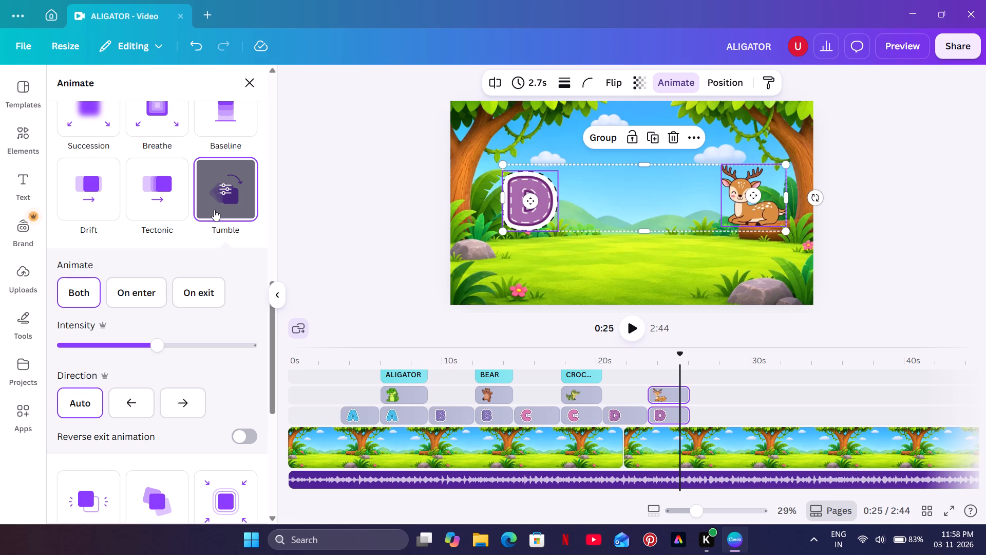
Add the Pulse effect to the selected D and deer, with its intensity at the minimum.
scroll(203, 248, "down", 3)
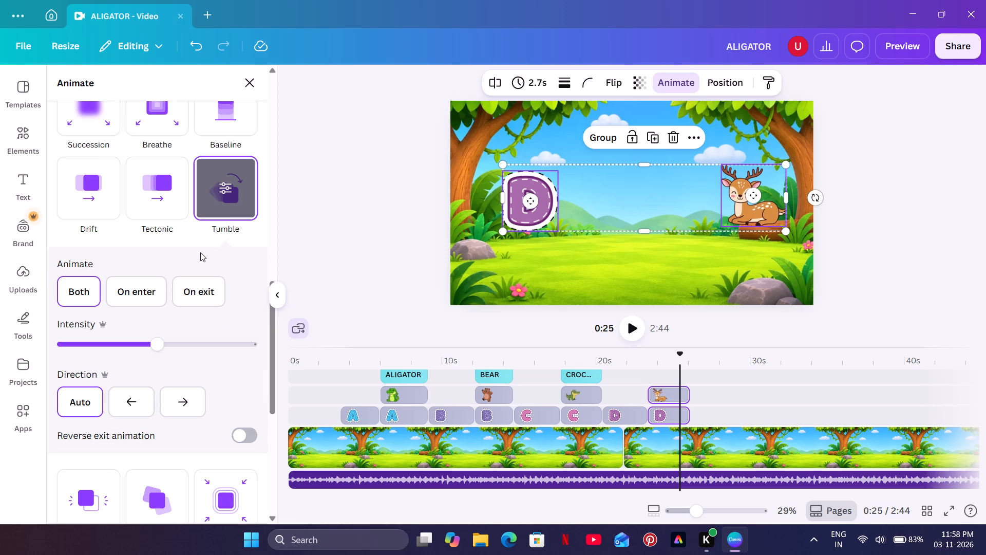
scroll(200, 252, "down", 5)
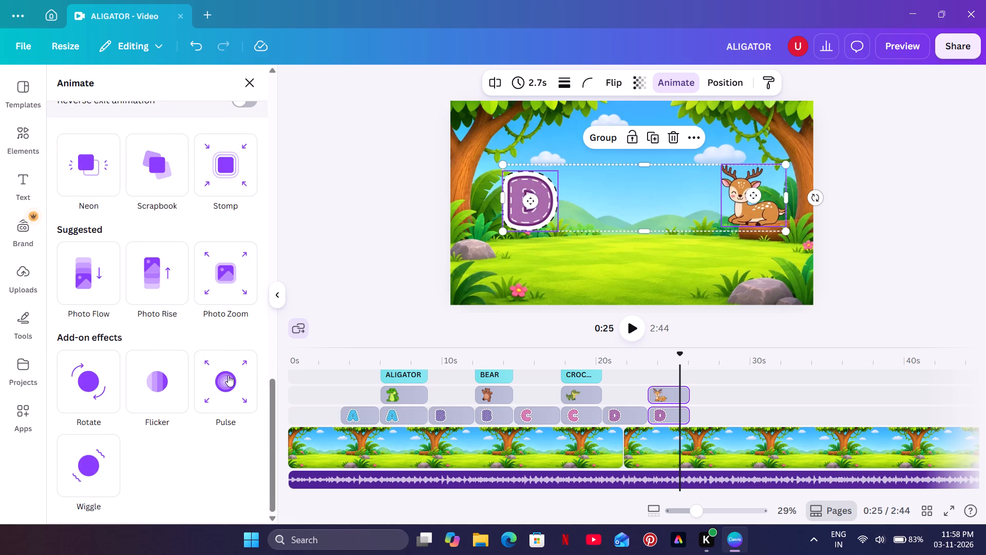
left_click(238, 385)
scroll(238, 385, "down", 3)
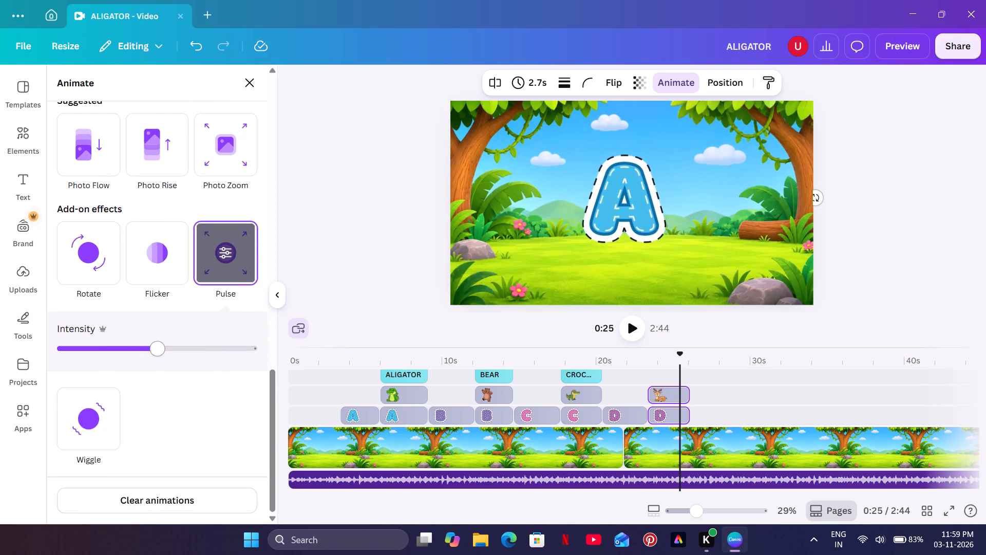
left_click_drag(155, 349, 60, 374)
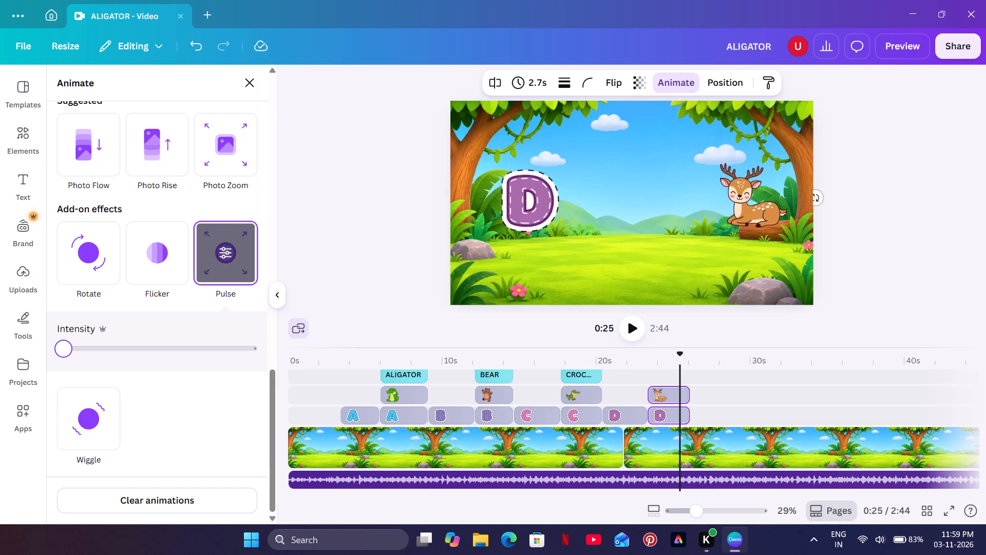
left_click_drag(60, 374, 60, 374)
left_click(345, 159)
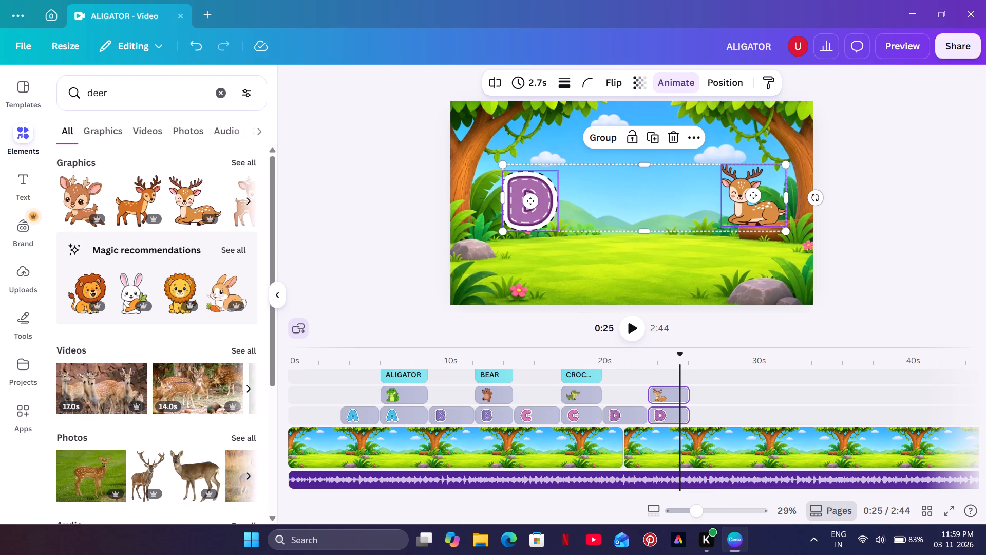
Duplicate the CROCODILE text clip and place the copy above the deer clip, matching its start and end.
left_click(594, 379)
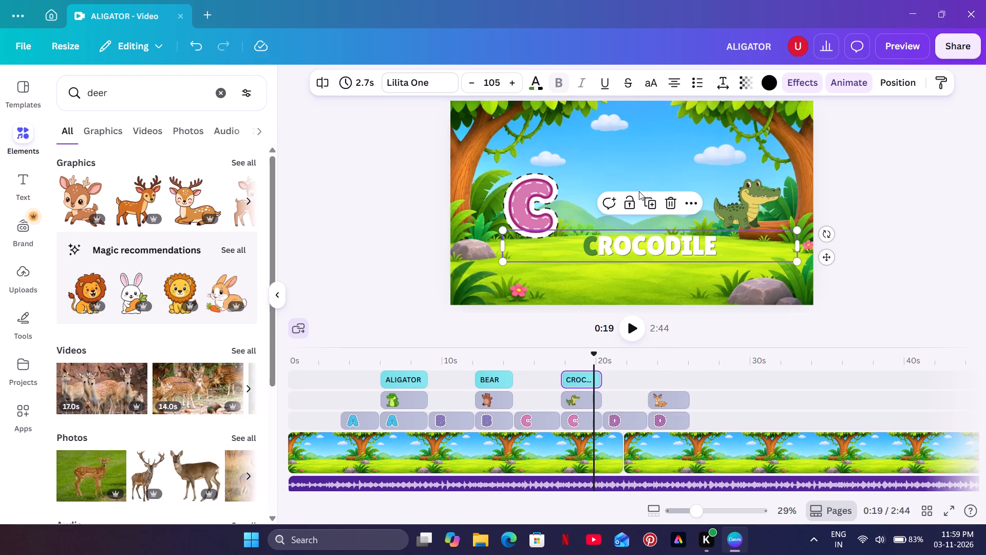
left_click(648, 194)
left_click_drag(580, 360, 667, 374)
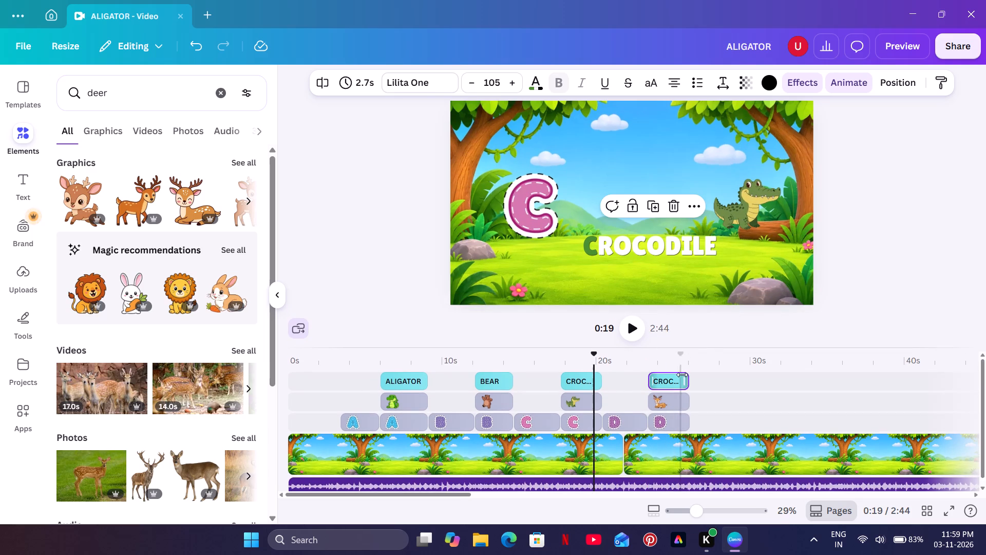
left_click_drag(687, 383, 692, 387)
Nudge the copied CROCODILE text slightly left in the deer scene and replace its wording with DEER.
left_click(675, 369)
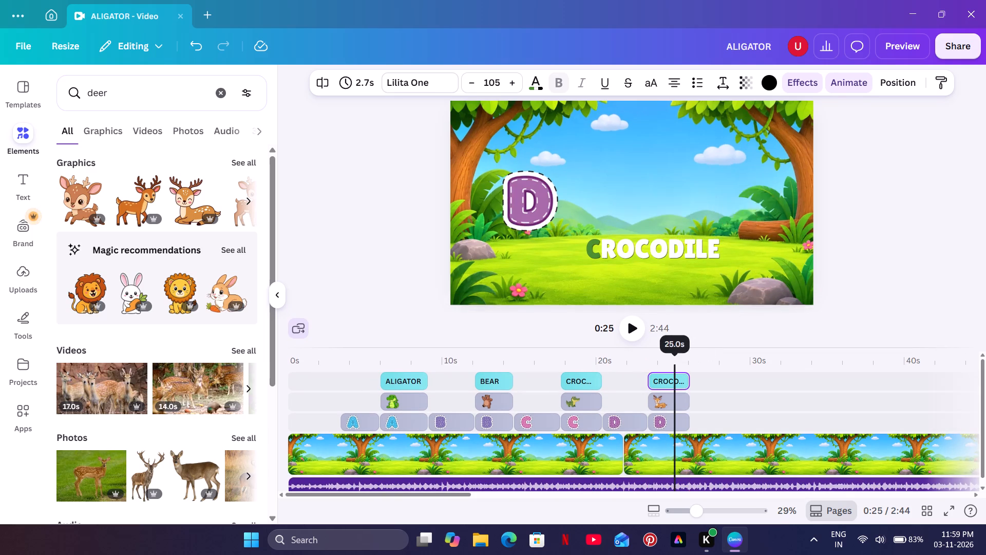
left_click(647, 246)
left_click(704, 244)
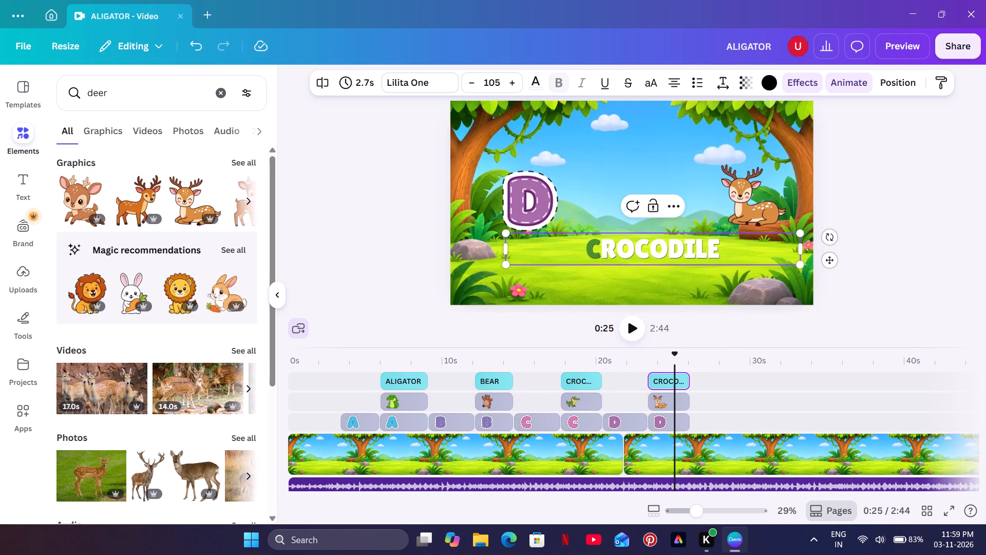
left_click_drag(833, 255, 828, 255)
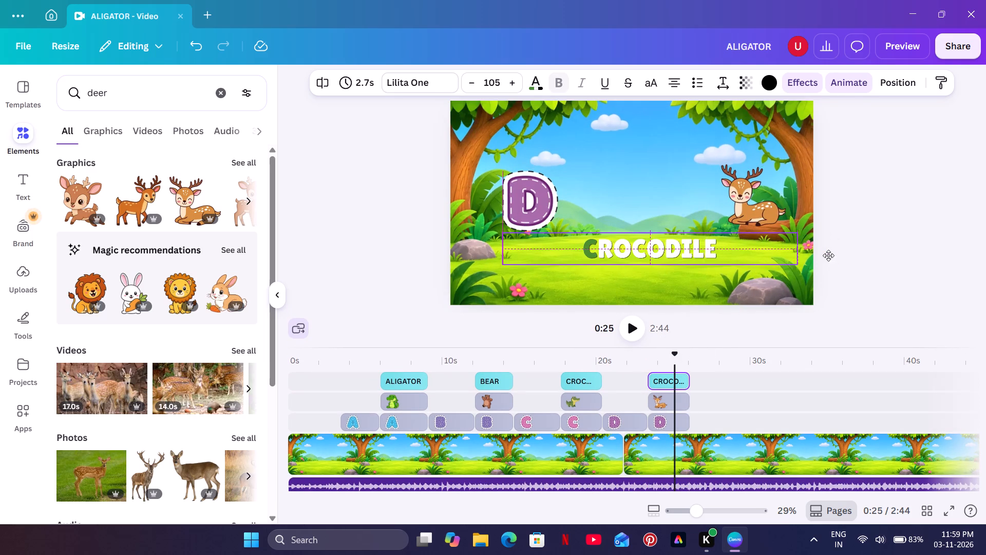
left_click_drag(828, 255, 823, 257)
left_click(719, 256)
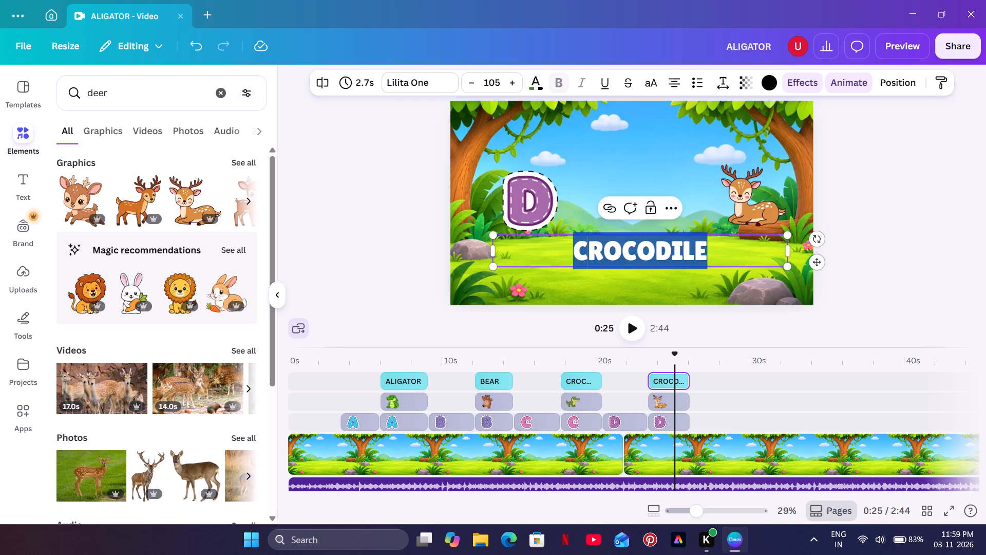
key("BackSpace")
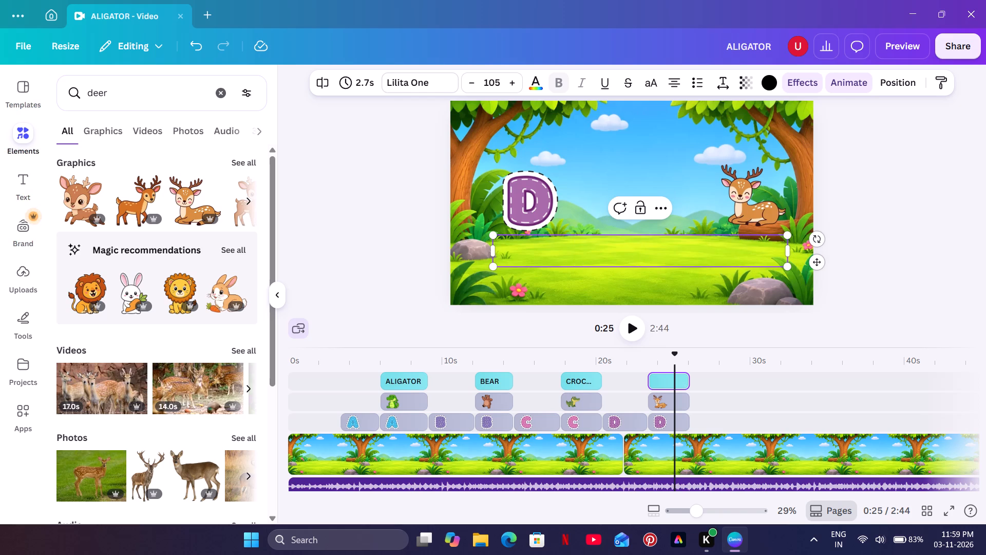
type("DEER")
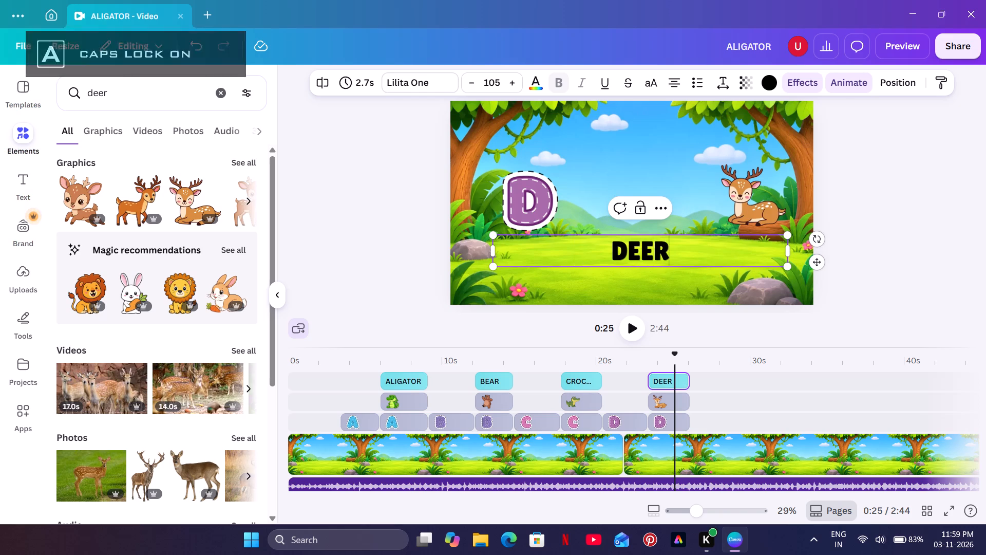
Colour the letters EER of the word DEER white.
left_click_drag(688, 247, 625, 250)
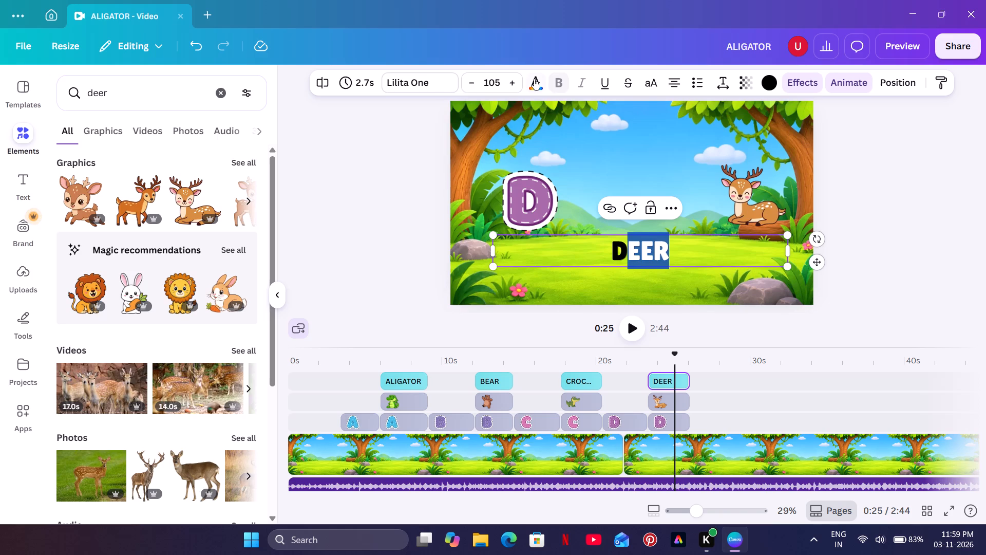
left_click(534, 79)
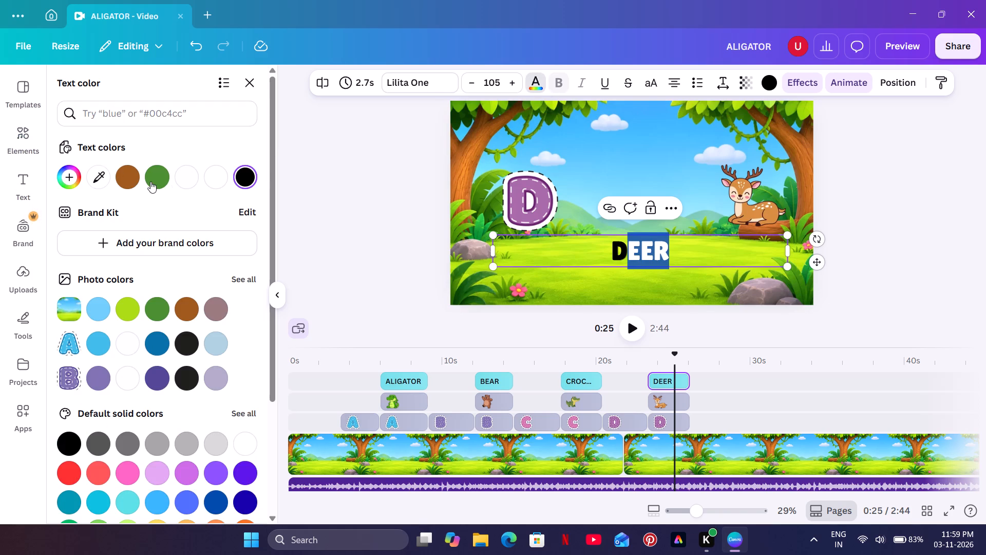
left_click(178, 175)
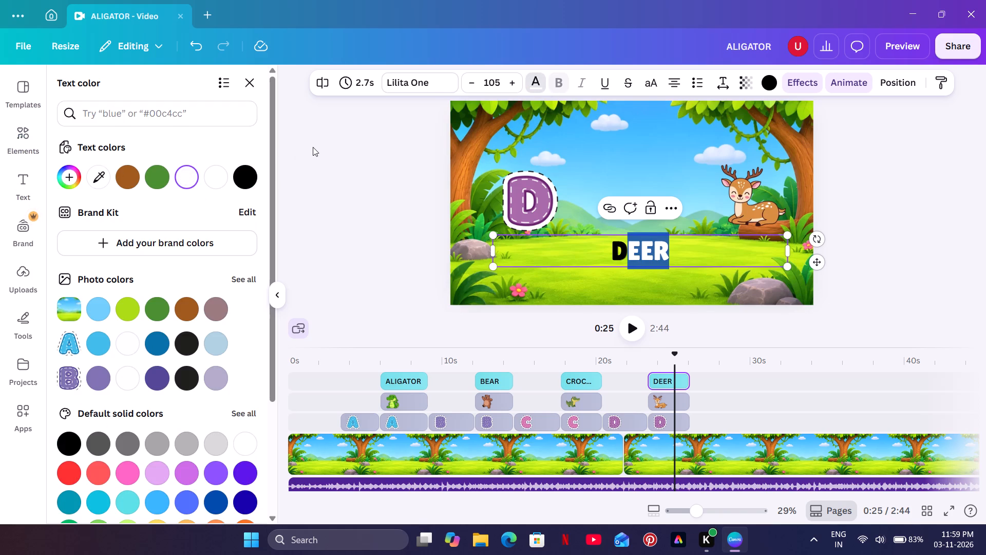
left_click(313, 146)
left_click(313, 146)
Colour the initial D of the word DEER greyish mauve from the background's photo colours.
left_click(623, 249)
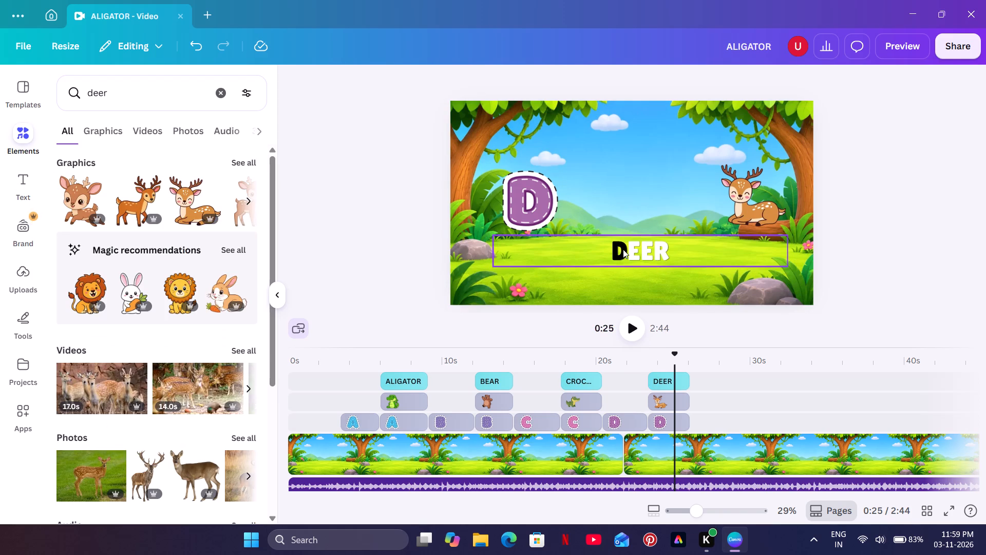
left_click(627, 248)
left_click_drag(627, 248, 606, 253)
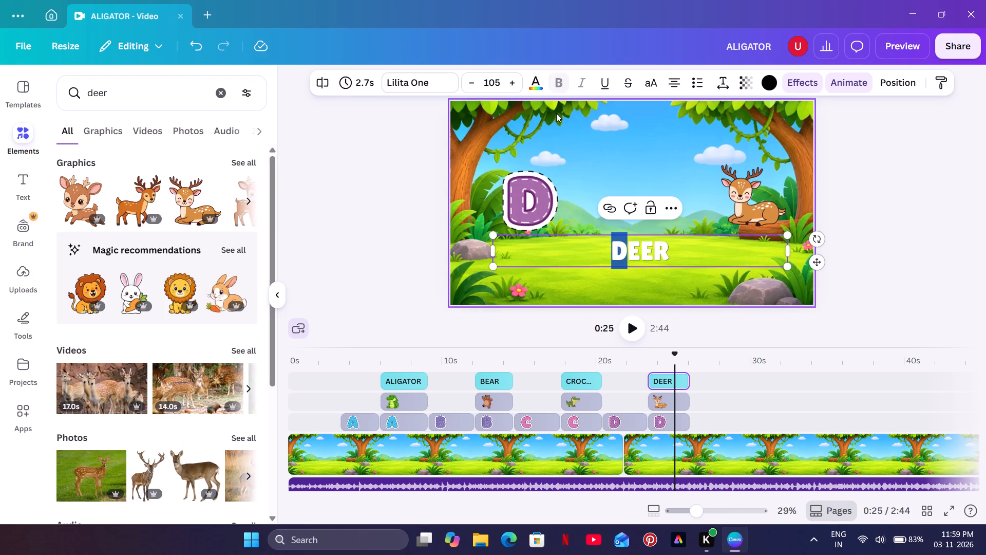
left_click(533, 79)
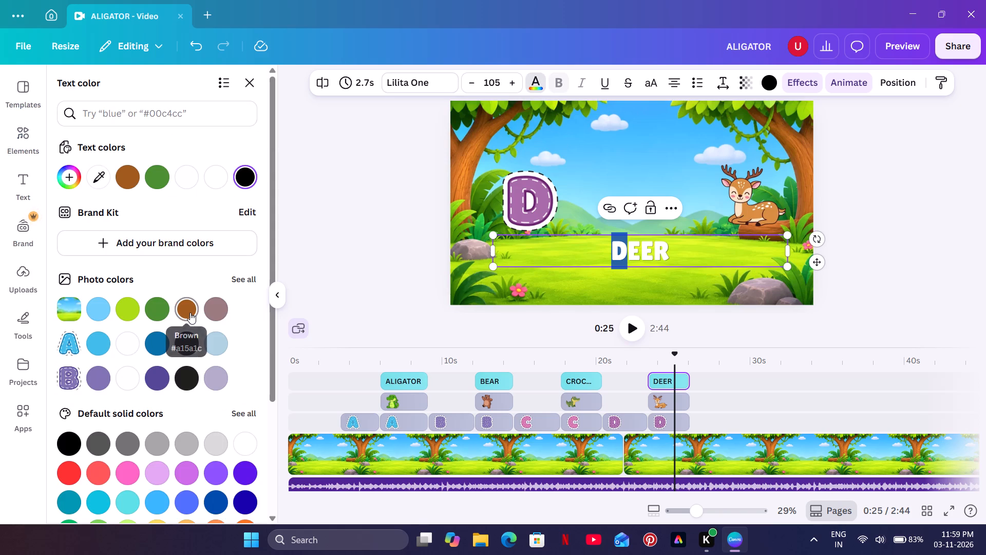
left_click(191, 312)
left_click(218, 309)
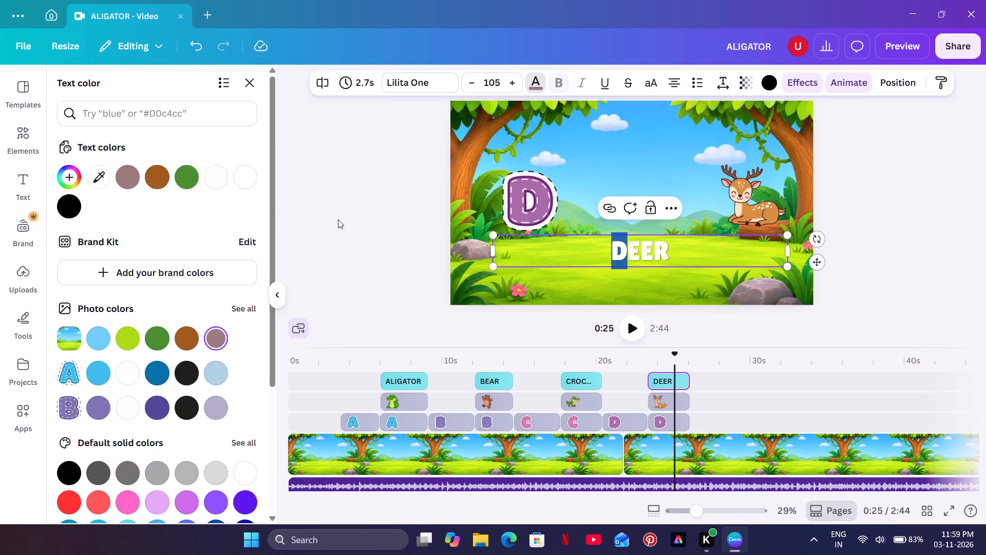
double_click(354, 203)
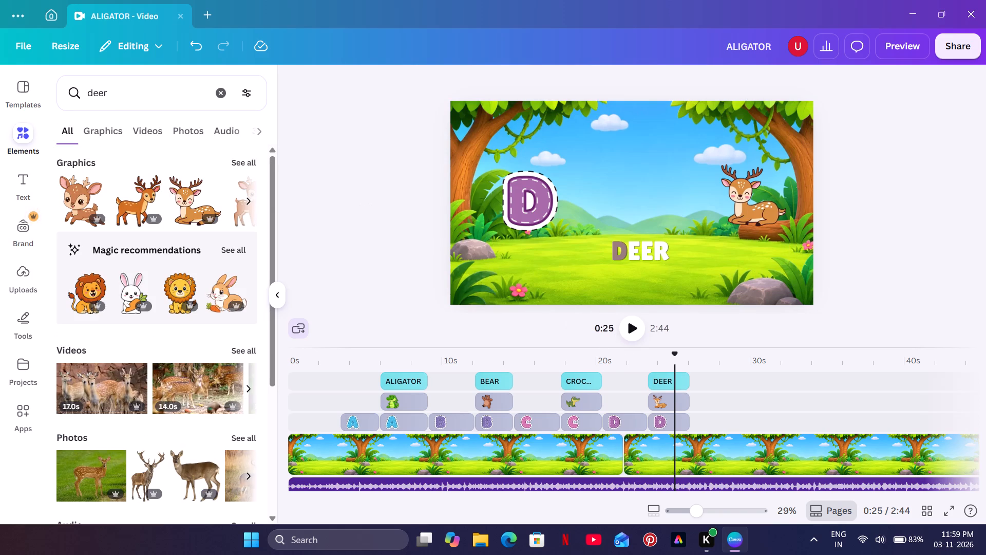
Play back the D and deer segment from about 20.6 s to check its timing and animations.
left_click(627, 377)
left_click(632, 331)
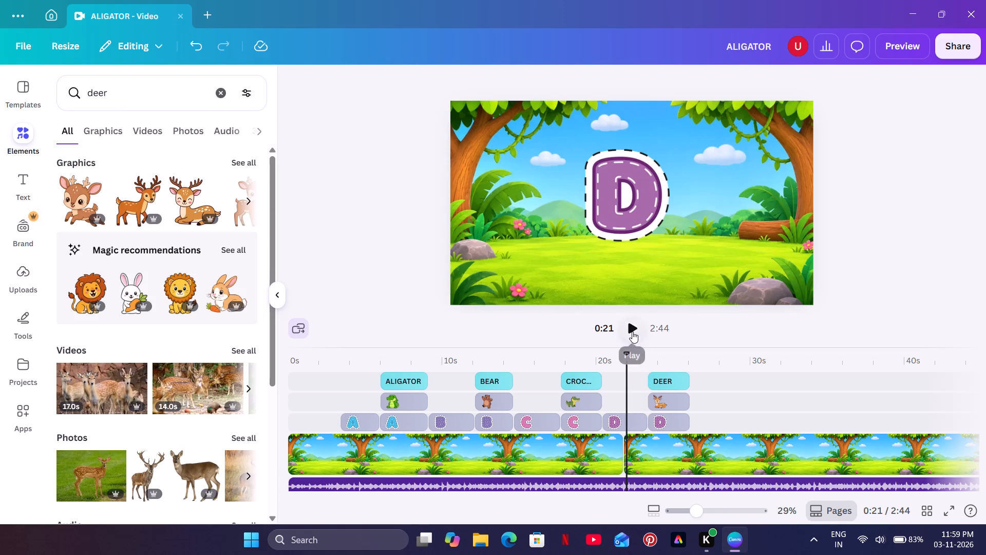
left_click(606, 356)
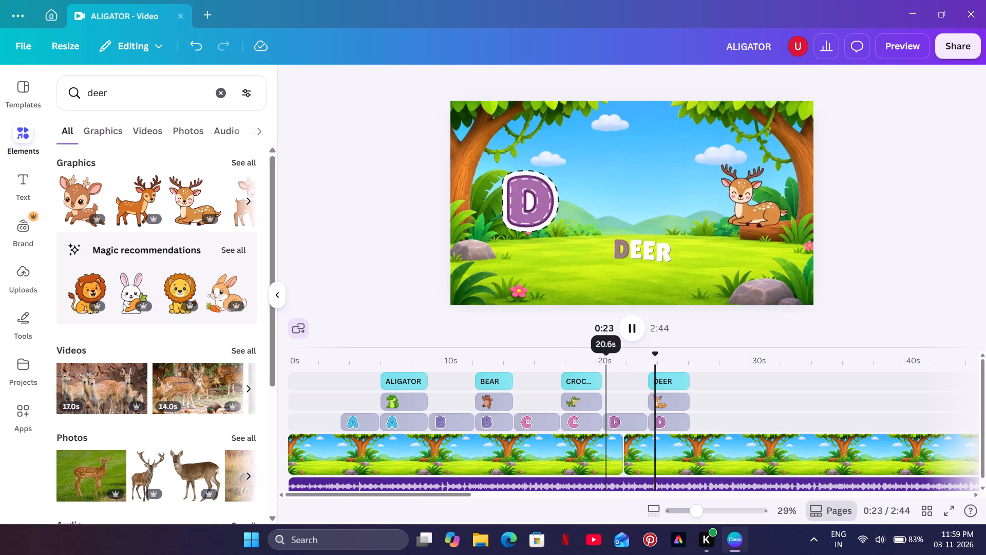
left_click(624, 323)
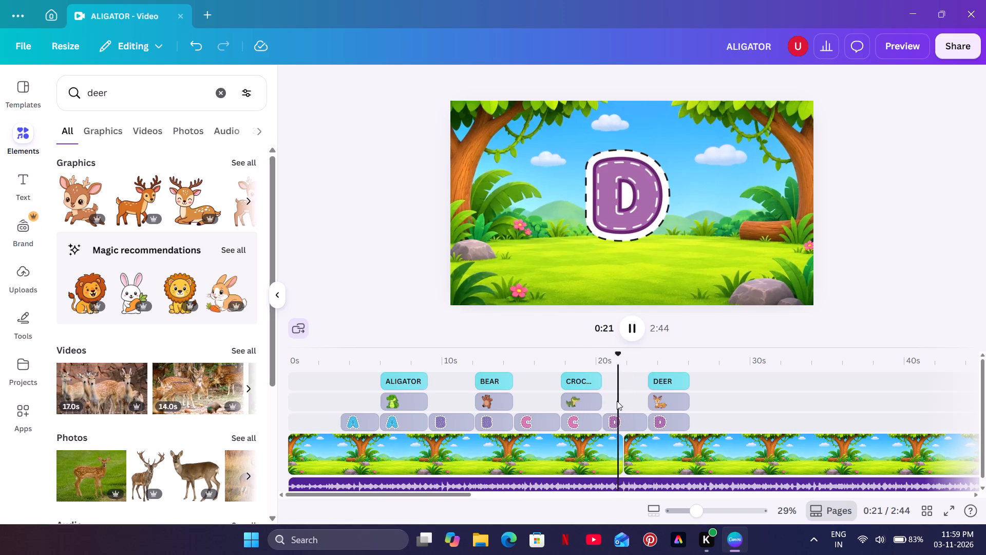
Apply the Tumble animation to the first, centred D clip at about 21 seconds.
left_click(621, 415)
left_click(786, 74)
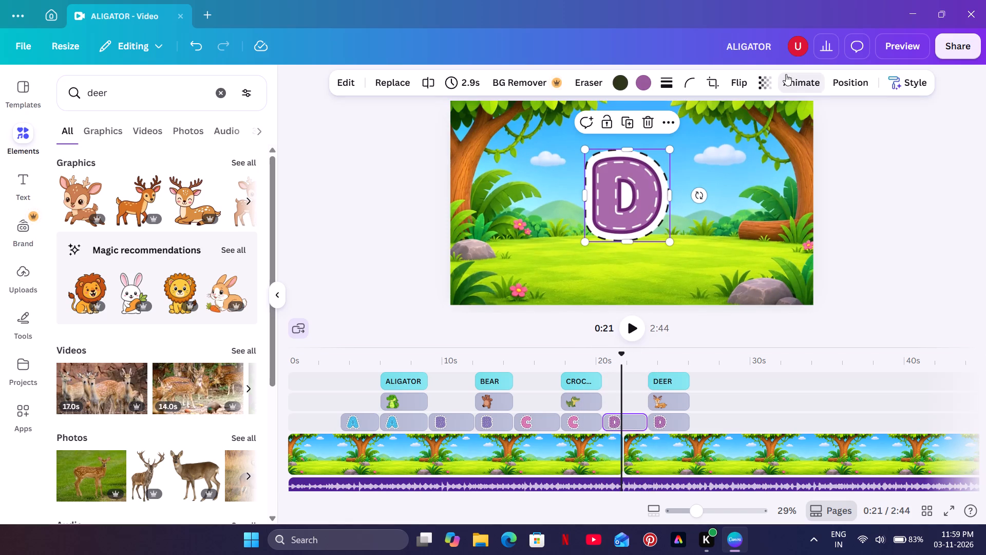
scroll(230, 289, "down", 10)
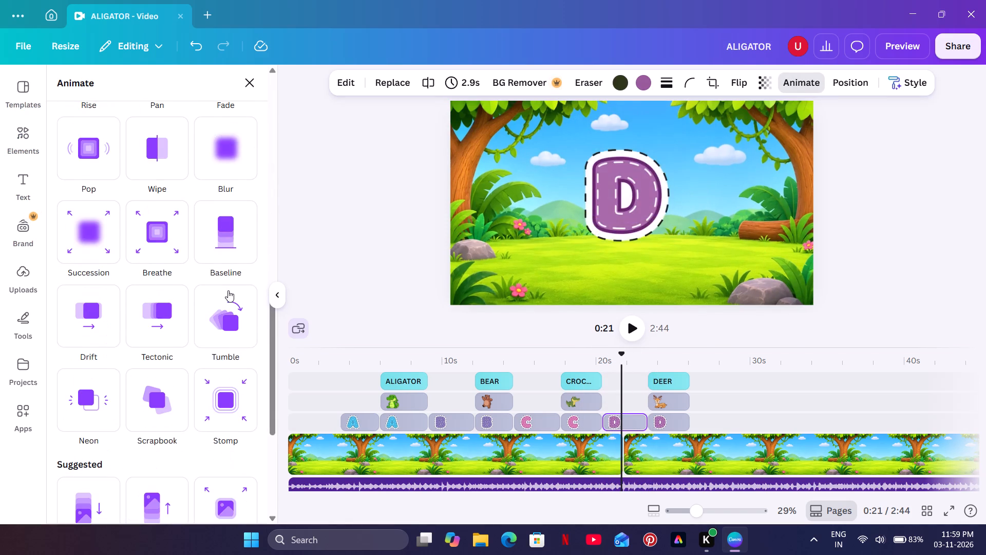
scroll(228, 290, "down", 1)
left_click(229, 266)
Add the Pulse effect to the first D clip, with its intensity at the minimum.
scroll(229, 266, "down", 7)
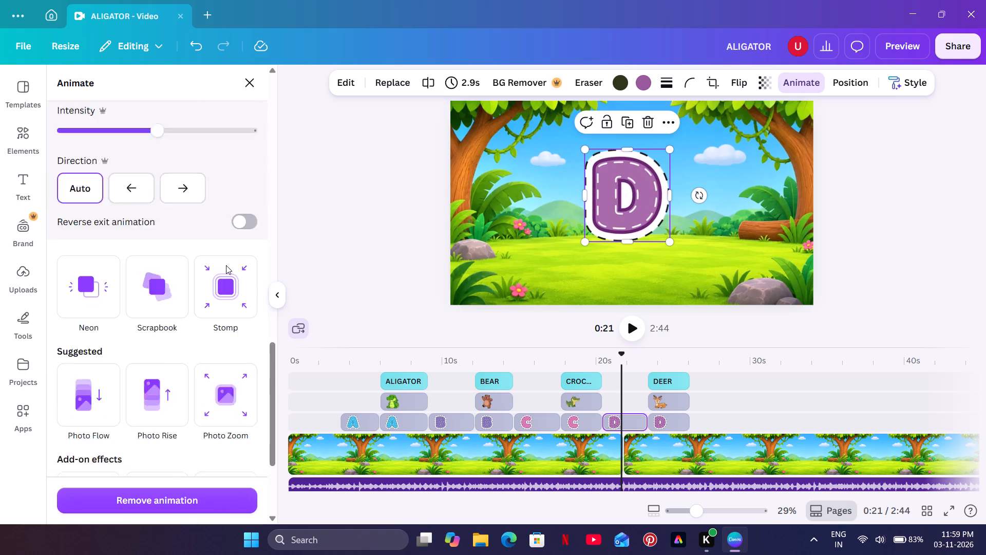
left_click(220, 326)
scroll(220, 326, "down", 3)
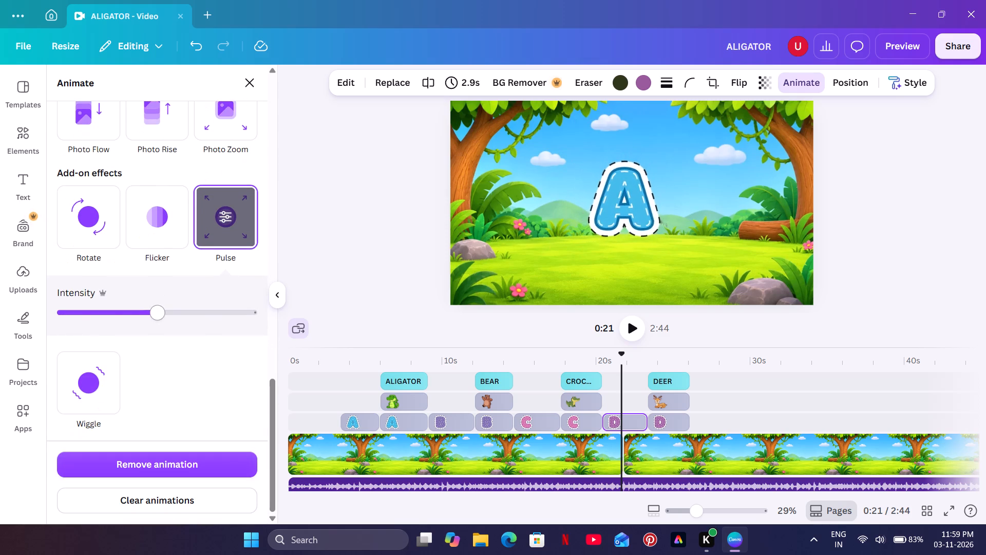
left_click_drag(159, 311, 62, 326)
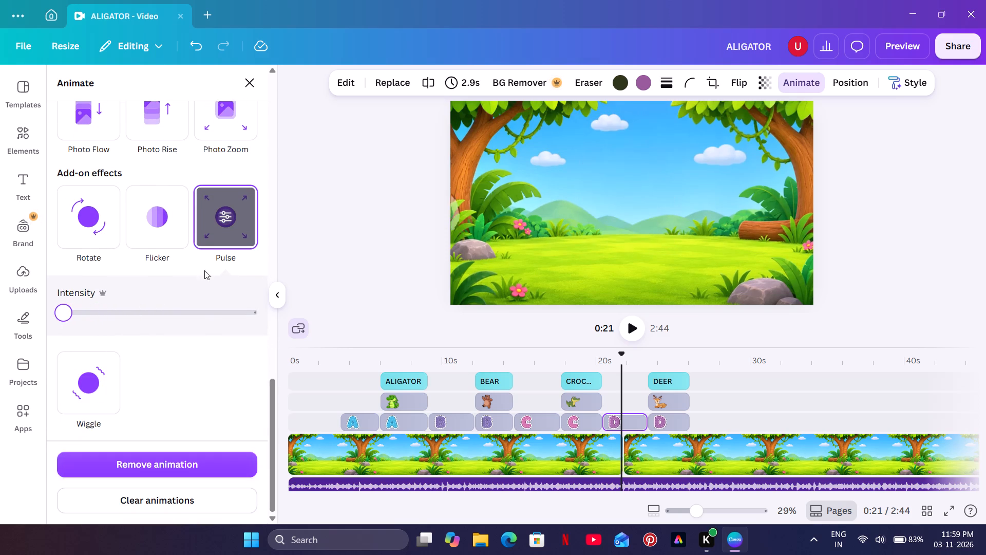
Play back the D and deer segment from about 18.5 s to check the first D clip's animation.
left_click(323, 201)
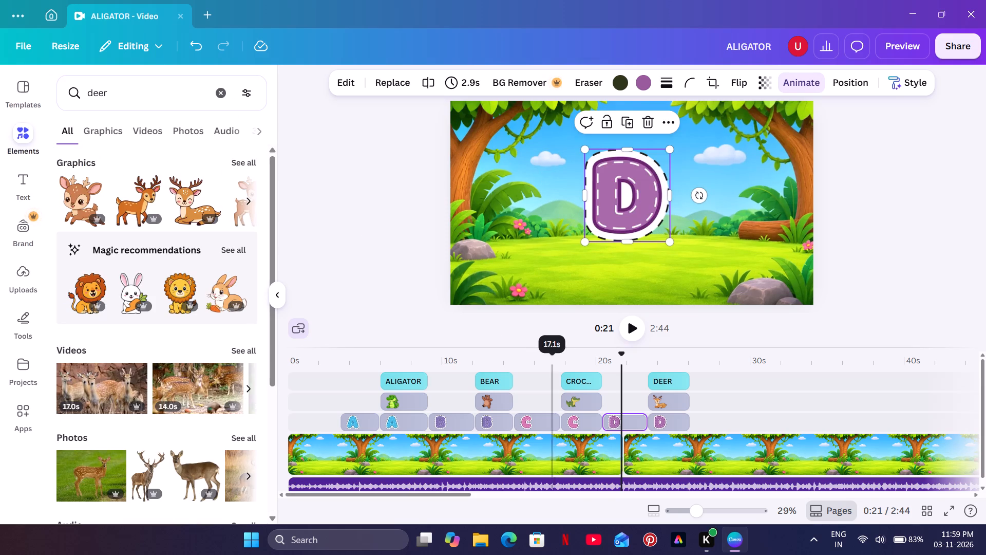
left_click(574, 358)
left_click(642, 317)
left_click(639, 322)
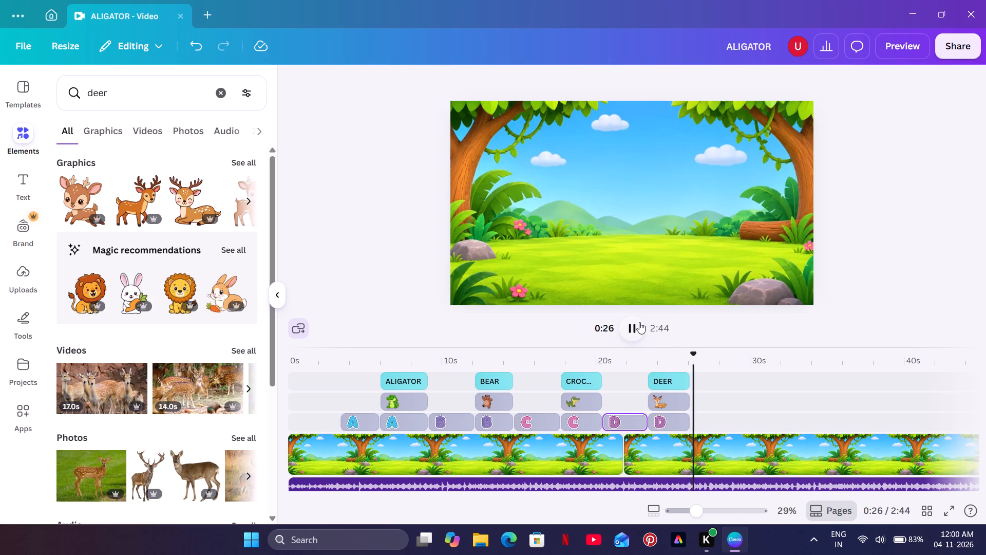
left_click(639, 322)
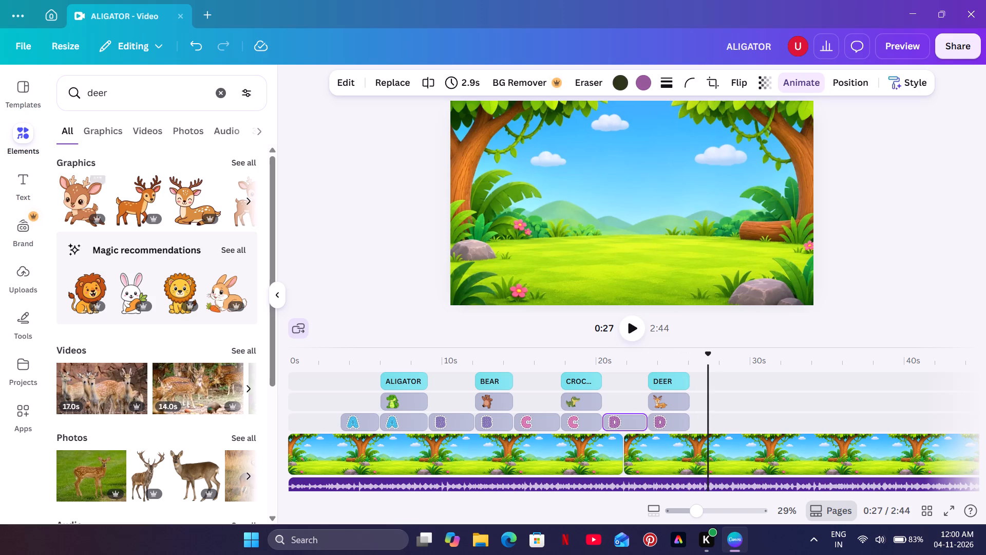
Add the red stitched E letter graphic to the scene, shrink it and centre it over the background.
left_click(218, 92)
left_click(356, 167)
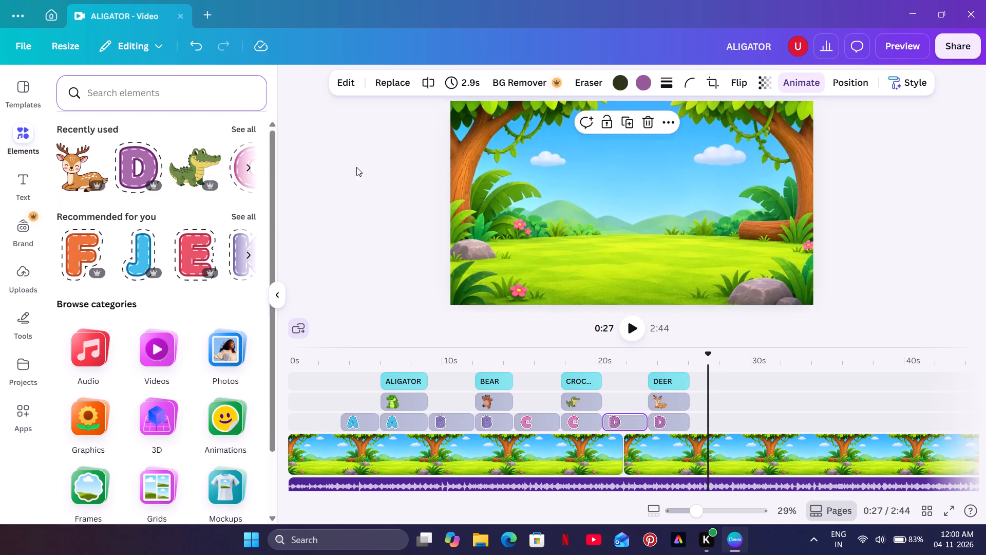
left_click(186, 251)
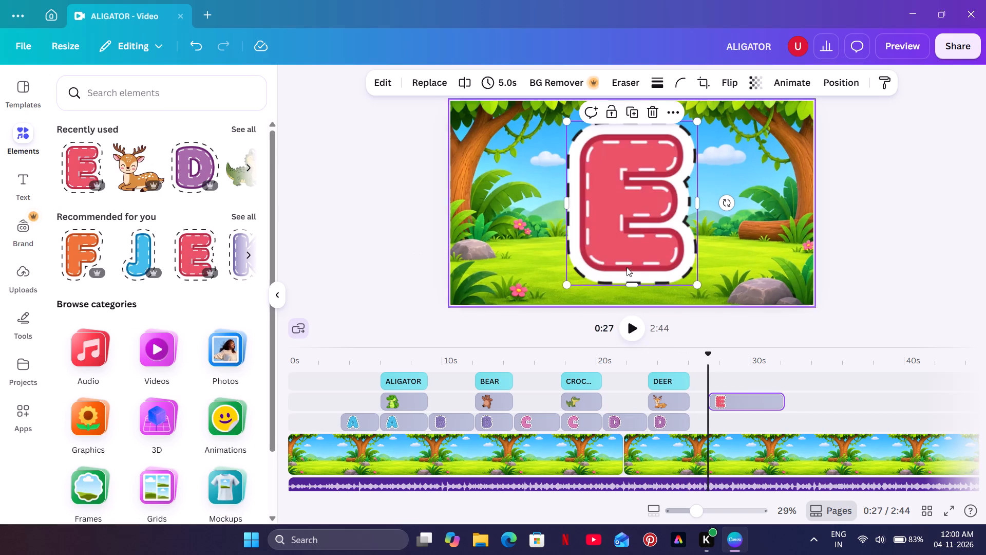
left_click_drag(697, 285, 669, 254)
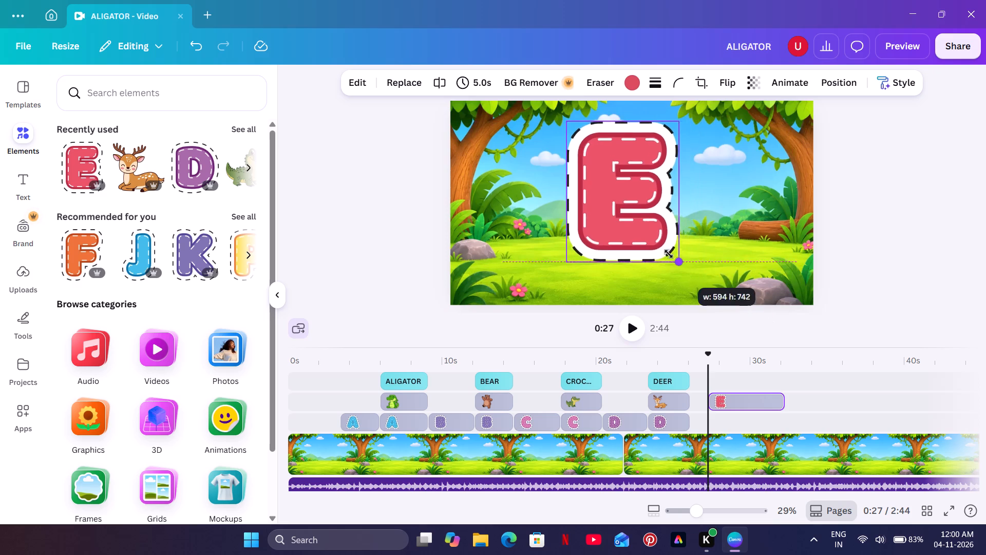
left_click_drag(669, 254, 633, 211)
left_click_drag(593, 160, 611, 187)
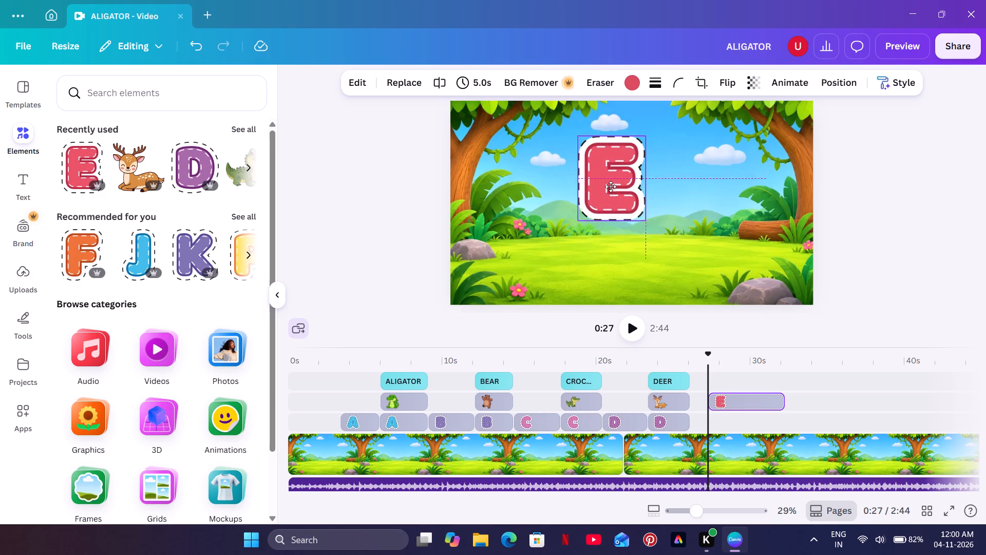
left_click_drag(611, 187, 618, 199)
left_click(917, 208)
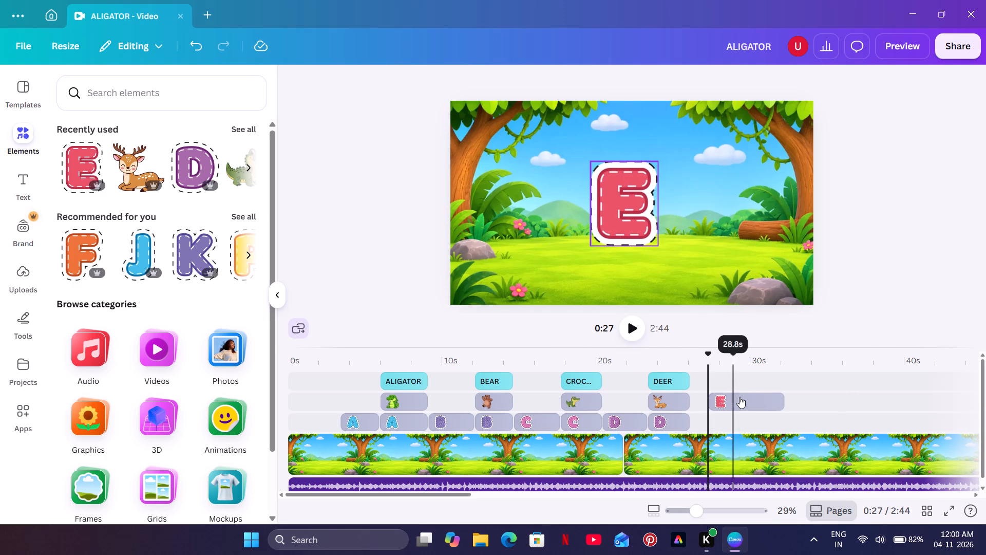
Move the E clip into the letters track, directly after the second D clip.
left_click_drag(739, 397, 726, 418)
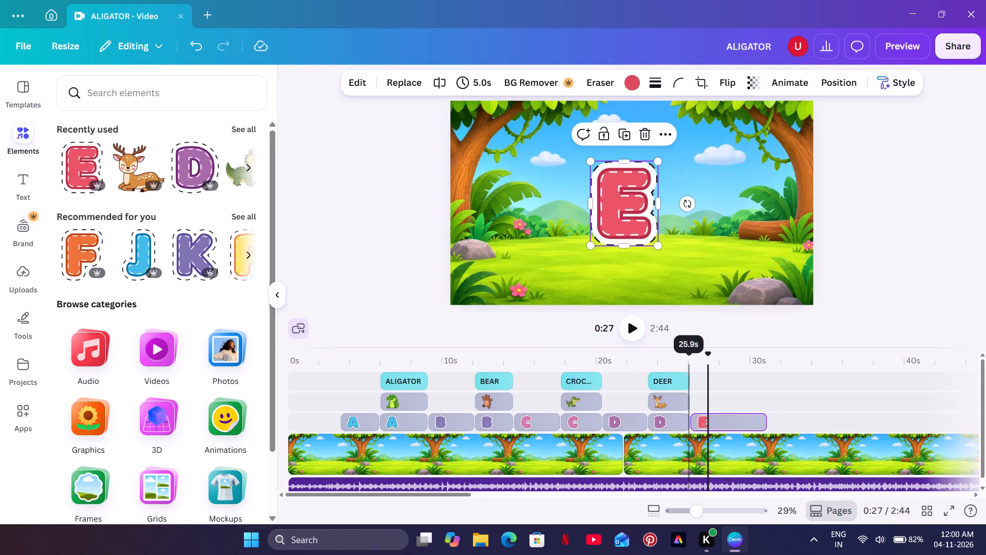
Play the E segment repeatedly between about 26 and 30 s to find the audio cue for dividing the clip.
left_click(687, 360)
left_click(636, 331)
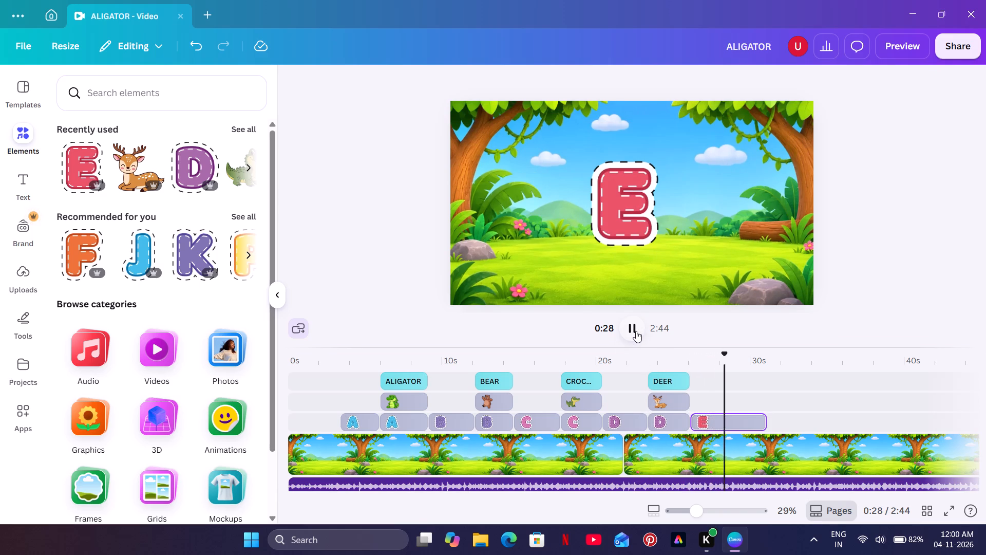
left_click(636, 331)
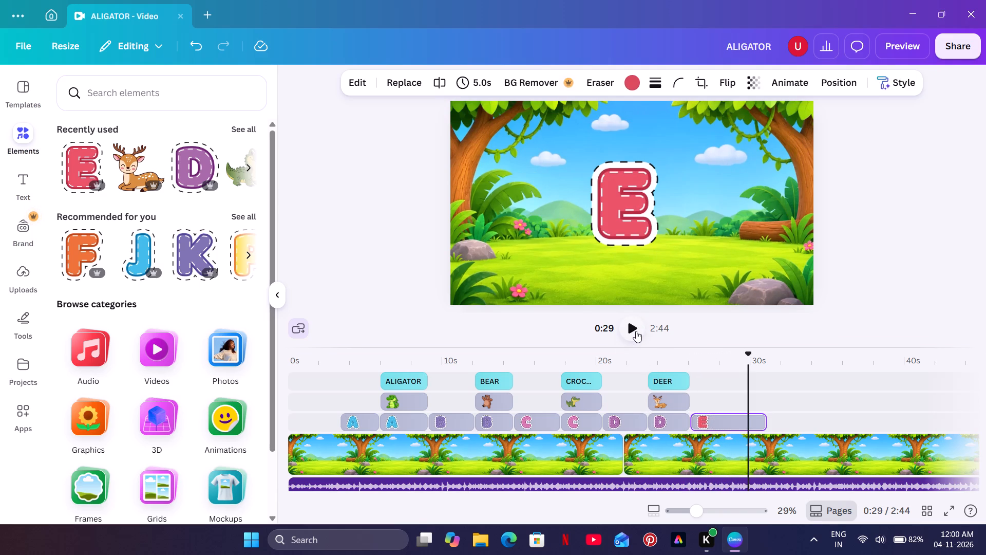
left_click(740, 395)
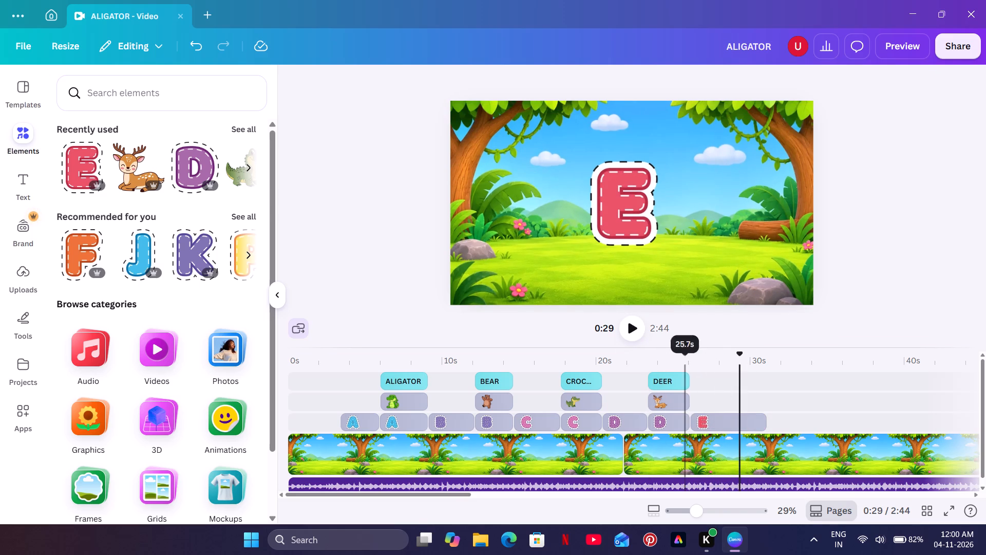
left_click(634, 338)
left_click(634, 338)
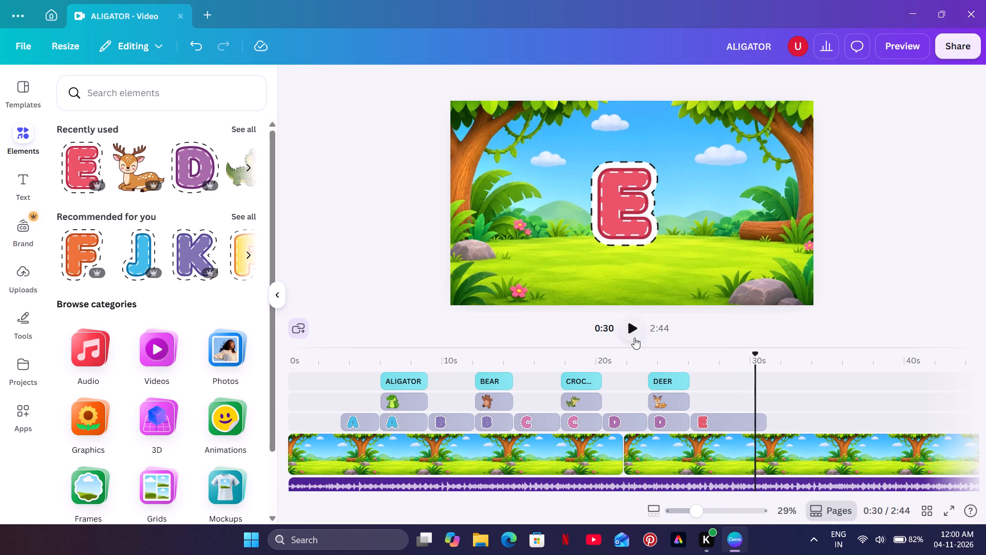
left_click(728, 392)
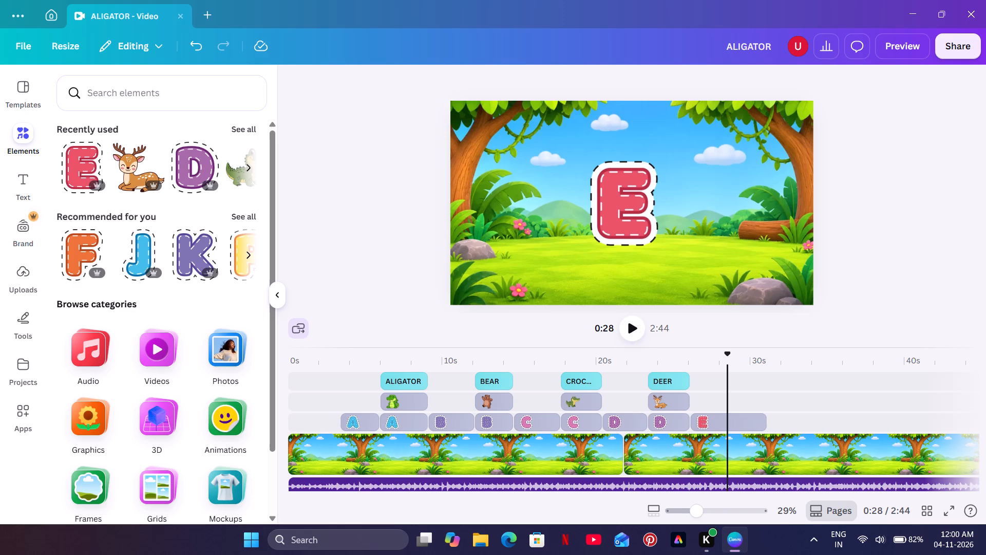
left_click(627, 330)
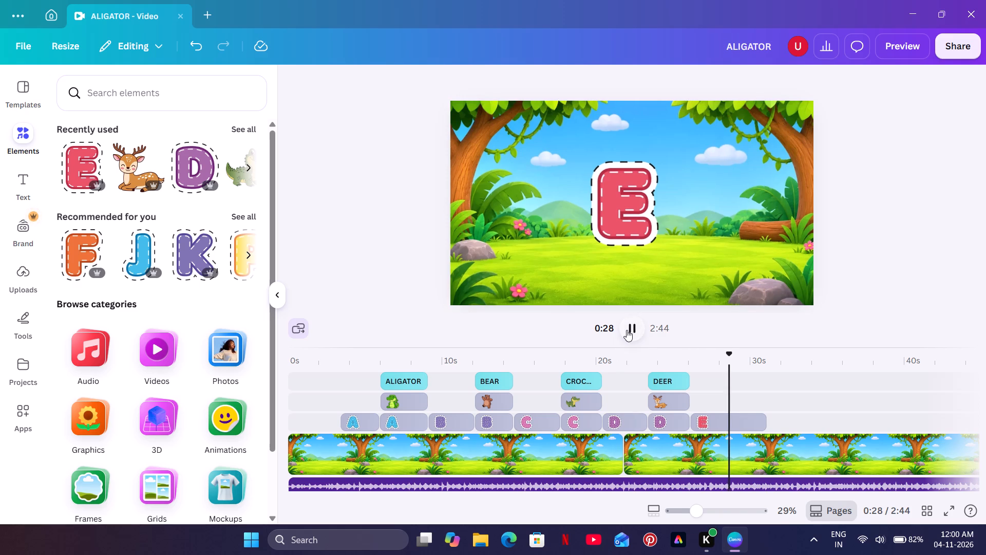
left_click(627, 330)
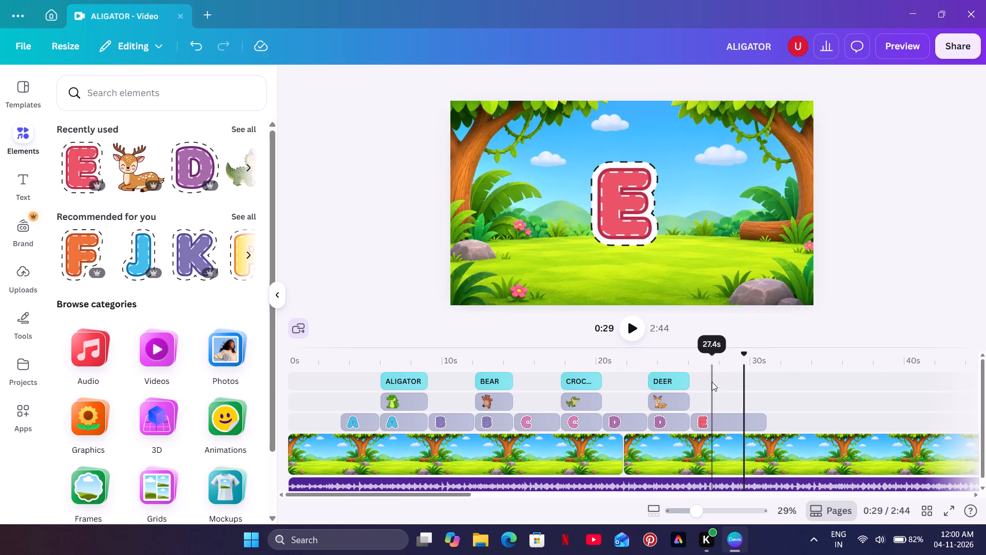
left_click(712, 382)
left_click(632, 330)
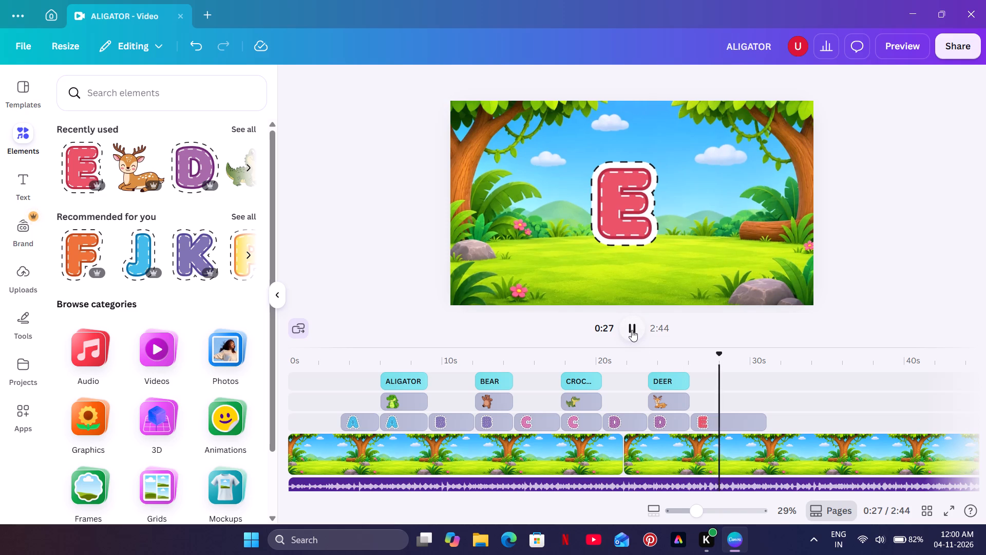
left_click(632, 330)
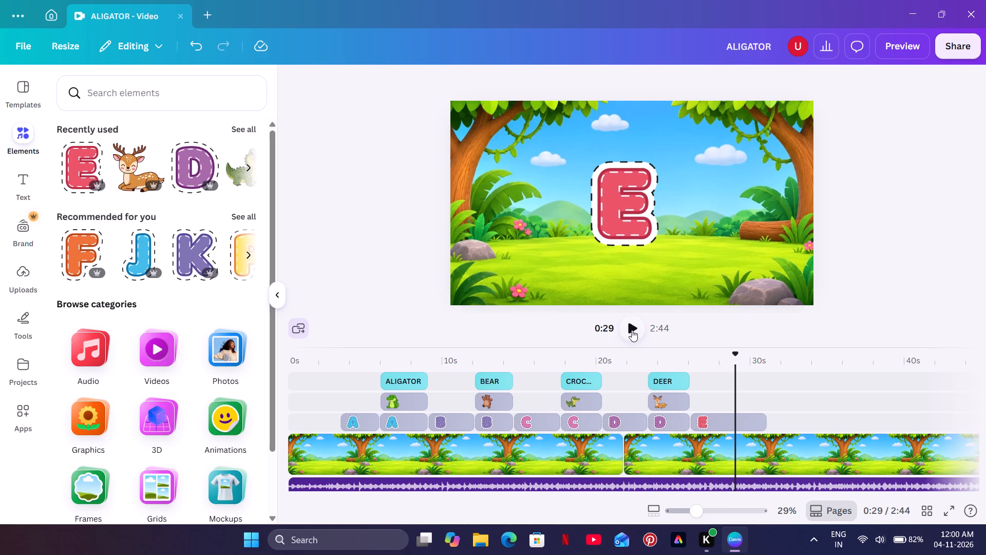
double_click(632, 330)
left_click(730, 373)
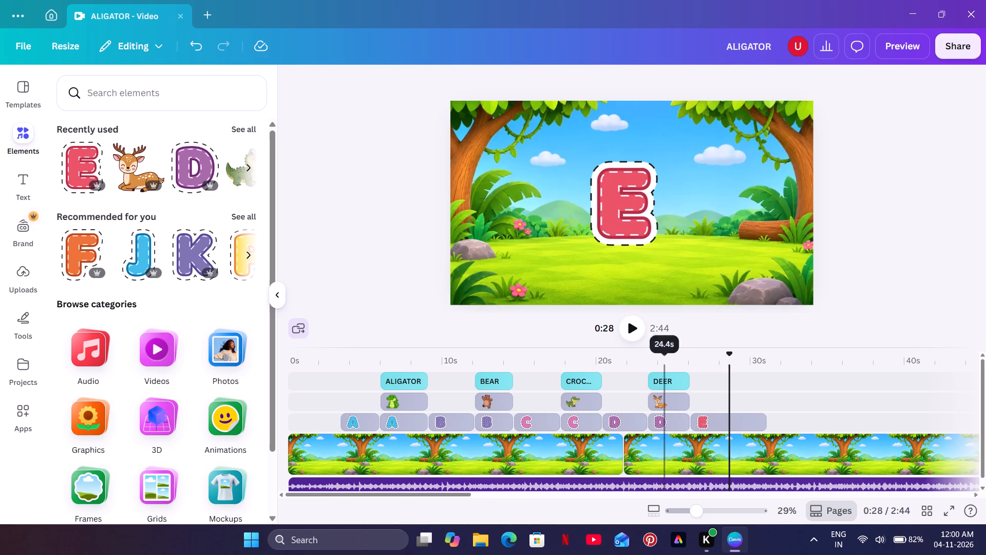
left_click(625, 325)
left_click(625, 325)
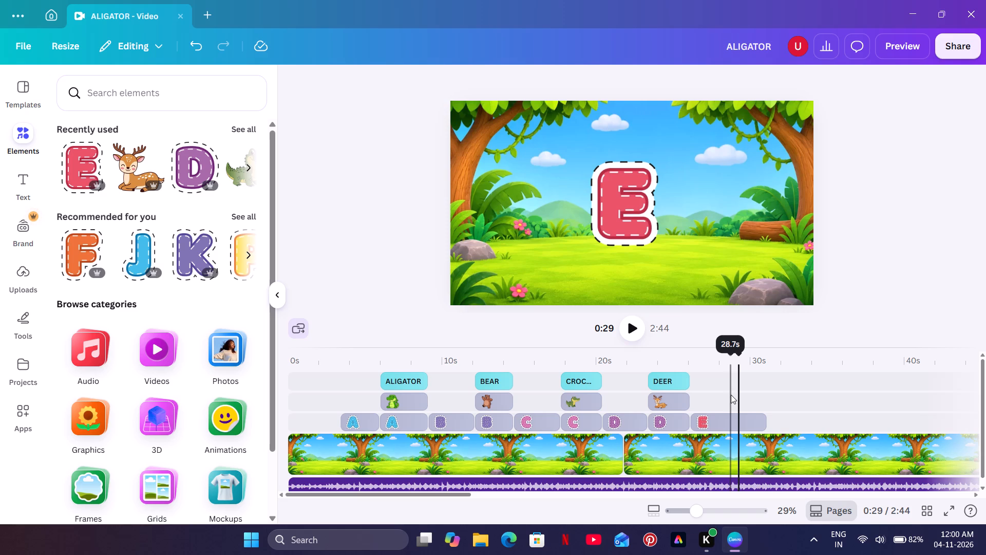
left_click_drag(737, 401, 734, 405)
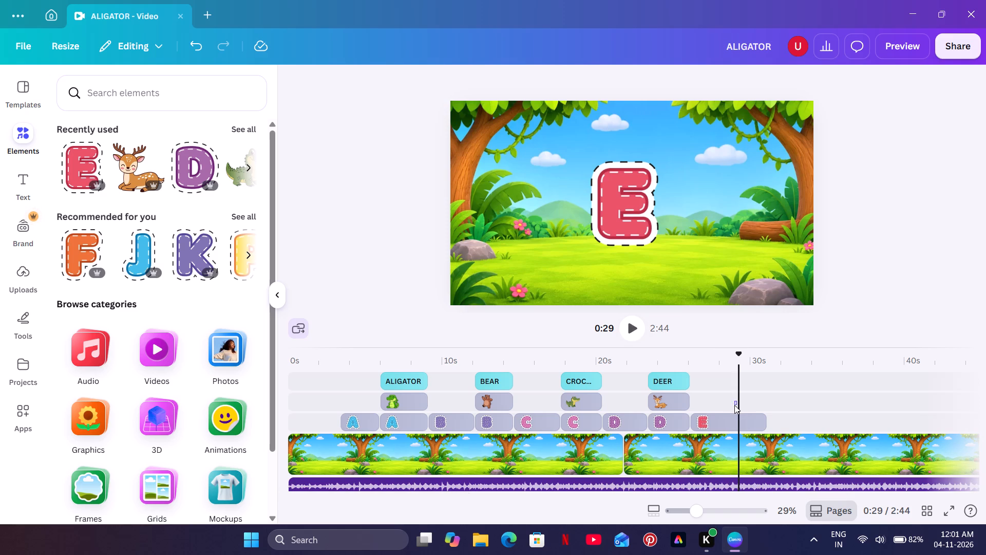
left_click_drag(734, 405, 732, 406)
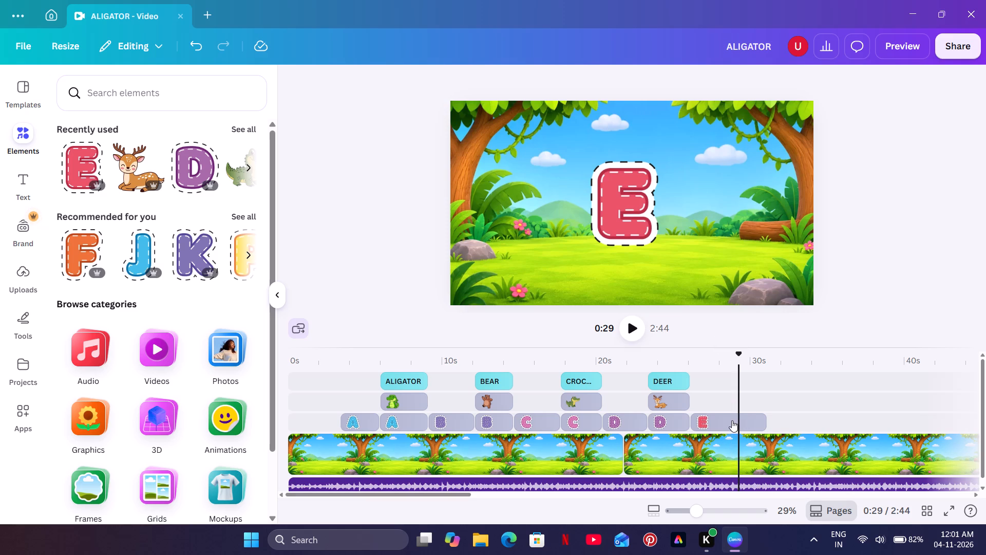
left_click(733, 419)
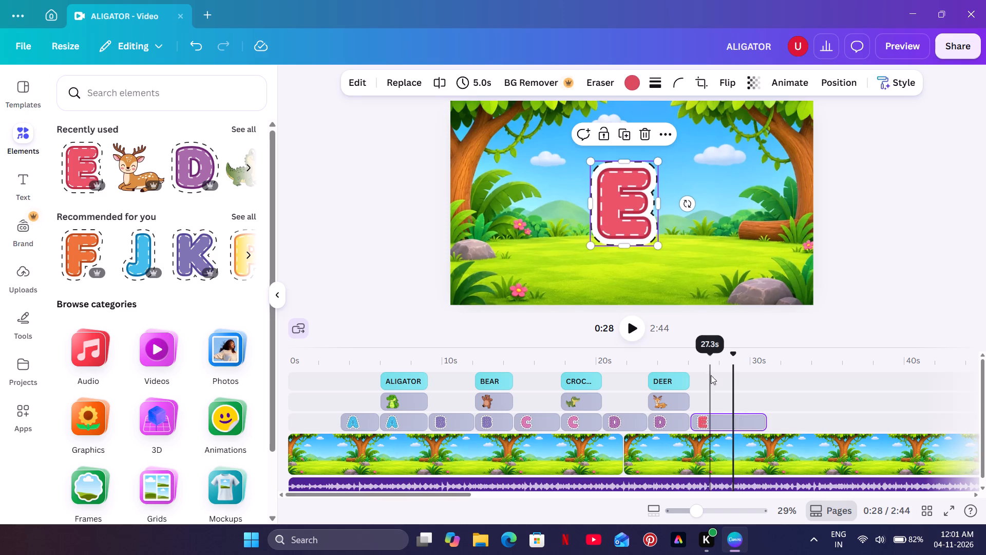
left_click(638, 327)
left_click(638, 327)
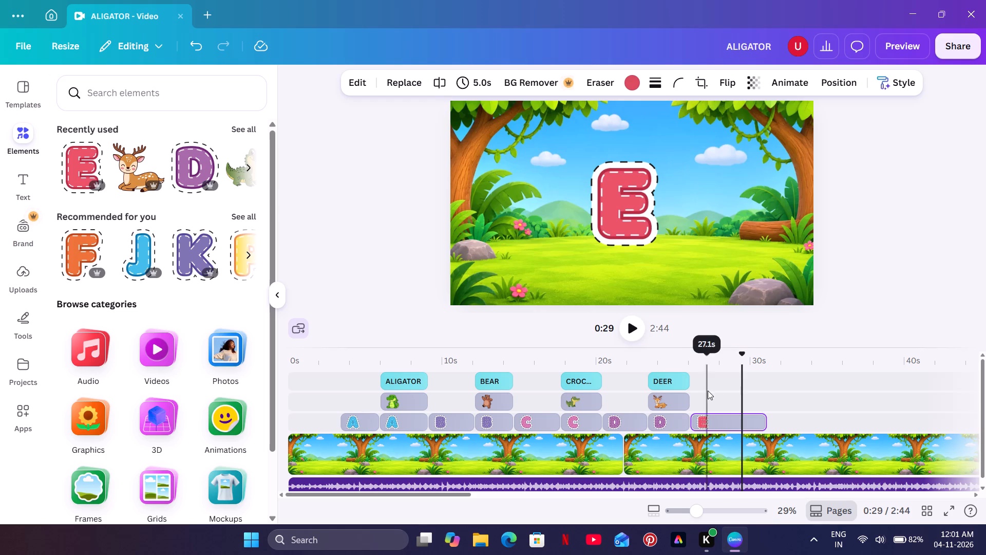
Split the E clip at about 28.8 s.
left_click(732, 408)
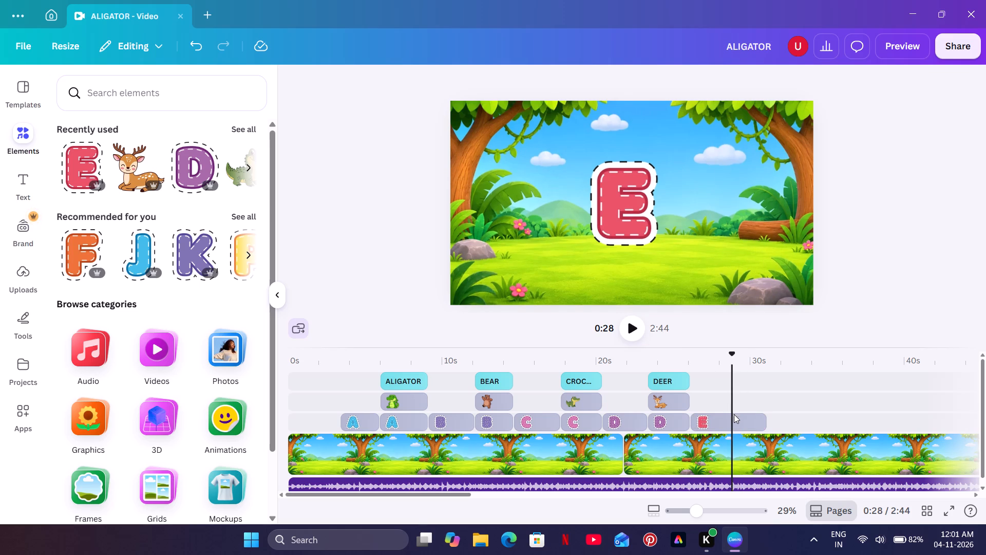
right_click(735, 416)
left_click(761, 375)
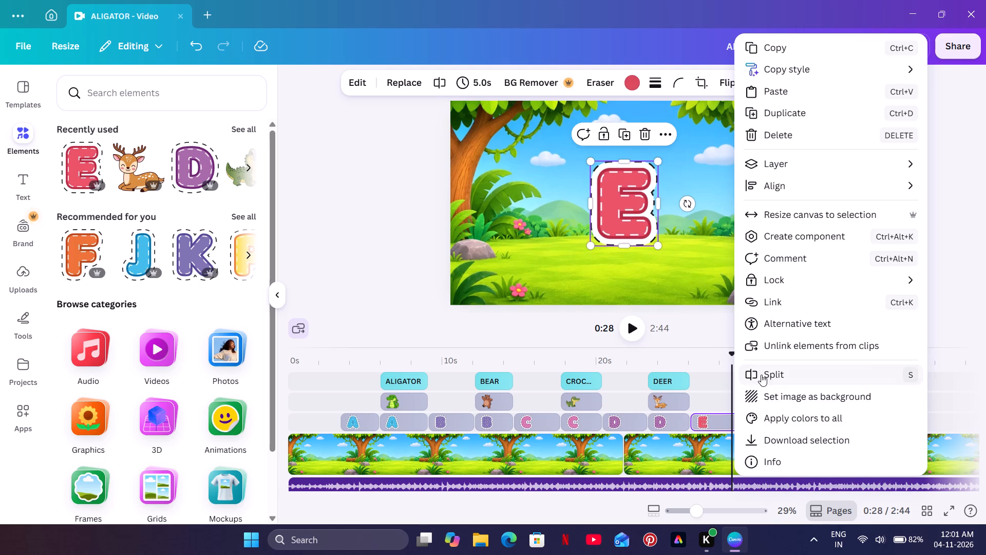
Play the E clips from 27.1 s against the audio and extend the second E clip's end to a 3.0 s duration.
left_click(707, 401)
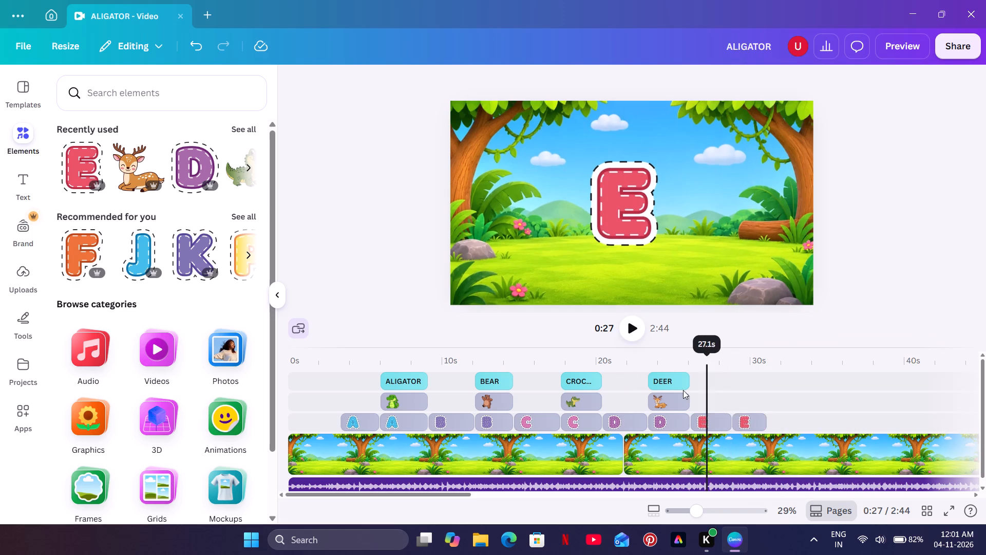
left_click(632, 329)
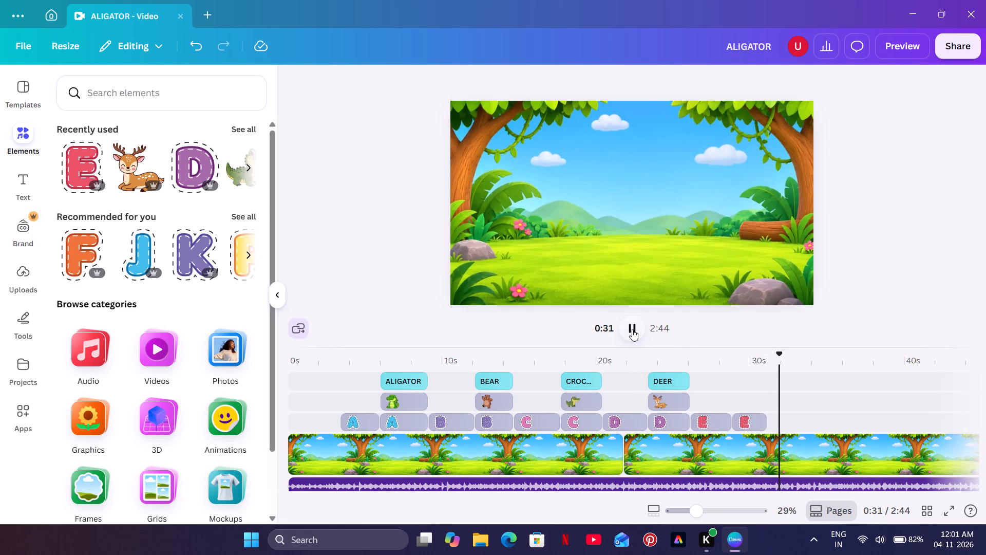
left_click(632, 329)
left_click(757, 423)
left_click_drag(765, 424, 776, 423)
Play back both E clips from about 28 s to check the second clip's end against the audio.
left_click(720, 399)
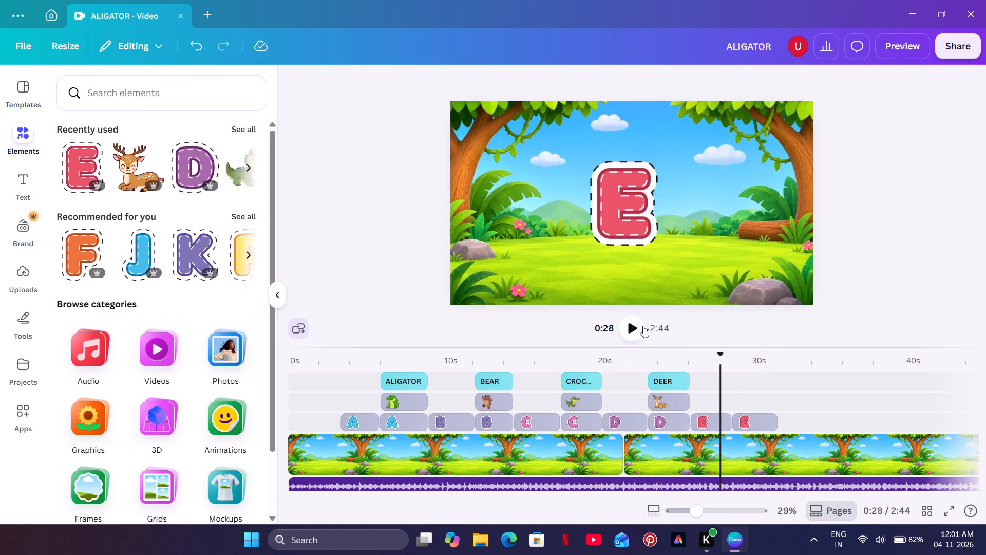
left_click(643, 326)
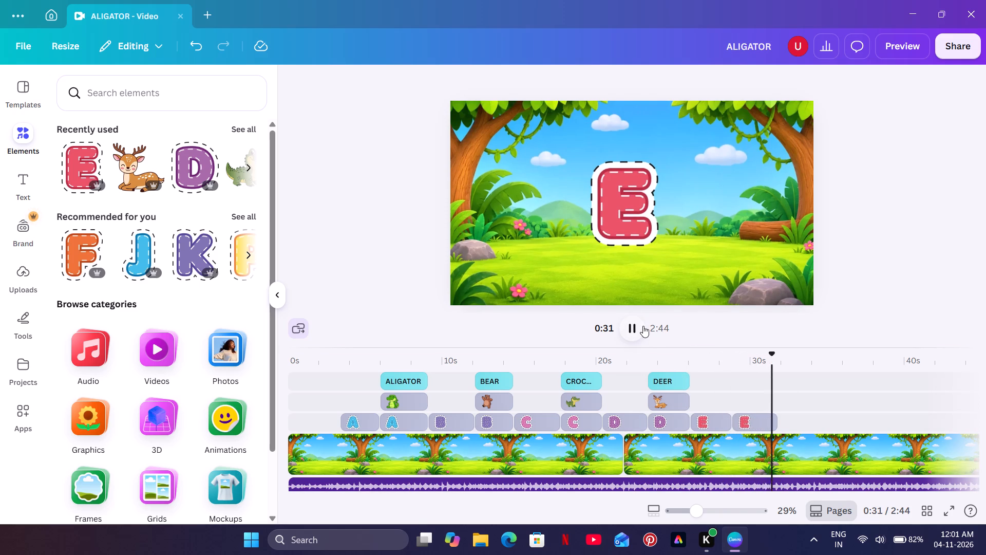
left_click(643, 326)
Shrink the second E to about 220 by 275 and place it on the scene's left side, near the tree.
left_click(756, 418)
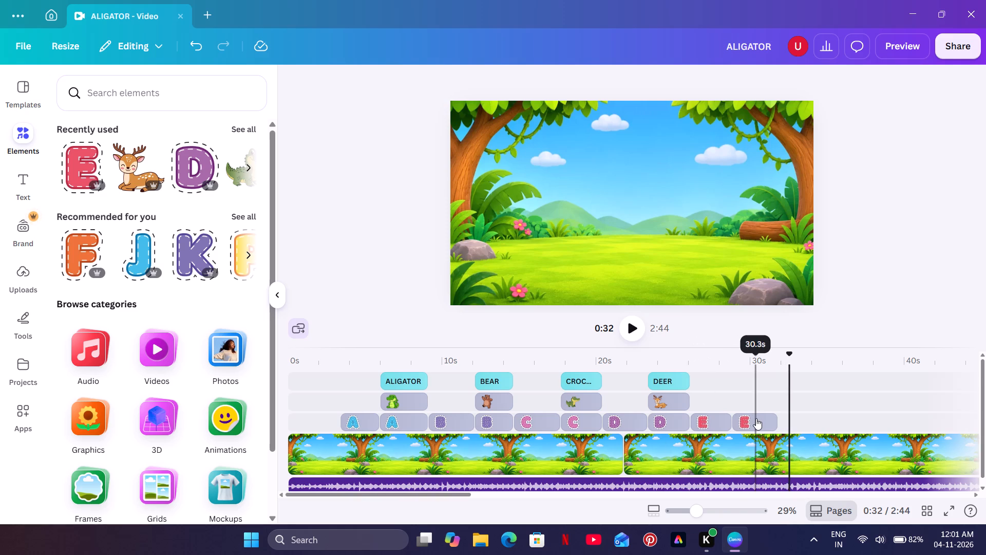
left_click_drag(661, 246, 631, 220)
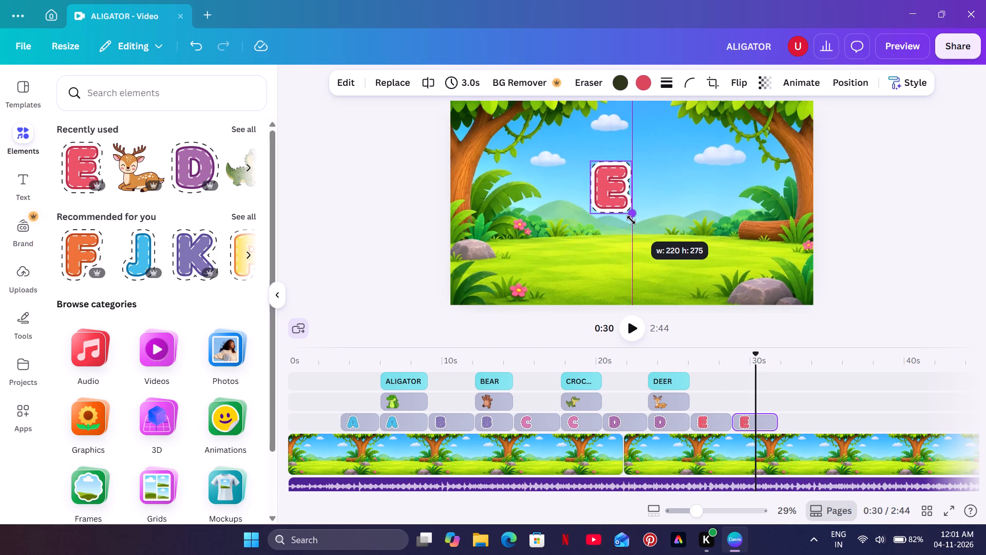
left_click_drag(631, 220, 631, 217)
left_click_drag(614, 186, 540, 196)
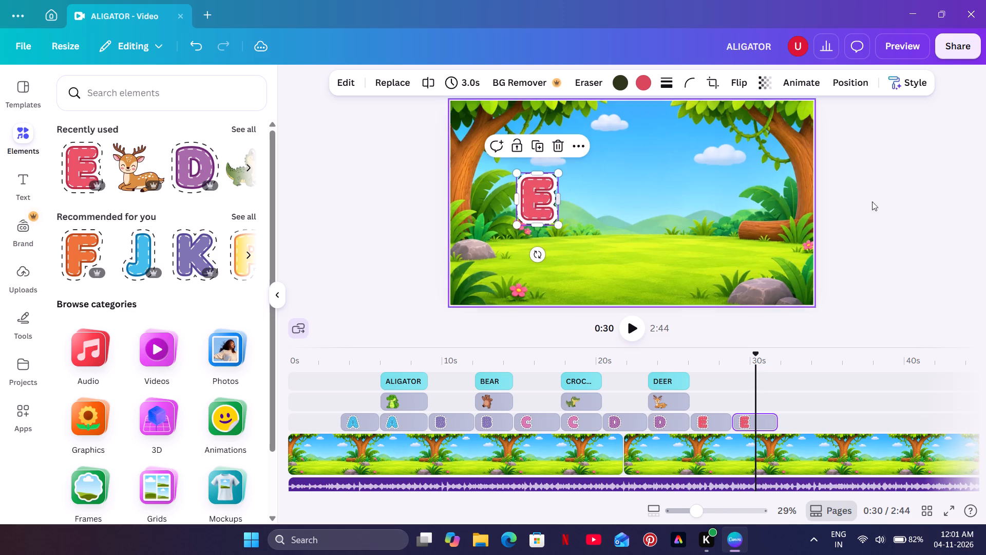
left_click(906, 194)
Compare the first E at 27.9 s with the second E at 31.2 s.
left_click(719, 395)
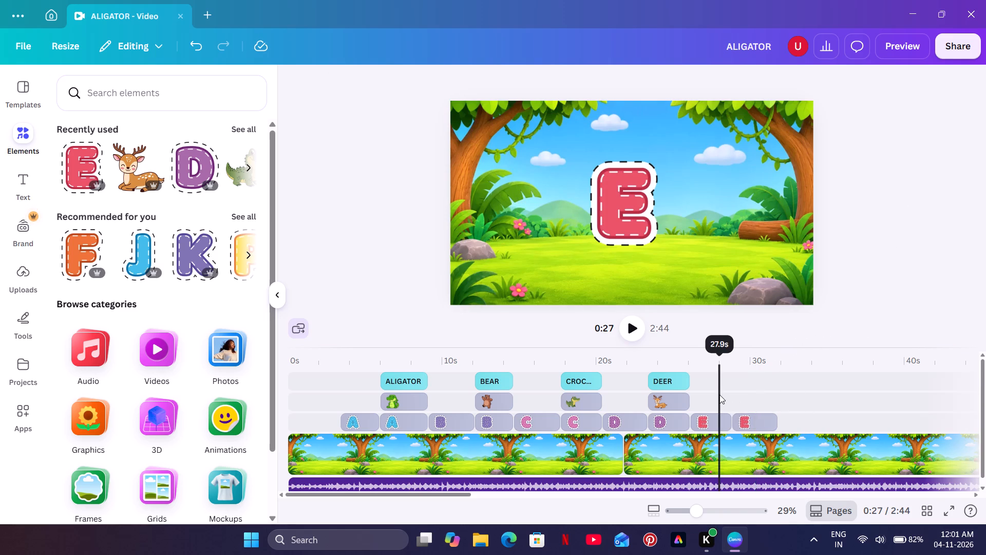
left_click(623, 187)
left_click(769, 403)
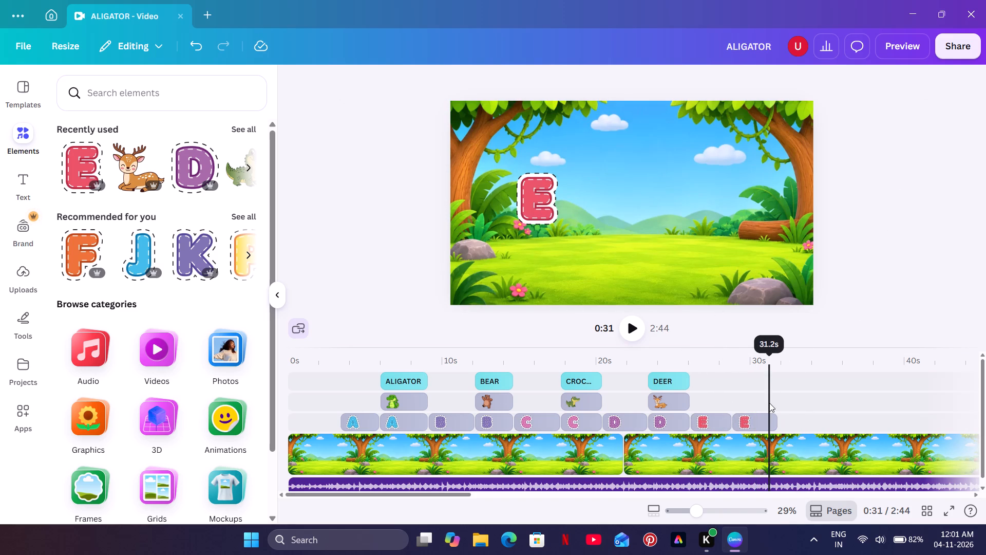
Search the elements for ELEPHANT and add the grey cartoon elephant with the raised trunk to the scene.
left_click(196, 100)
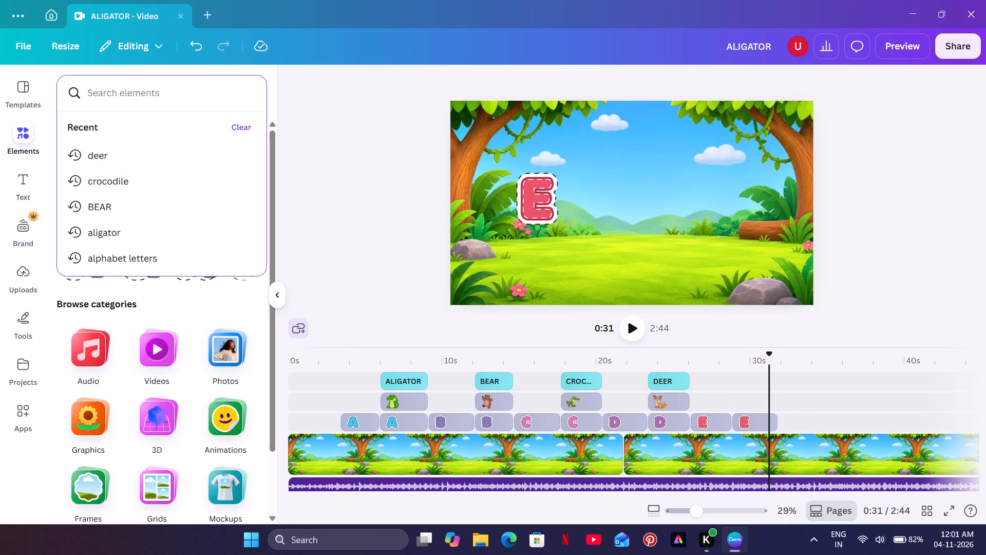
type("ELEPHANT")
key("Return")
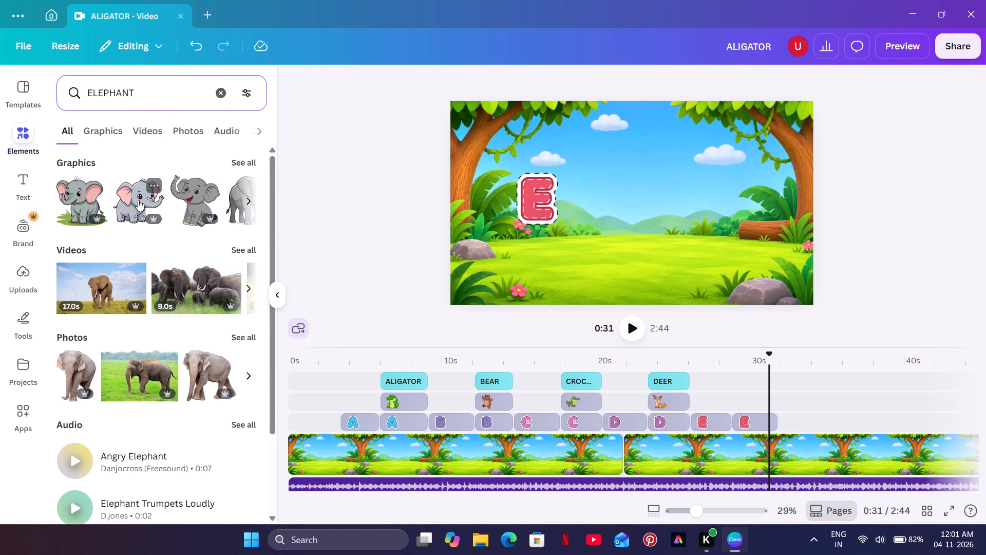
left_click(248, 207)
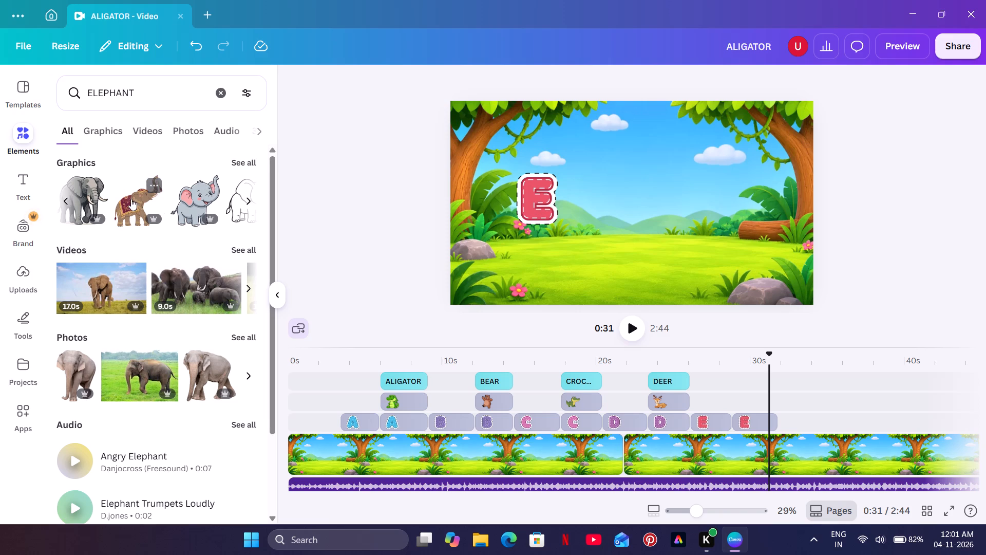
left_click(194, 201)
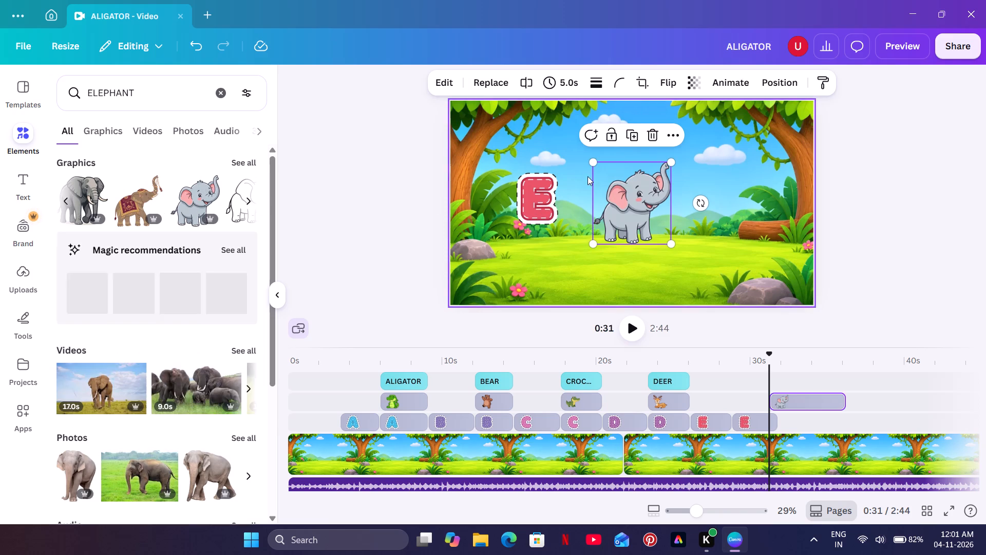
Shrink the elephant and place it above the log on the scene's right side, opposite the letter E.
left_click_drag(595, 161, 615, 170)
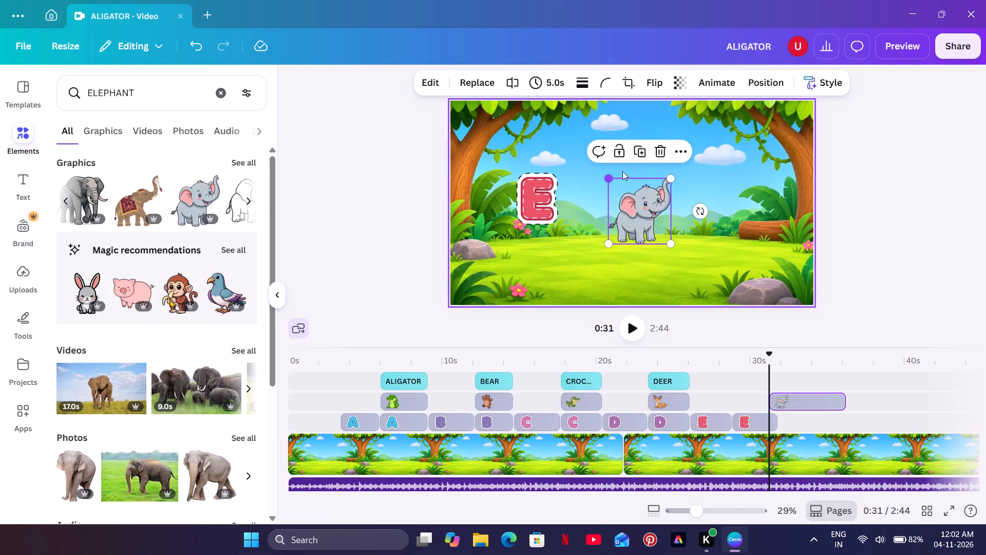
left_click_drag(641, 210, 741, 195)
left_click_drag(772, 229, 767, 221)
left_click_drag(751, 194, 750, 196)
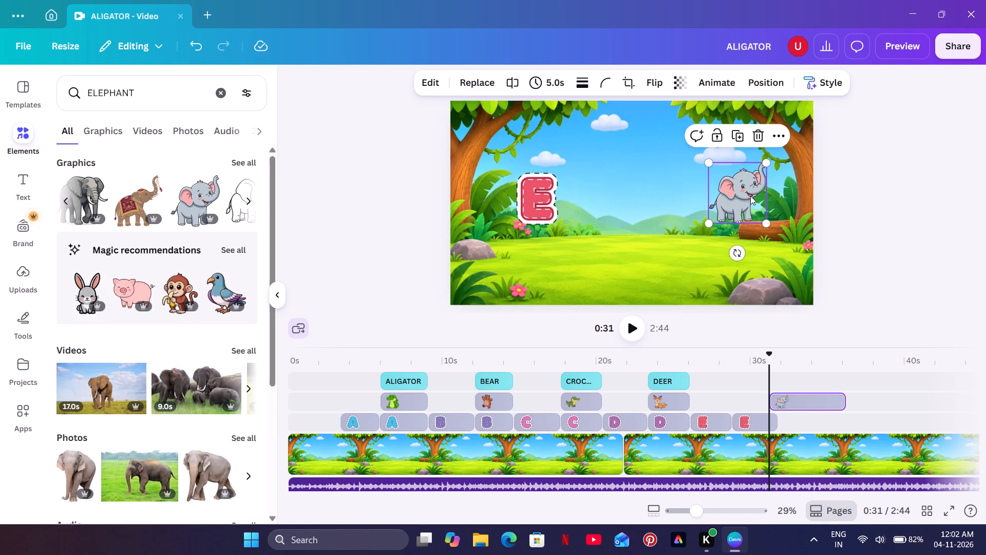
left_click_drag(750, 196, 760, 194)
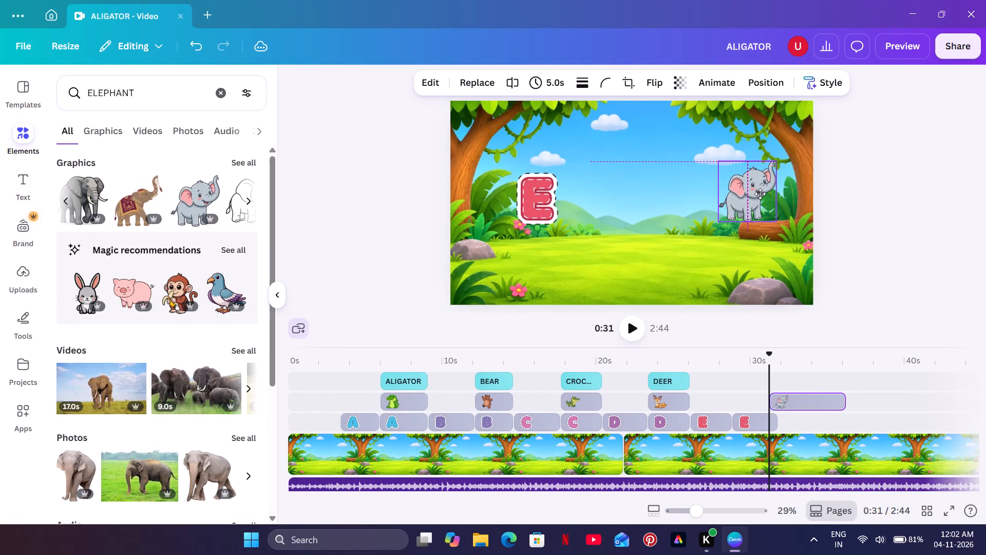
left_click_drag(760, 194, 763, 195)
left_click(639, 221)
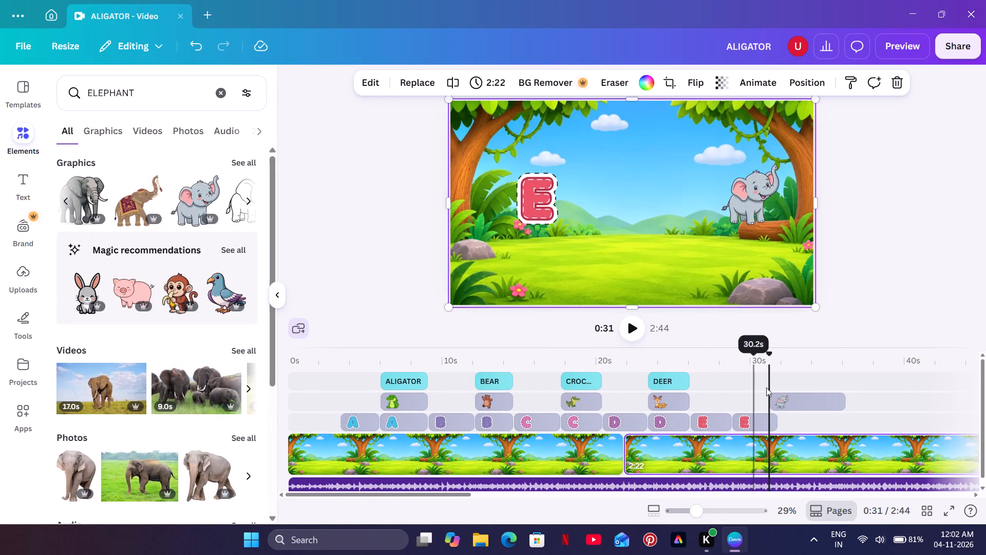
Align the elephant clip with the start of the second E clip and trim it to 3.0 s.
left_click_drag(809, 398, 779, 399)
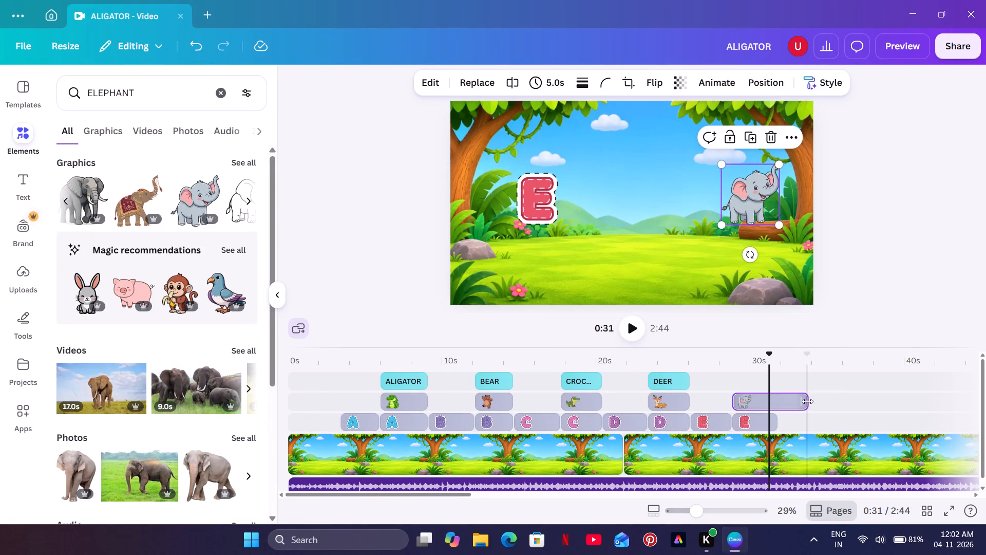
left_click_drag(803, 401, 775, 404)
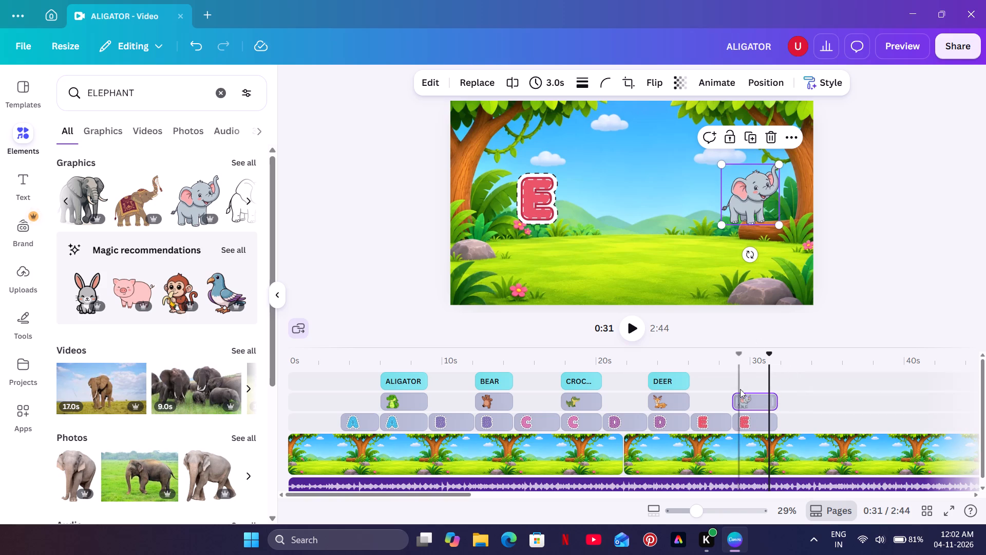
Duplicate the DEER text and move the copy in time to start together with the elephant clip.
left_click(656, 381)
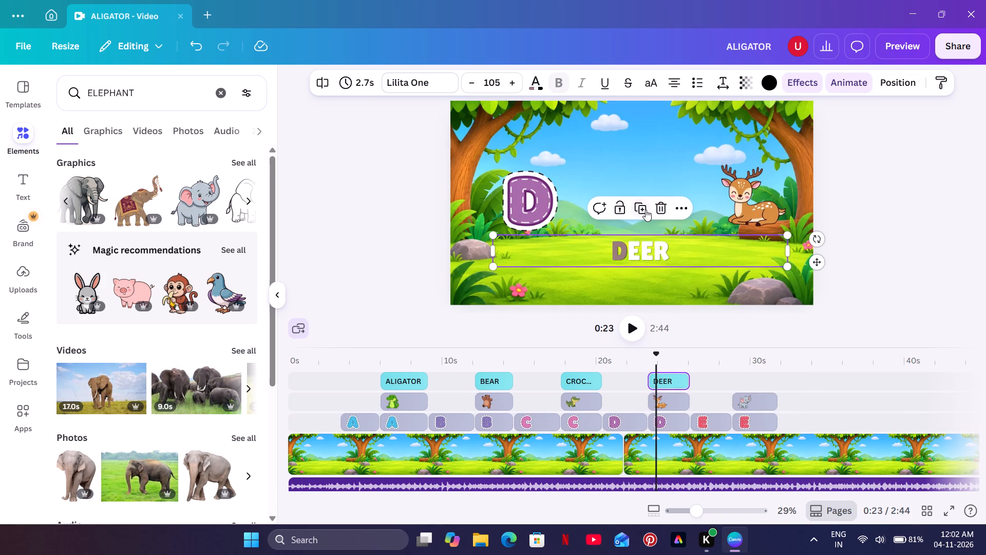
left_click(646, 210)
left_click_drag(663, 359, 783, 374)
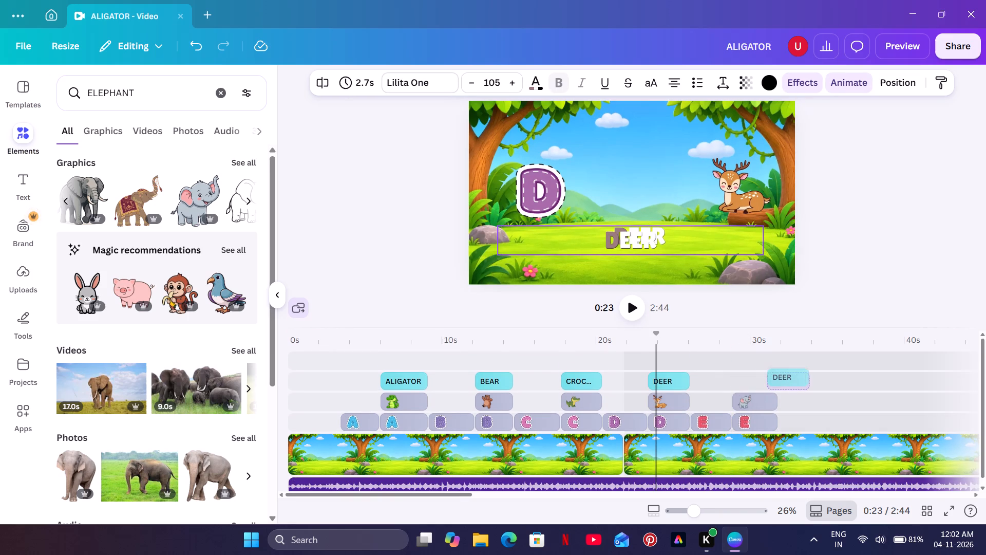
left_click_drag(783, 374, 748, 376)
Play back the D and E sections from 21.7 s to check the clips' timing against the audio.
left_click(623, 372)
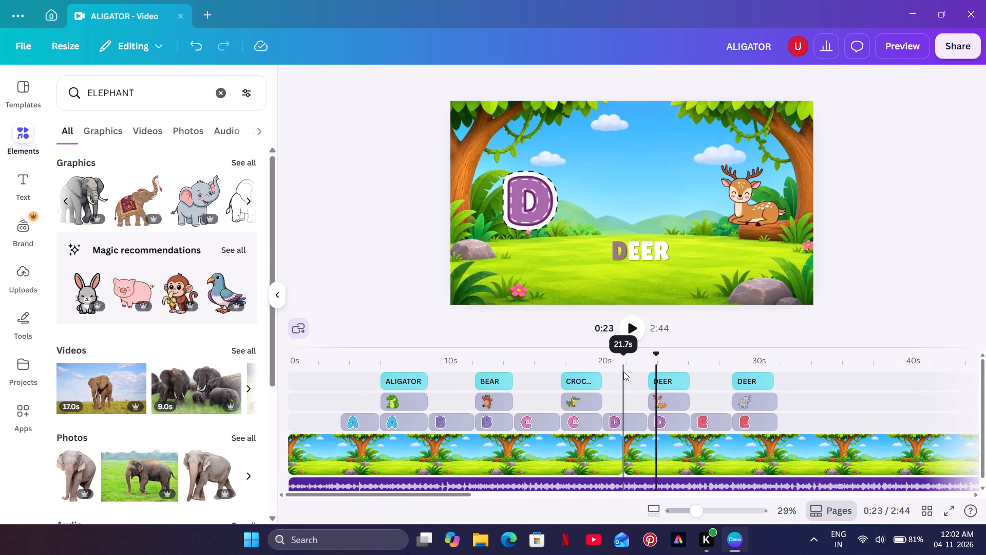
left_click(631, 314)
left_click(631, 324)
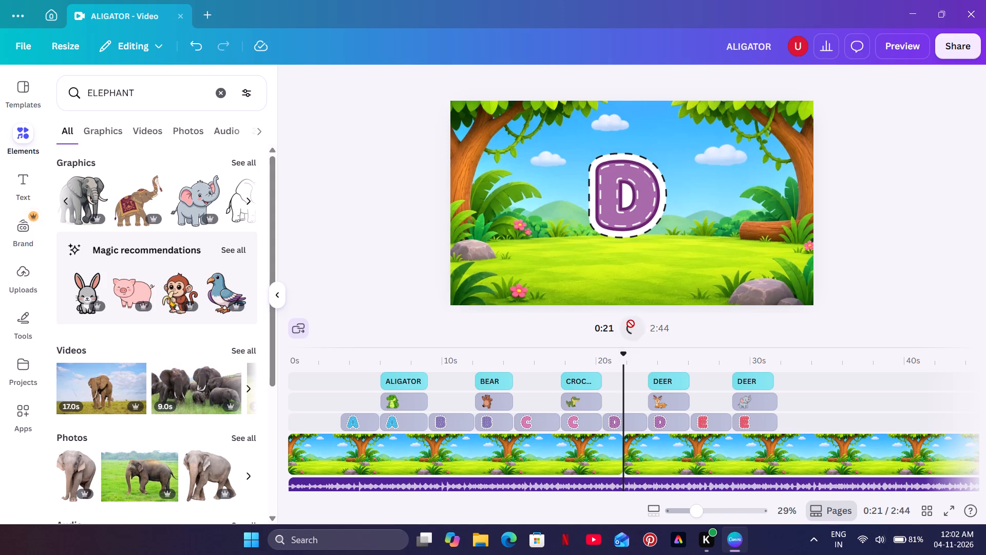
left_click(590, 361)
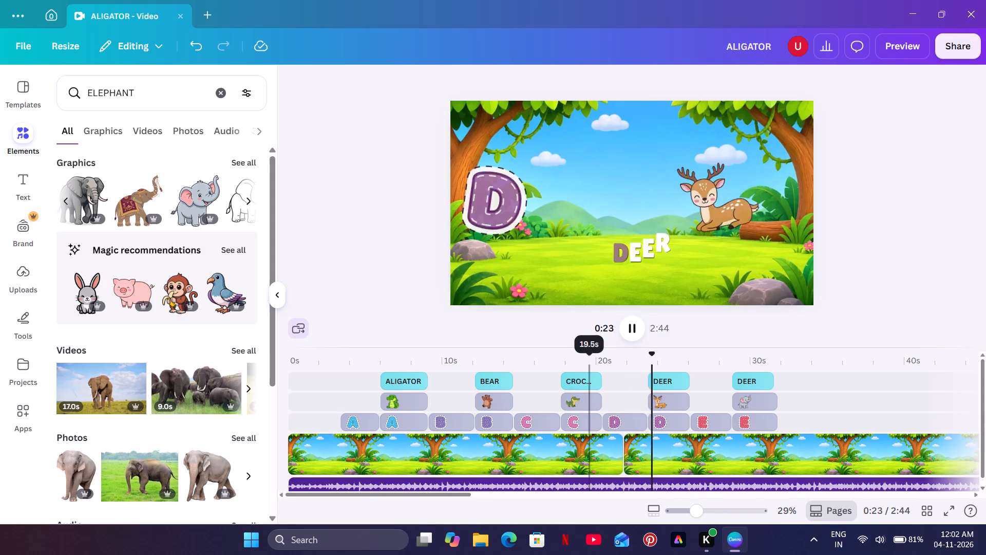
left_click(624, 319)
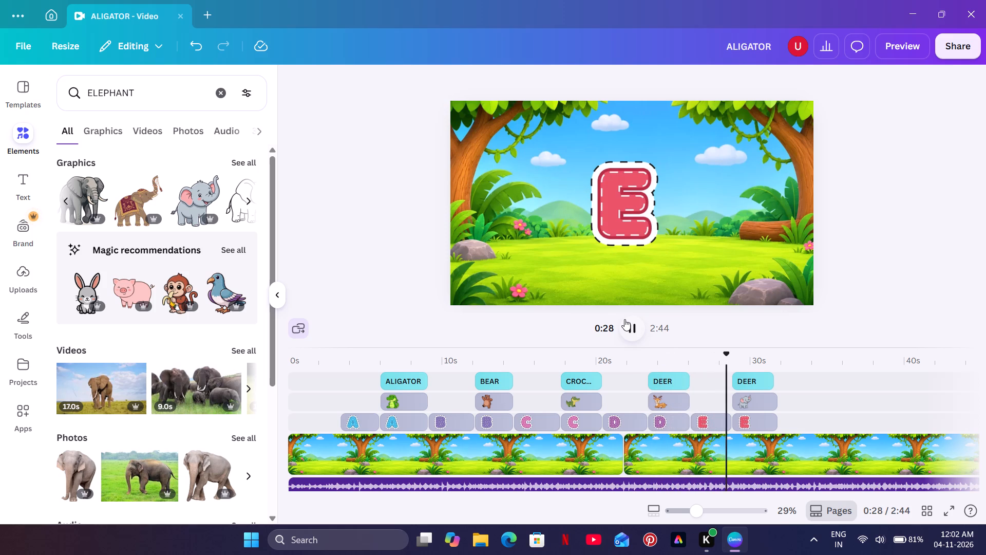
left_click(631, 330)
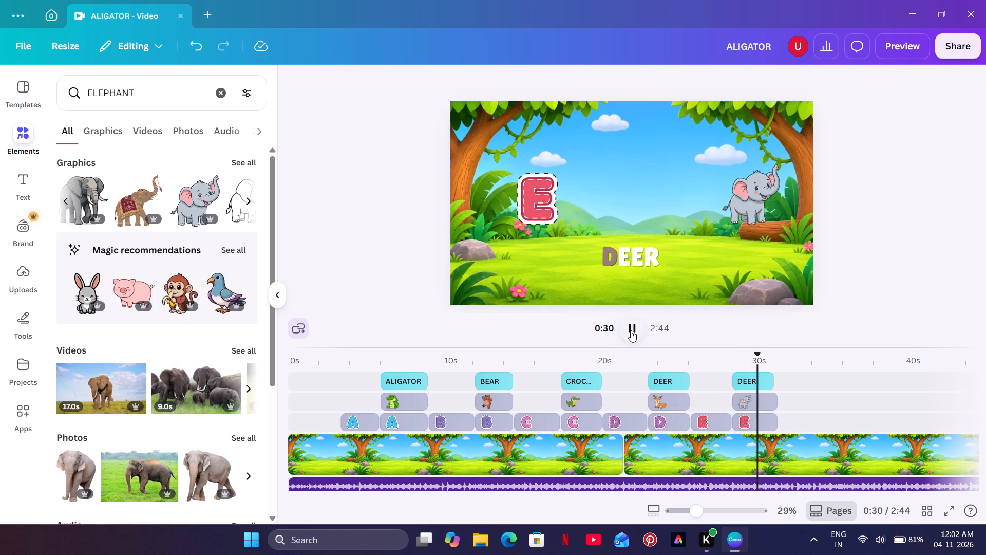
Extend the copied DEER text clip to 3.0 s, matching the end of the elephant clip.
left_click(770, 381)
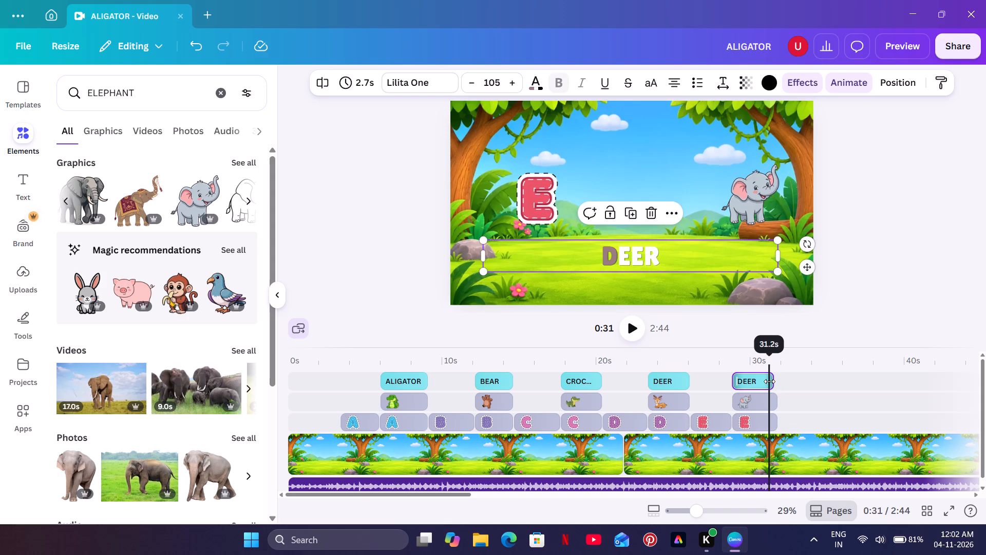
left_click(769, 381)
Replace the copied DEER text in the elephant scene with ELEPHANT.
left_click(751, 360)
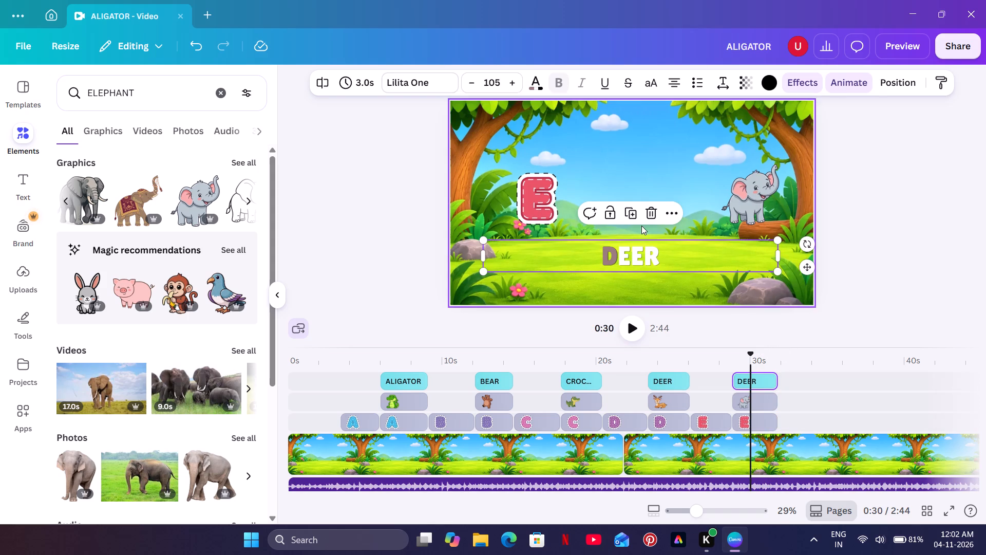
left_click(658, 250)
key("BackSpace")
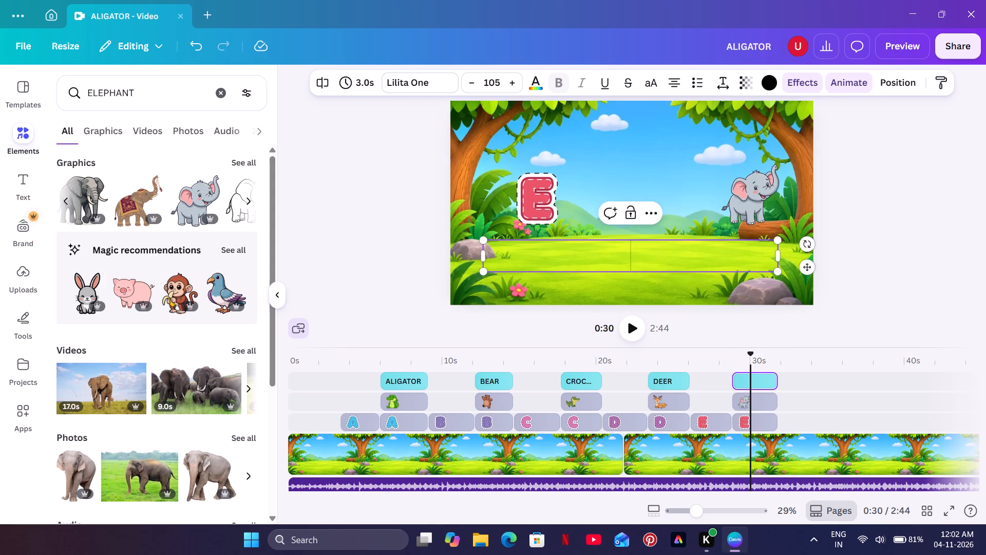
type("ELEPHANT")
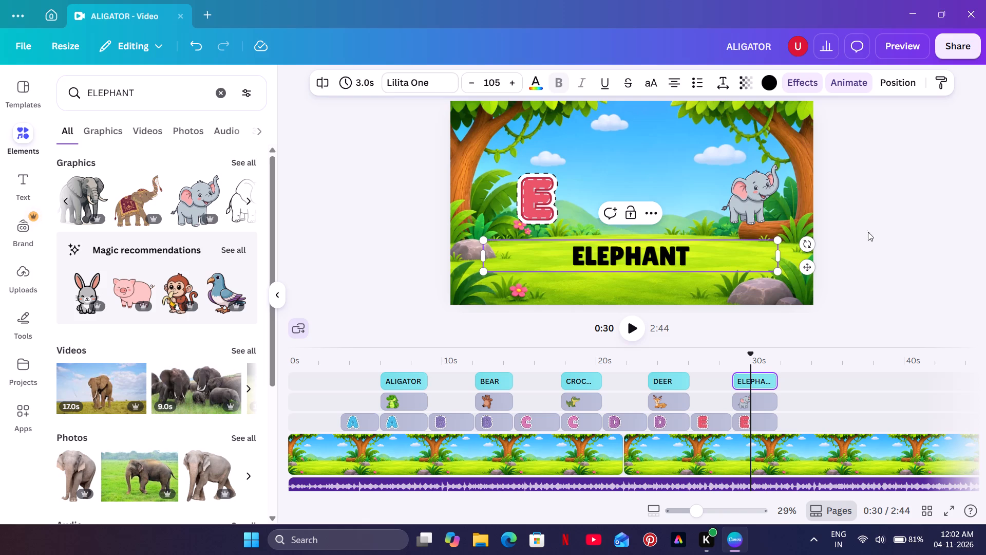
left_click(981, 228)
Colour the letters LEPHANT of the elephant caption white, leaving out the initial E.
left_click(692, 250)
left_click(692, 250)
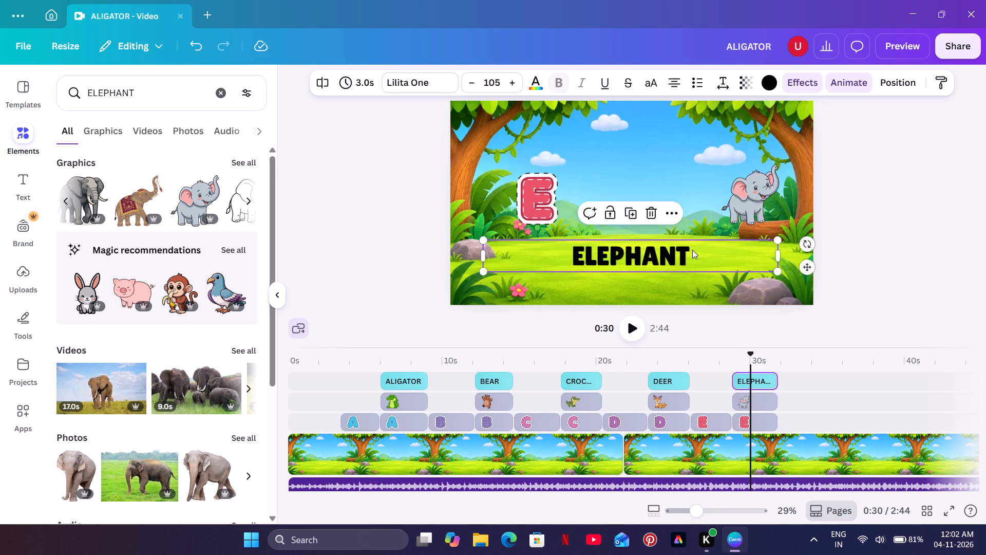
left_click_drag(692, 250, 596, 259)
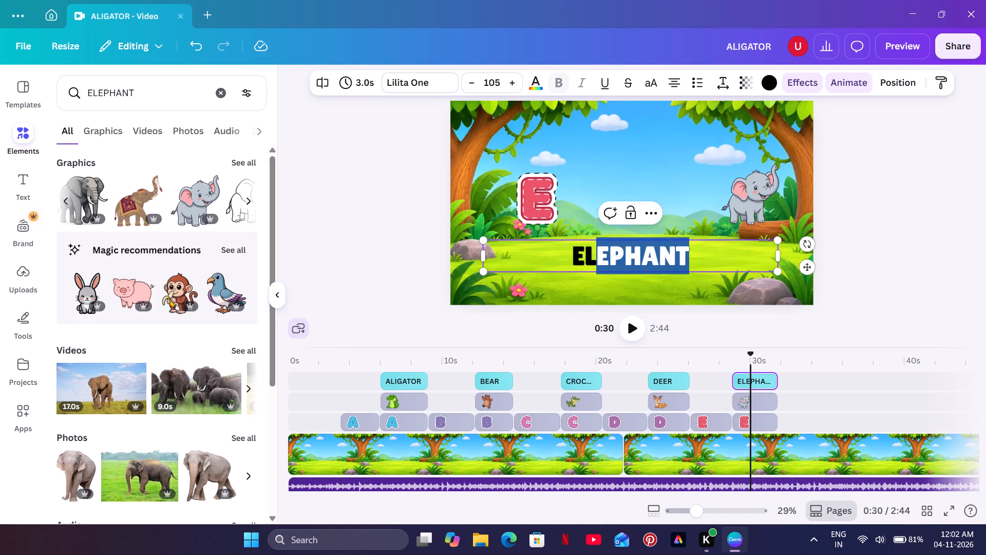
left_click_drag(596, 259, 587, 260)
left_click(528, 82)
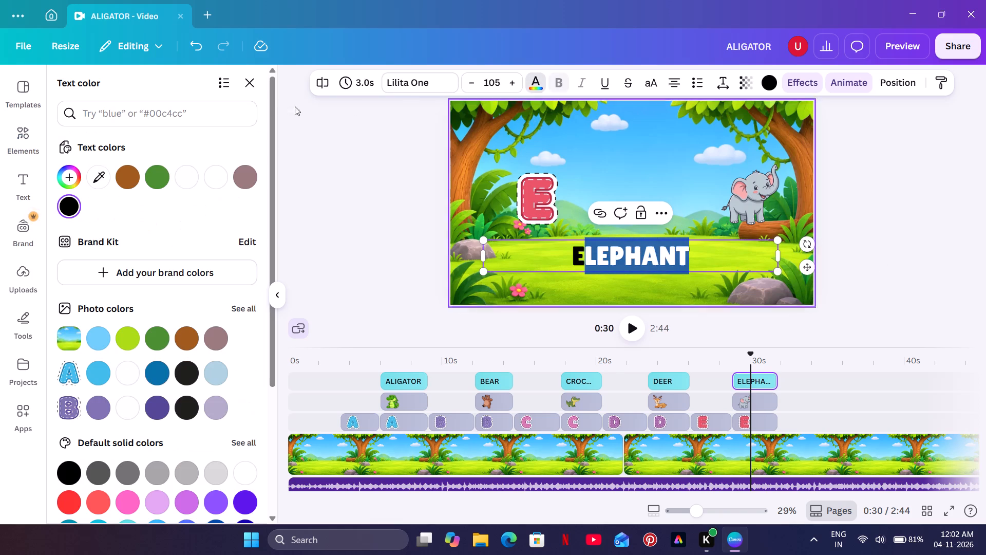
left_click(223, 170)
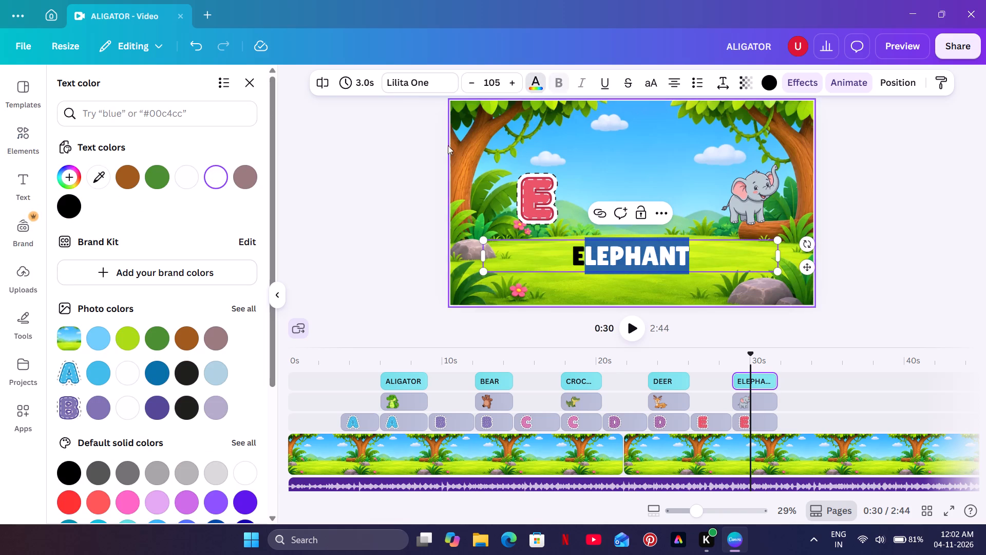
left_click(344, 180)
left_click(943, 174)
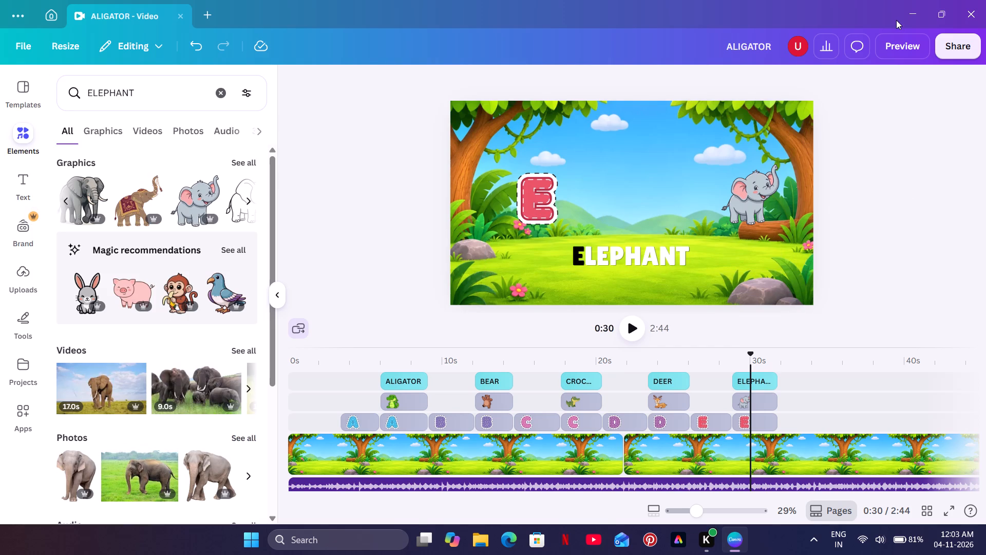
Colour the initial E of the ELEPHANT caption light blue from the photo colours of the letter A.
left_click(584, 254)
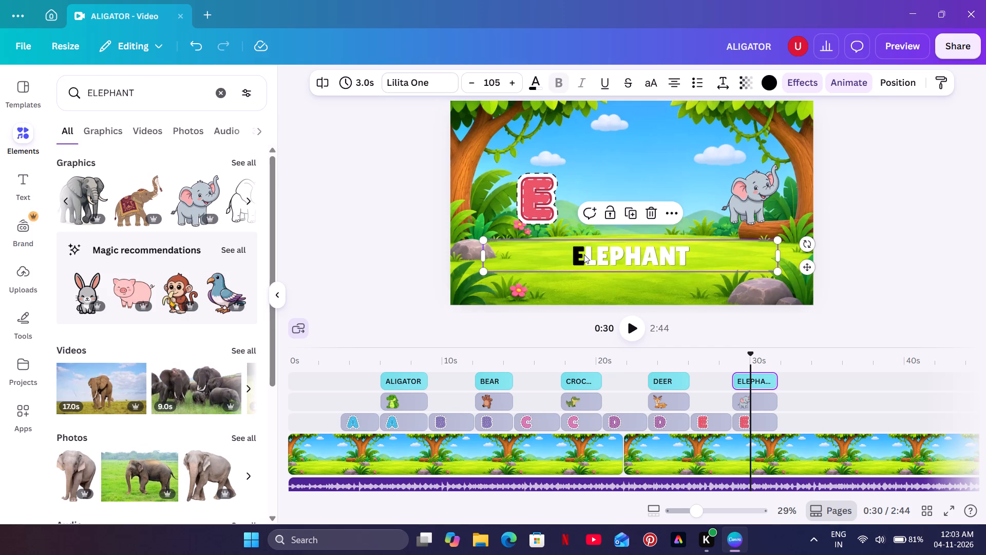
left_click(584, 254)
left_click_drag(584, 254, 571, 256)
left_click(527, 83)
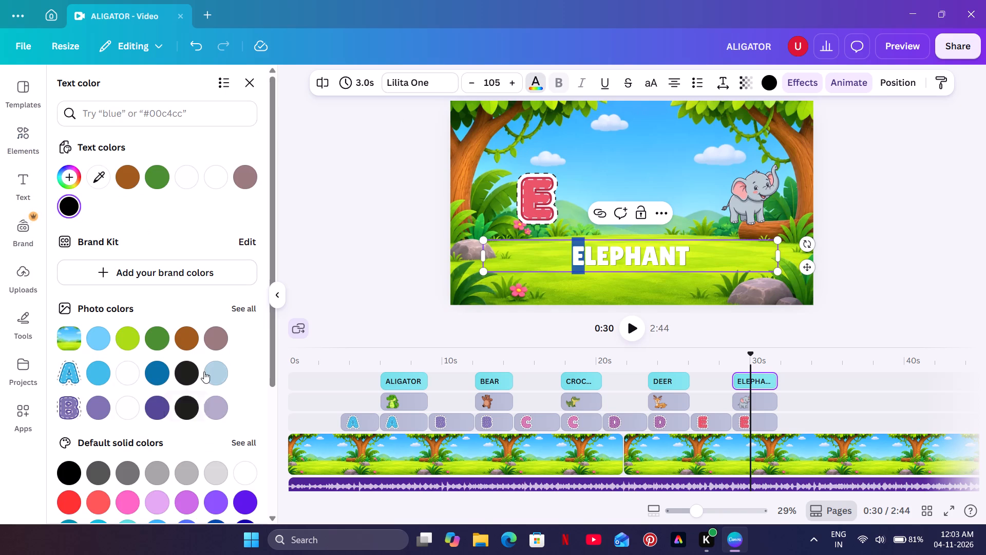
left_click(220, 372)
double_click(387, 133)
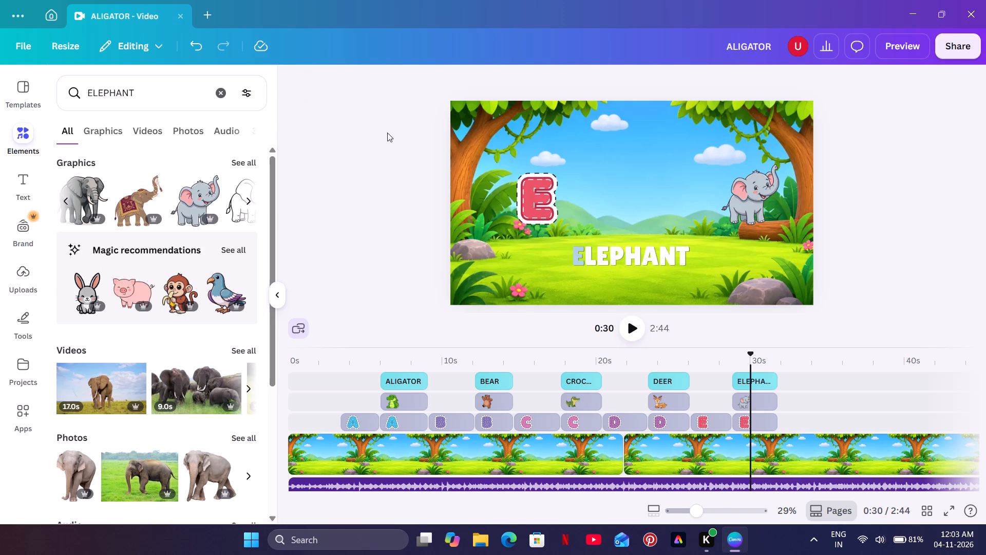
Colour the initial E of the ELEPHANT caption vivid azure, #0870aa.
left_click(581, 262)
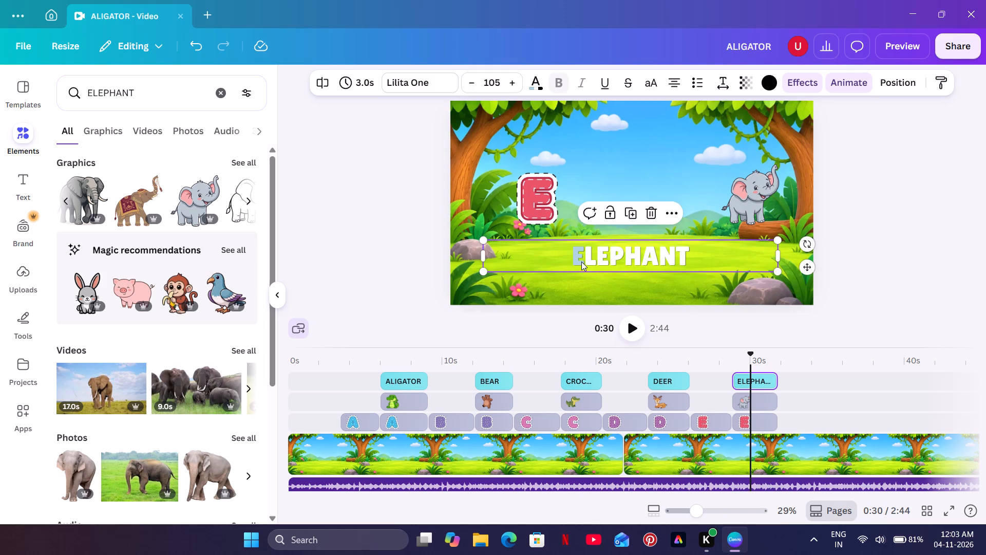
left_click(581, 256)
left_click_drag(582, 255, 568, 256)
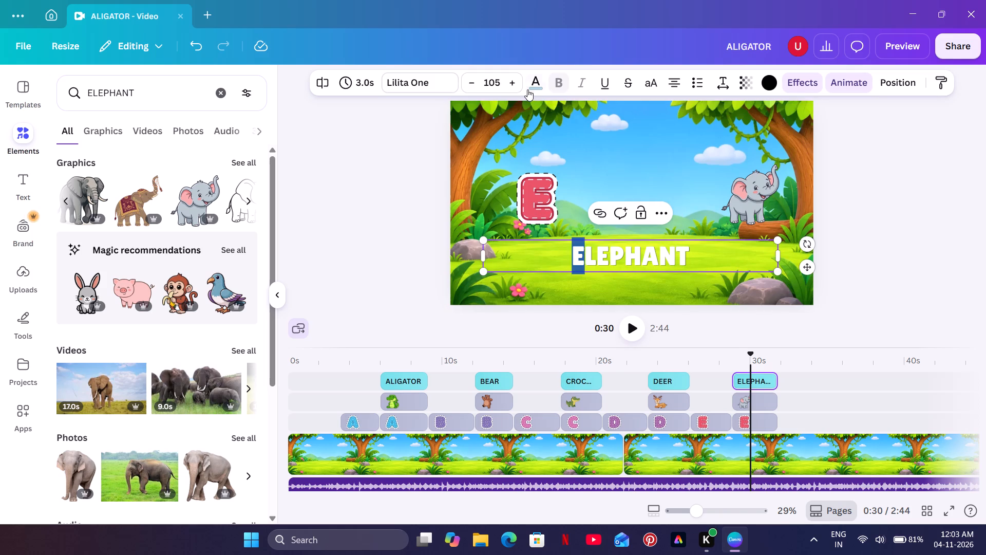
left_click(531, 87)
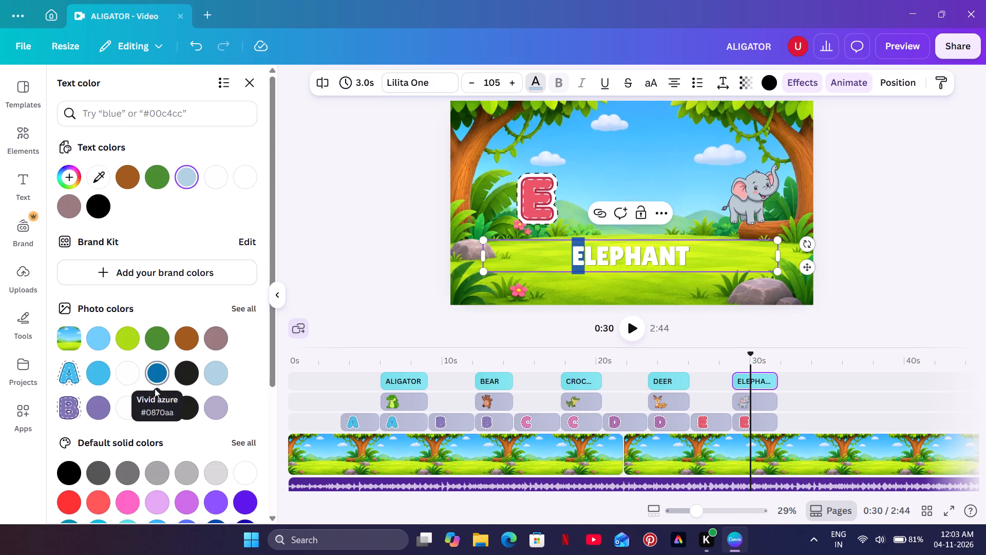
left_click(156, 379)
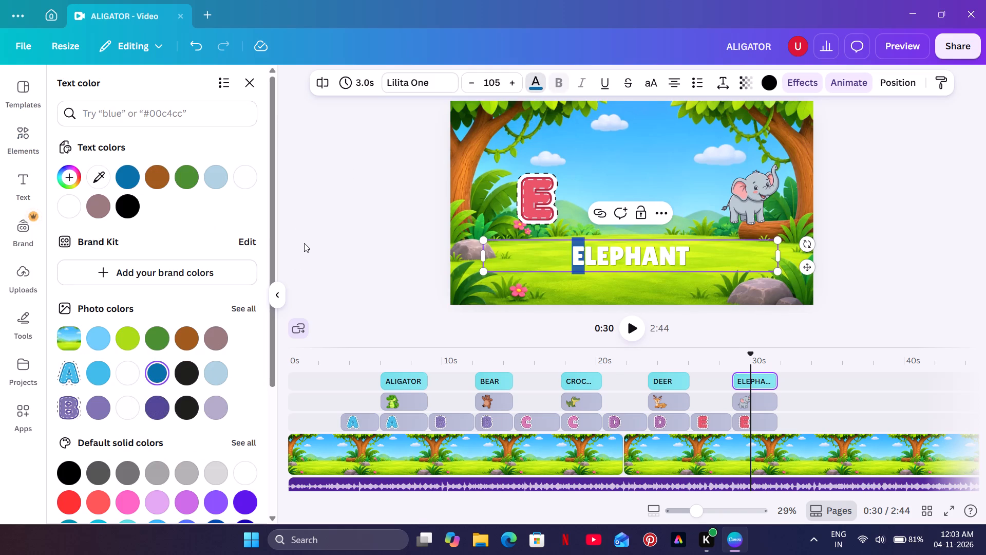
double_click(304, 243)
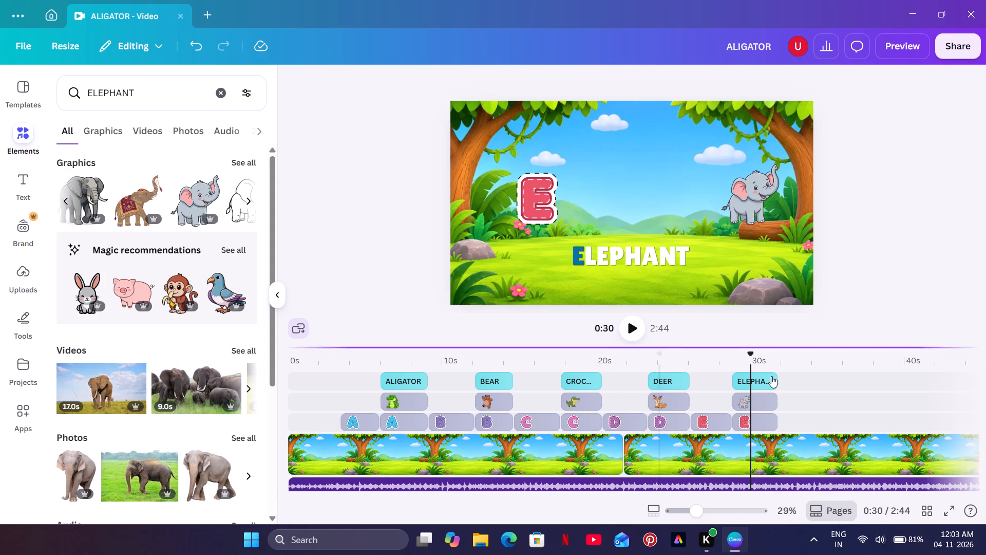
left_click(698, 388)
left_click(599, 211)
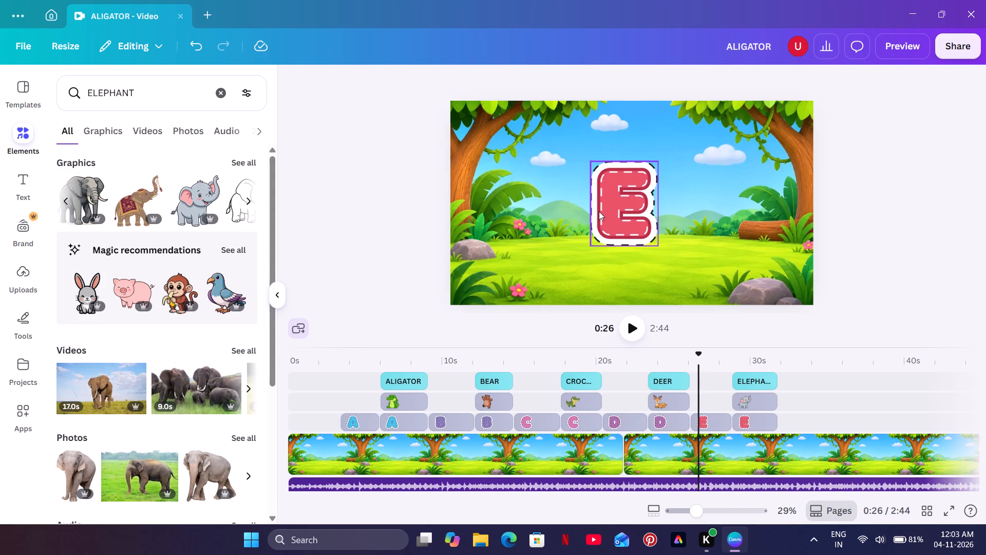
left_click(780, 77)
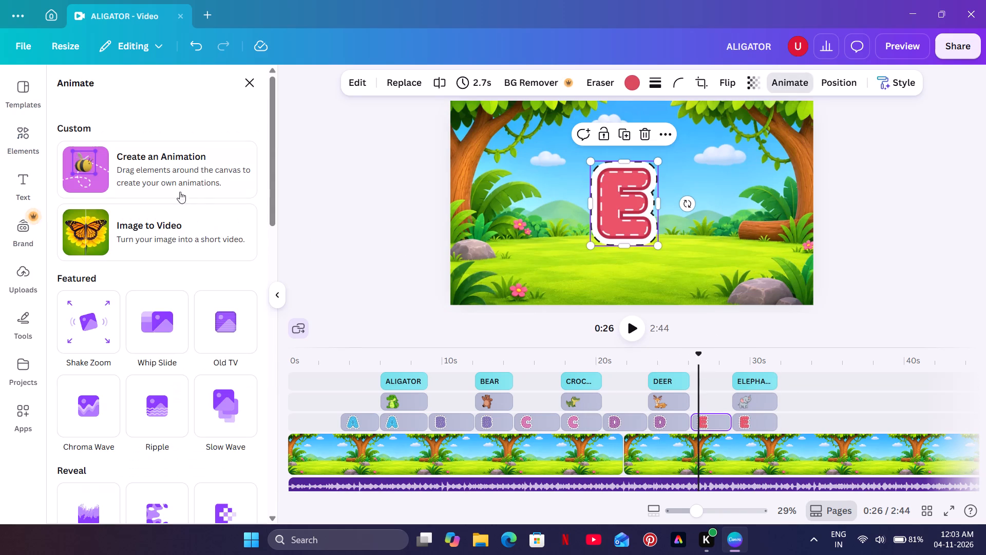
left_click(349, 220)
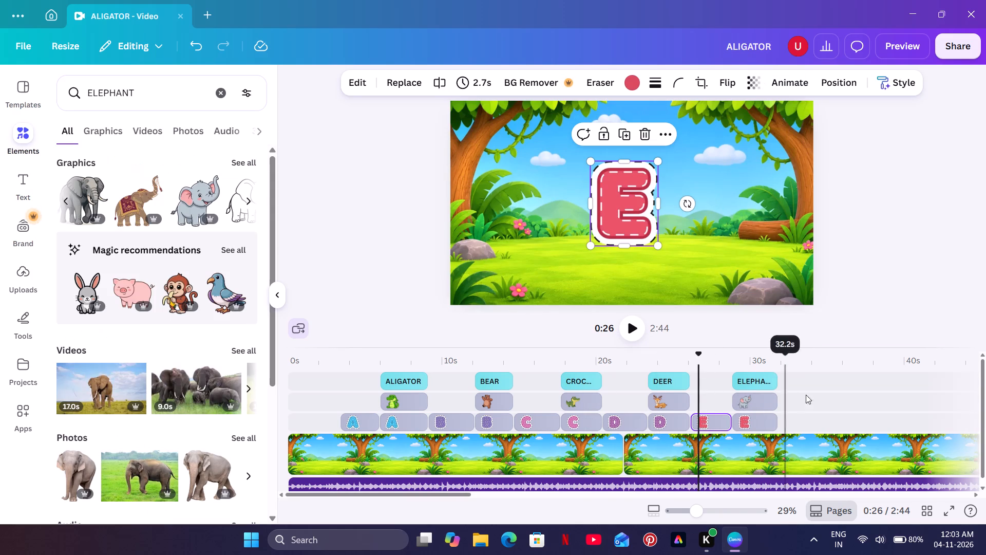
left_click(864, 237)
Apply the Tumble animation to both letter E graphics and the elephant graphic together.
left_click_drag(788, 405, 738, 396)
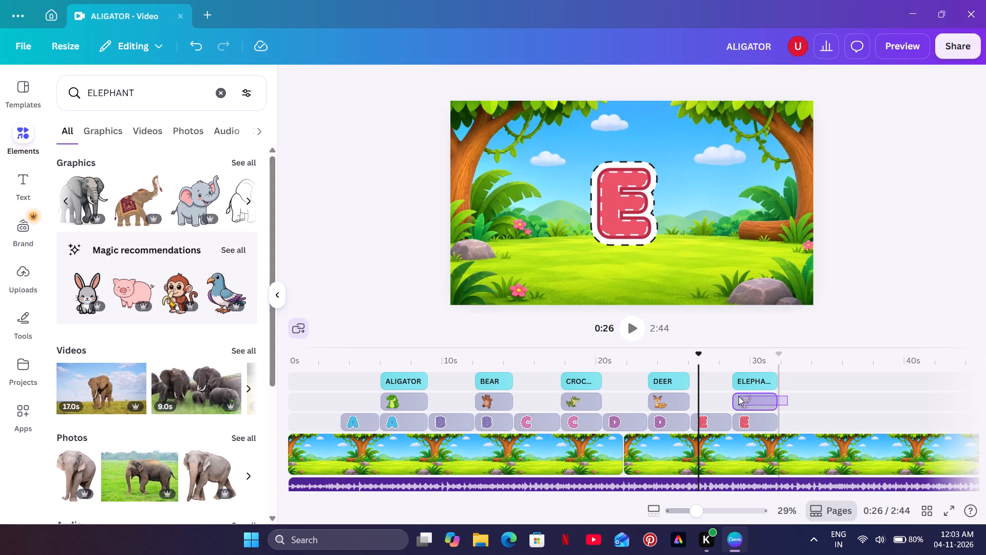
left_click_drag(738, 396, 710, 425)
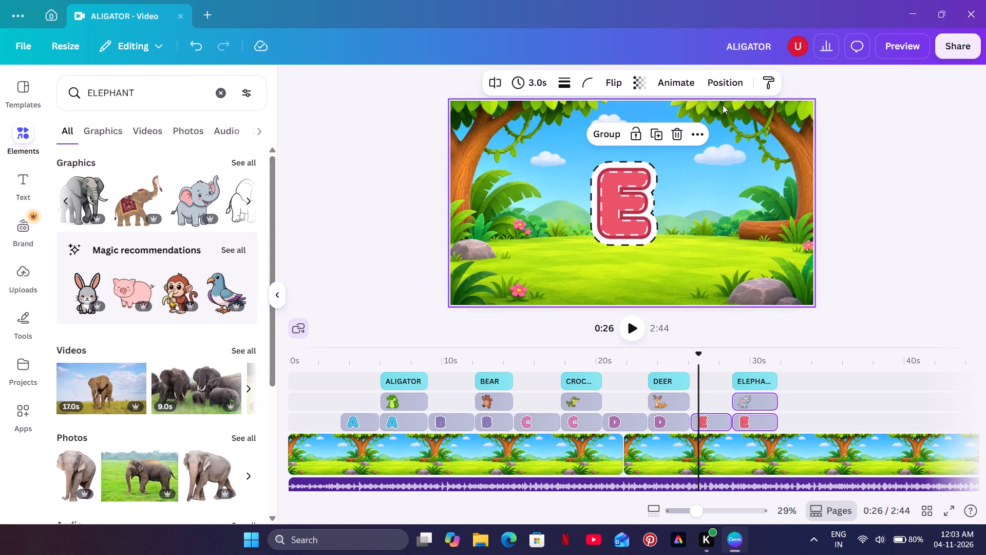
left_click(673, 82)
scroll(115, 303, "down", 5)
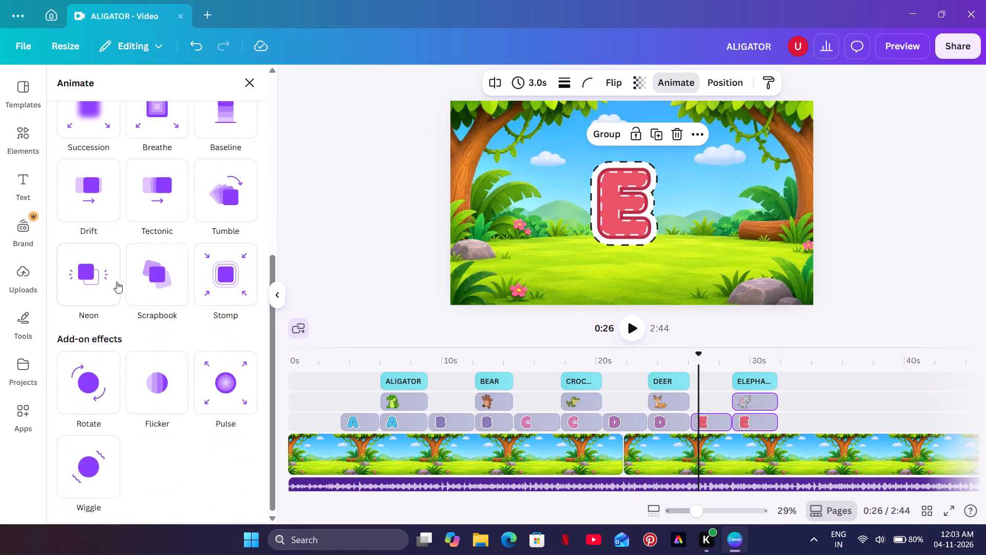
left_click(236, 188)
scroll(236, 188, "down", 4)
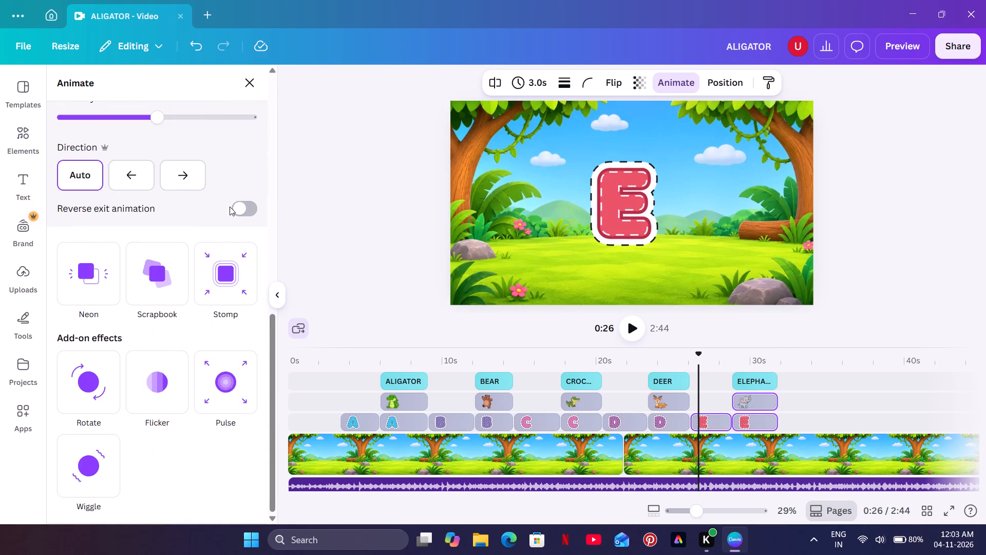
Add the Pulse effect to the selected E letters and elephant, with its intensity at the minimum.
left_click(229, 394)
scroll(200, 353, "down", 4)
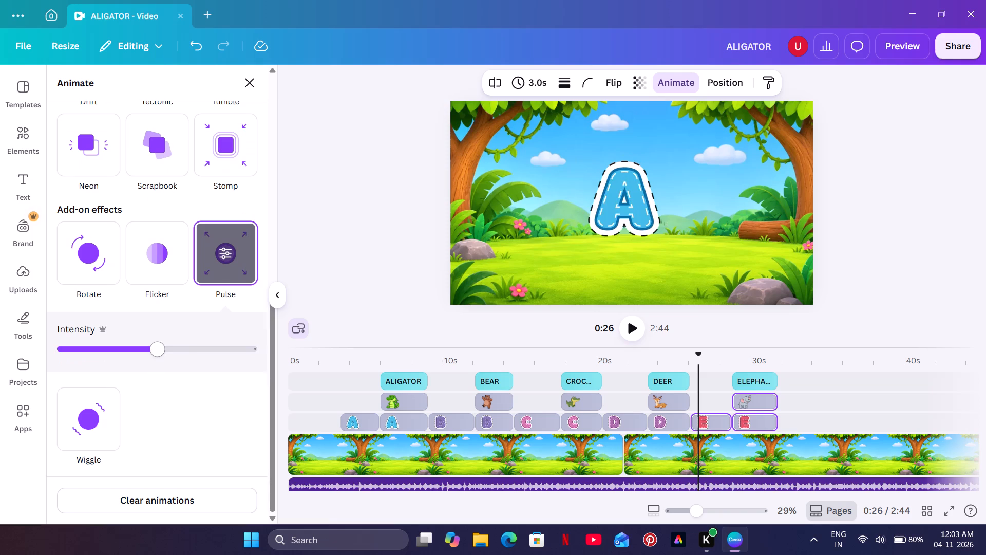
left_click_drag(157, 355, 66, 364)
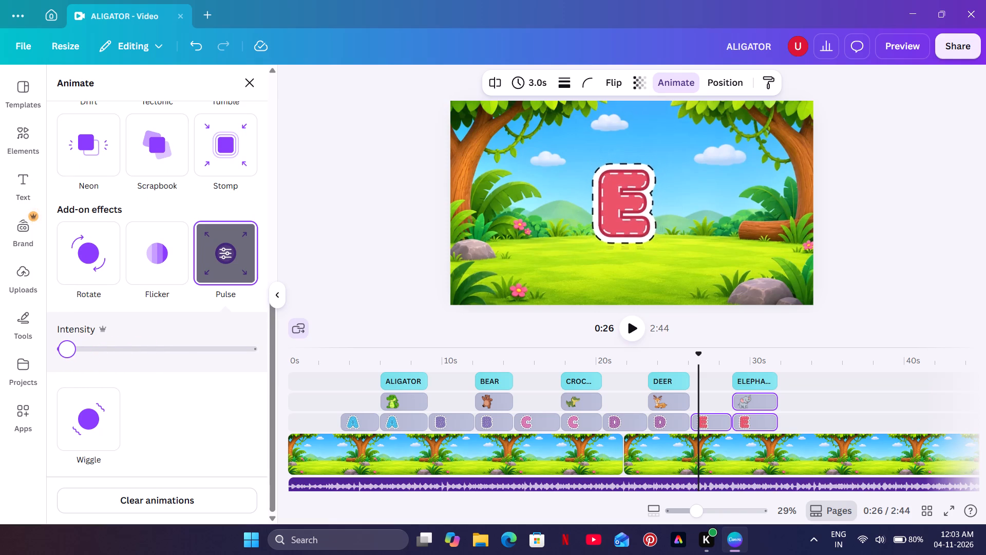
left_click_drag(66, 364, 64, 366)
left_click(362, 180)
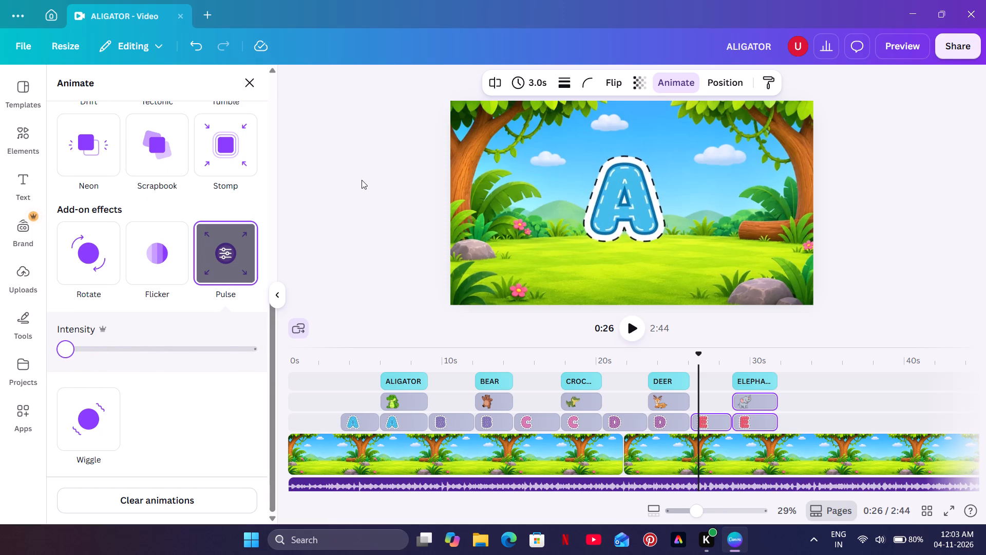
Play through the E section to 0:33, add the orange dashed letter F graphic there, shrink it and centre it in the scene.
left_click(628, 321)
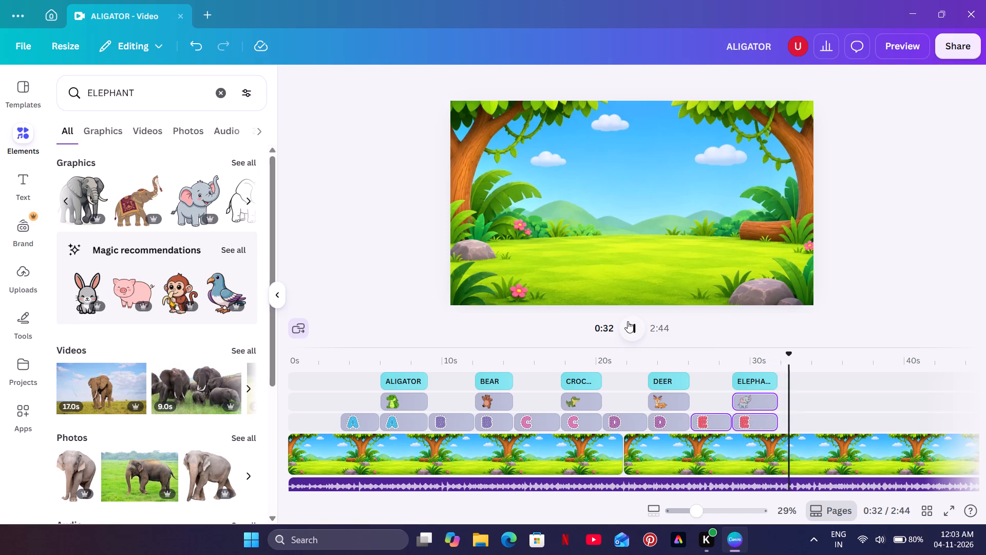
left_click(628, 321)
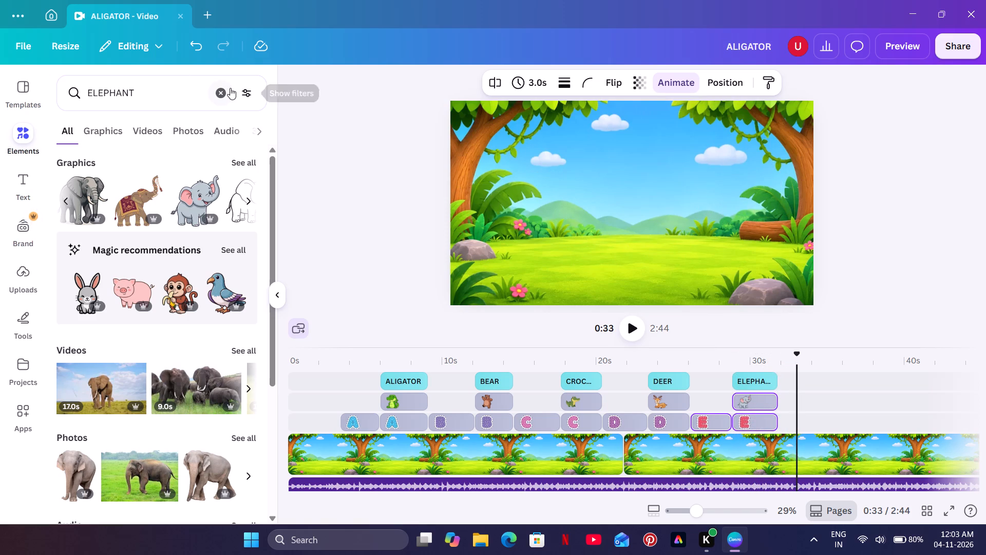
left_click(230, 88)
left_click(335, 122)
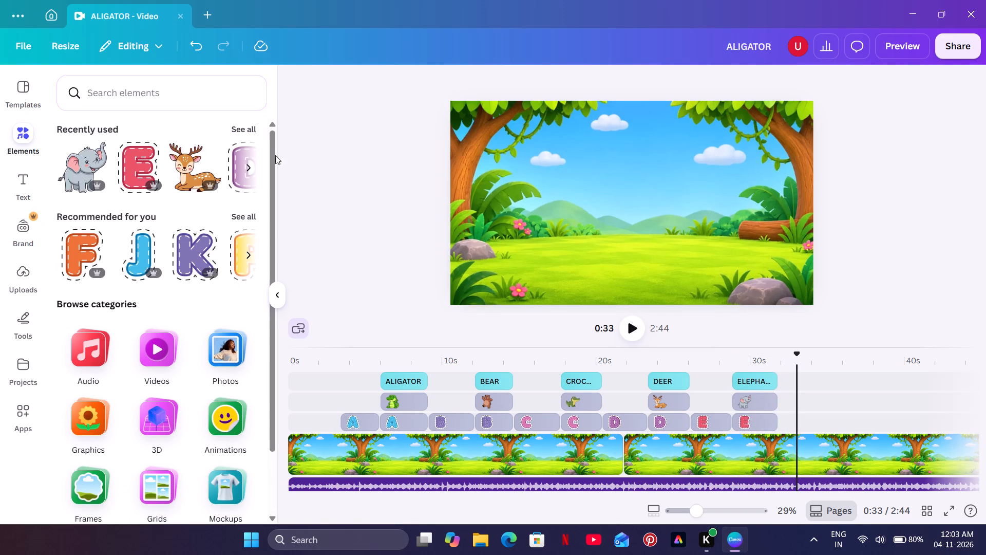
left_click(91, 252)
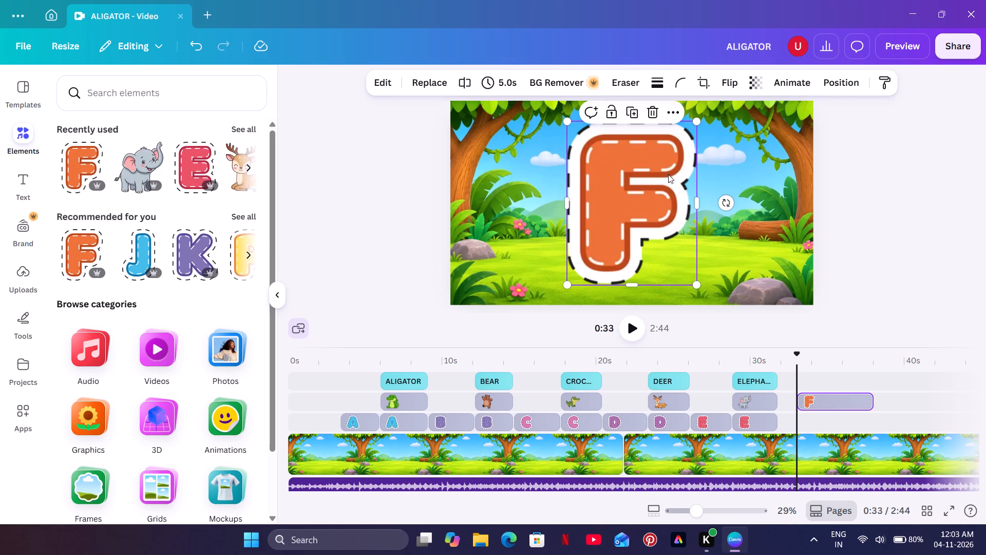
left_click_drag(696, 280, 623, 220)
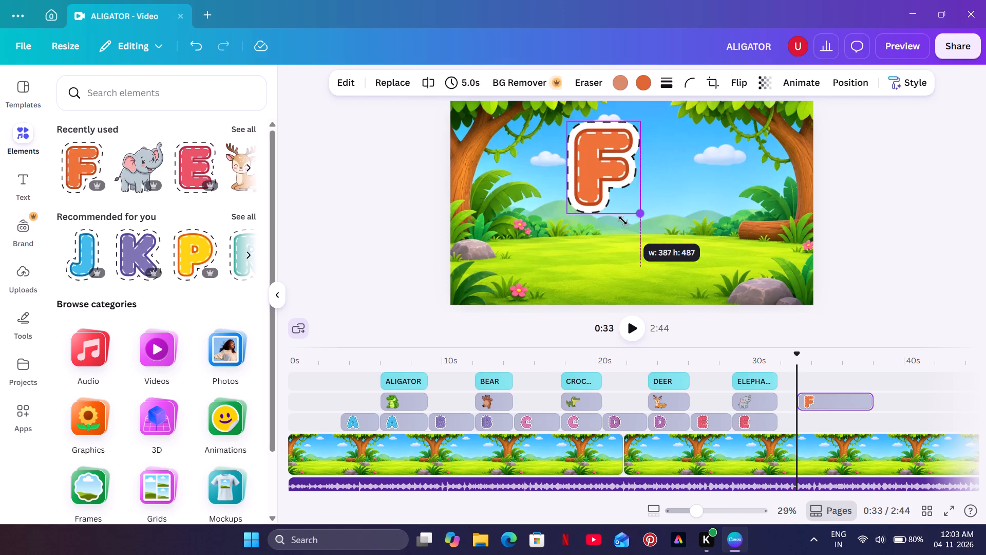
left_click_drag(623, 220, 620, 214)
left_click_drag(616, 162, 638, 201)
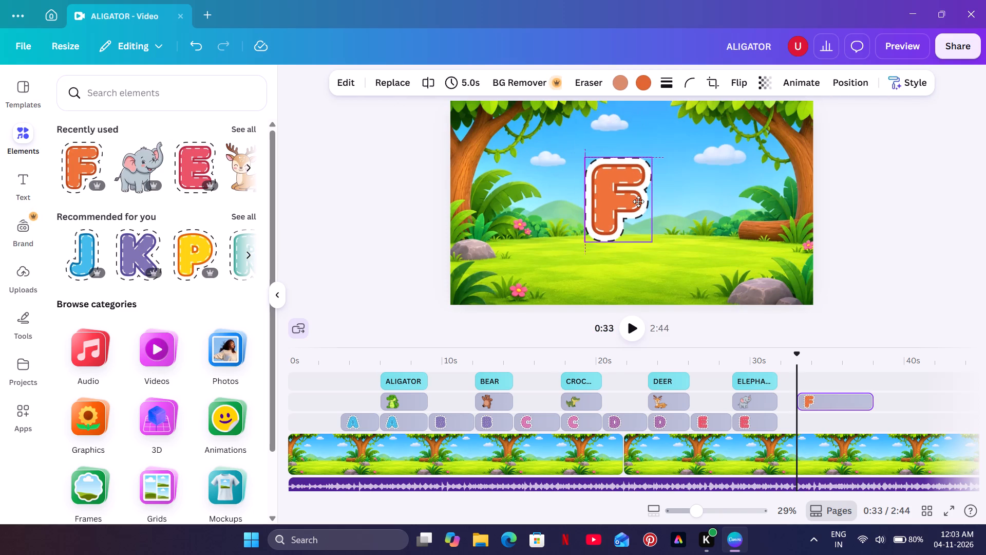
left_click_drag(638, 201, 646, 203)
Move the F clip onto the letter track directly after the second E clip.
left_click_drag(834, 397, 830, 408)
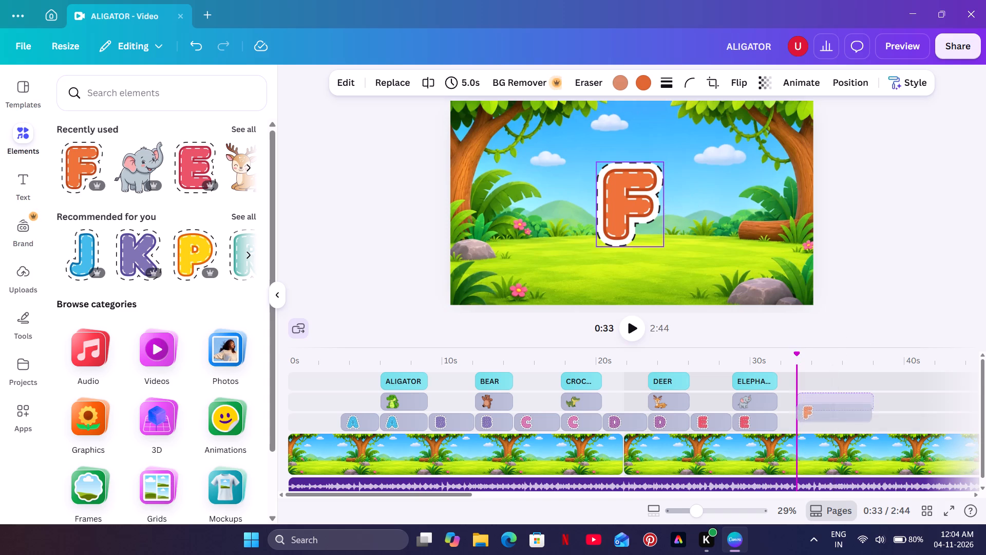
left_click_drag(830, 408, 817, 415)
Play the audio from 0:30 and split the F clip at 0:34.
left_click(756, 361)
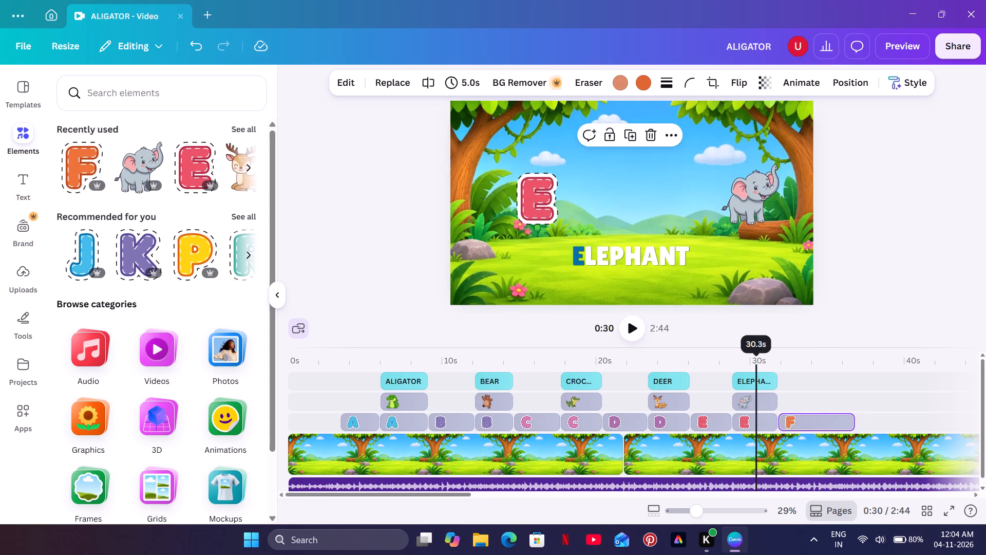
left_click(636, 330)
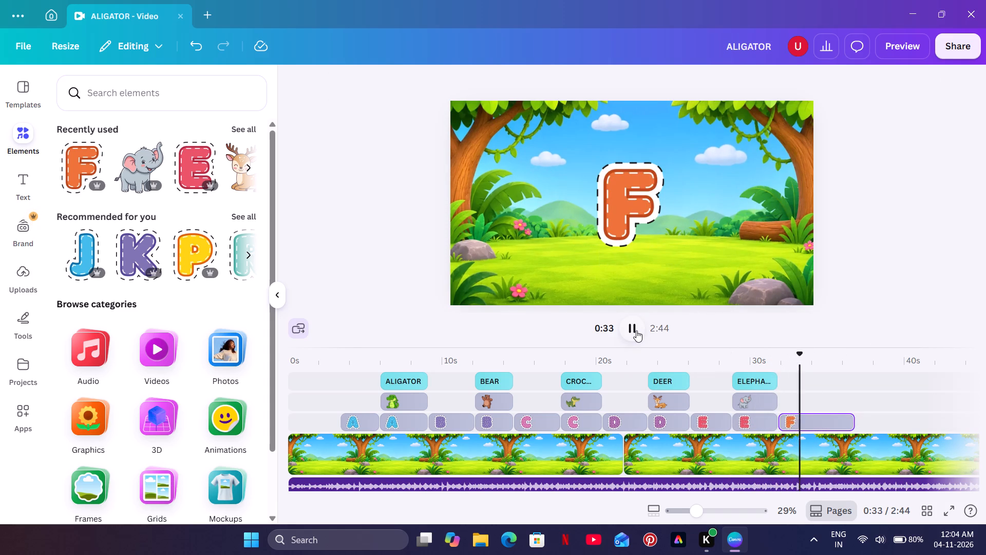
left_click(636, 330)
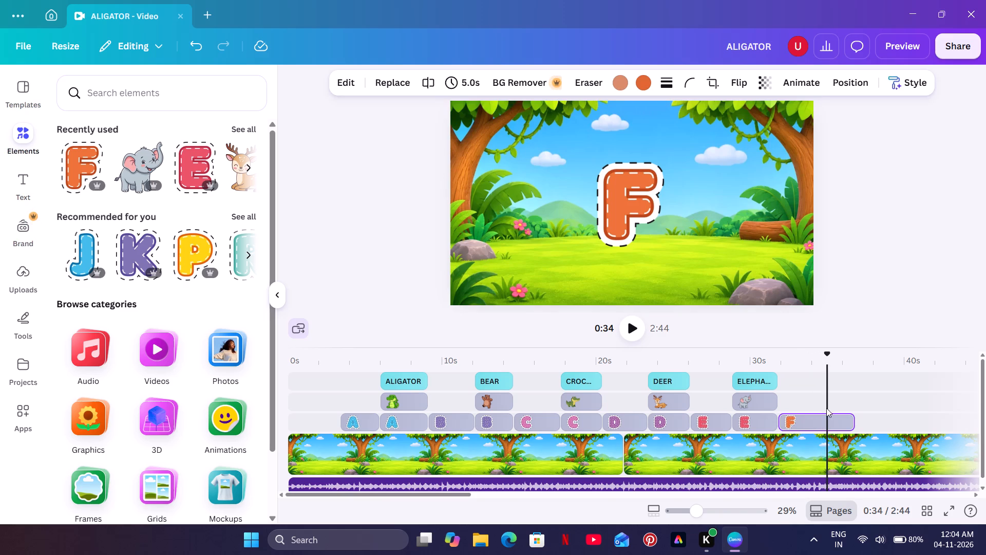
right_click(825, 421)
left_click(832, 375)
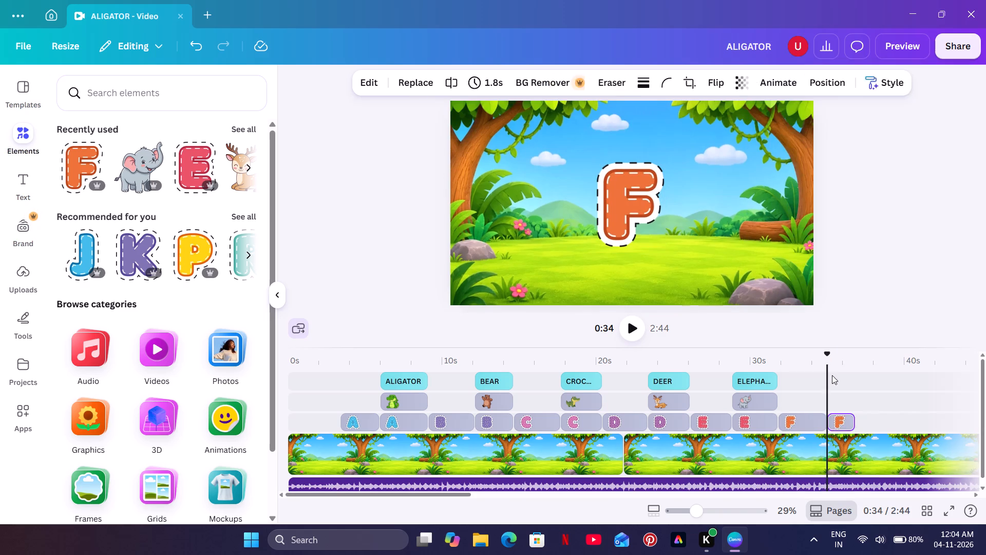
Extend the end of the second F clip to a 2.2 s duration and play both F clips against the audio.
left_click_drag(852, 423, 859, 422)
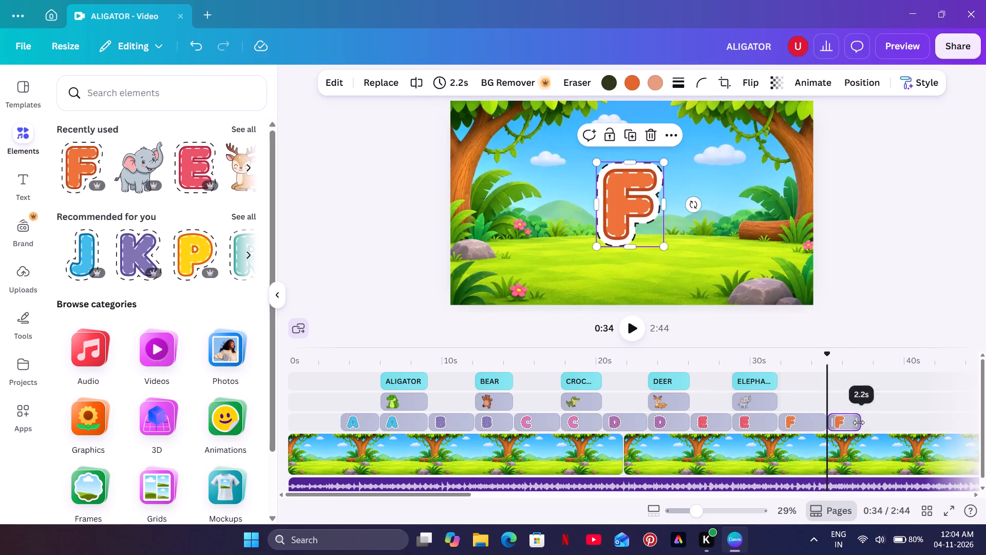
left_click(821, 399)
left_click(794, 394)
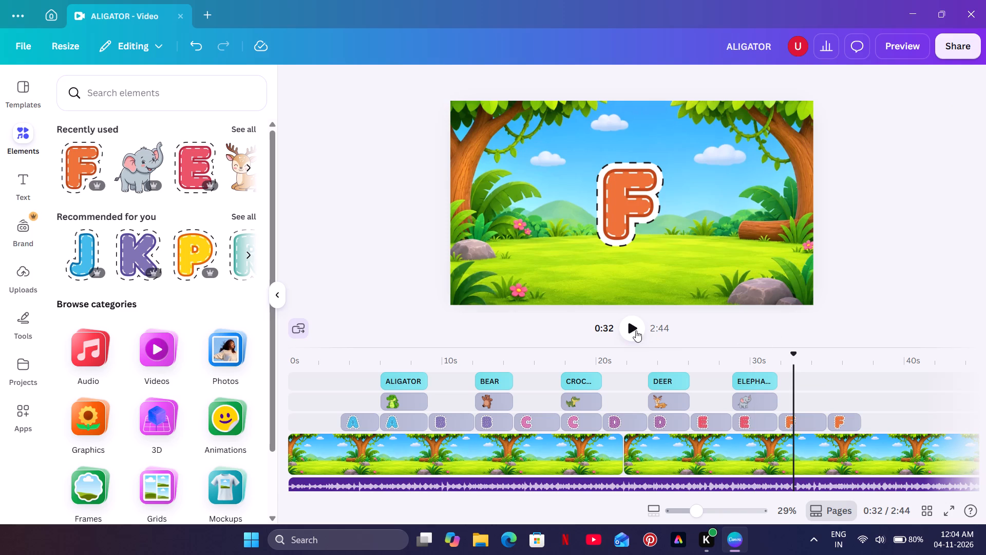
left_click(634, 330)
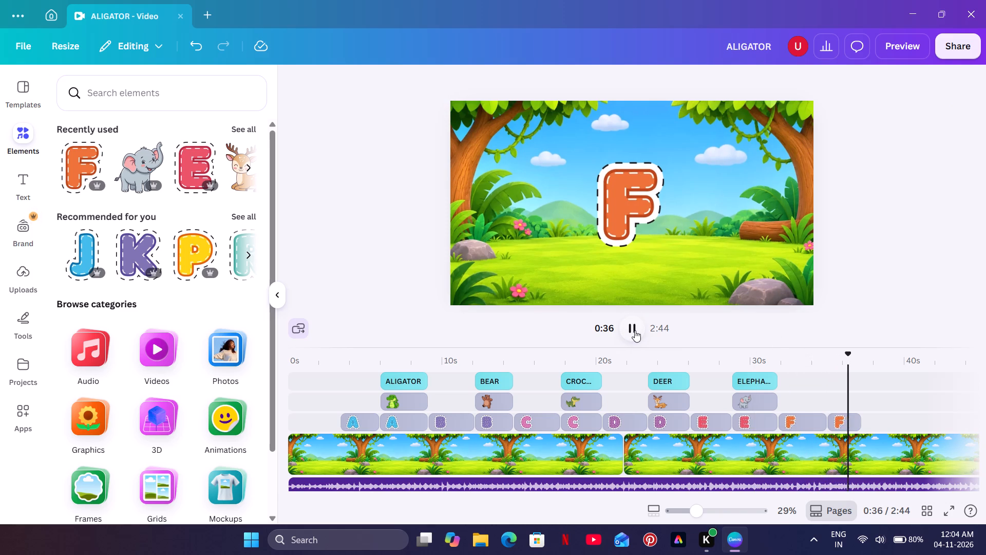
left_click(635, 330)
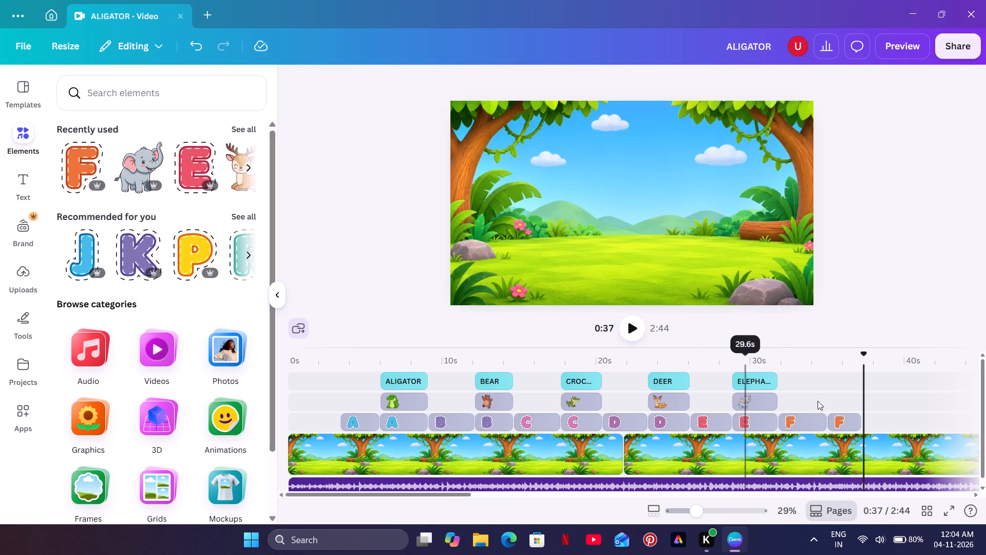
Shift the cut between the F clips earlier, making the first 2.9 s and the second 2.4 s, and play the transition.
left_click(826, 421)
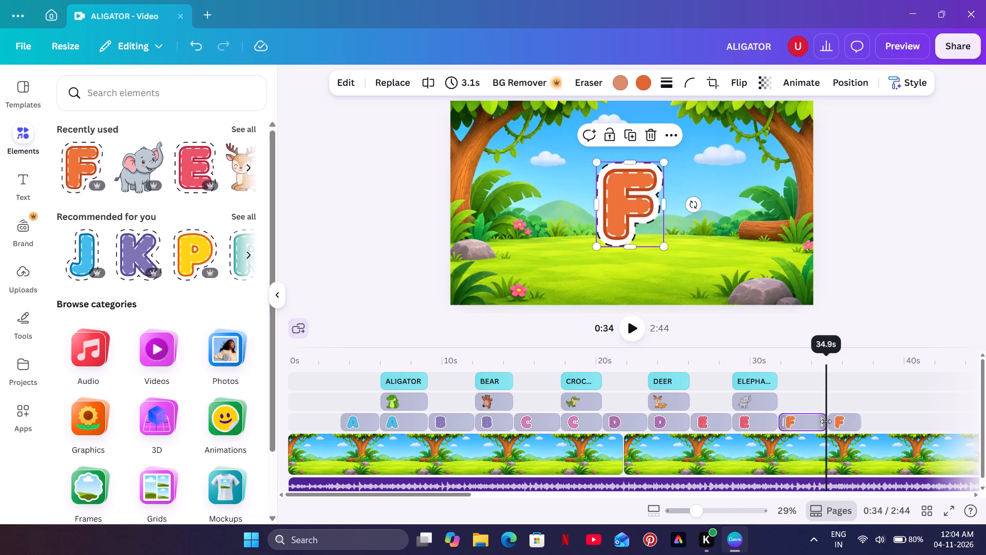
left_click(826, 421)
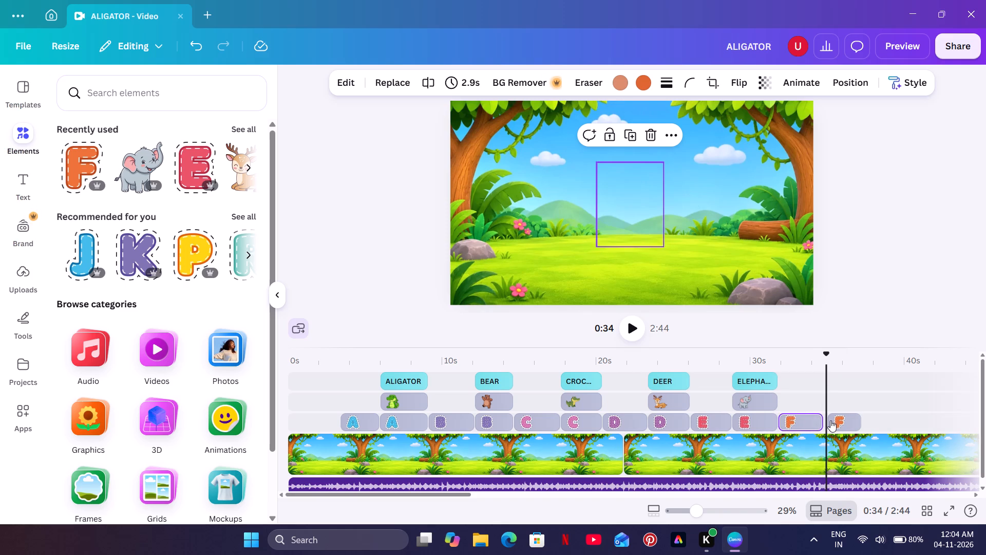
left_click(831, 420)
left_click_drag(829, 421, 825, 422)
left_click(809, 402)
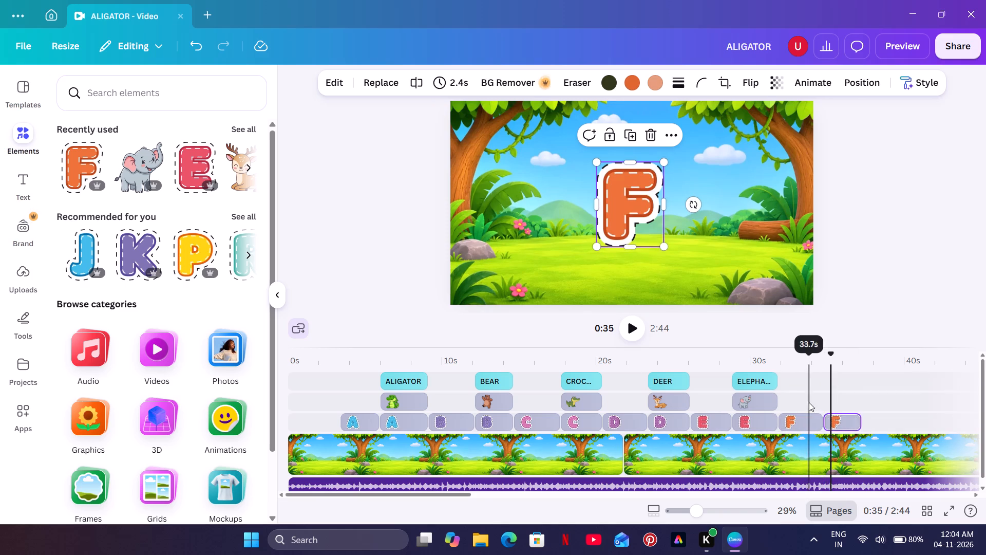
left_click(634, 321)
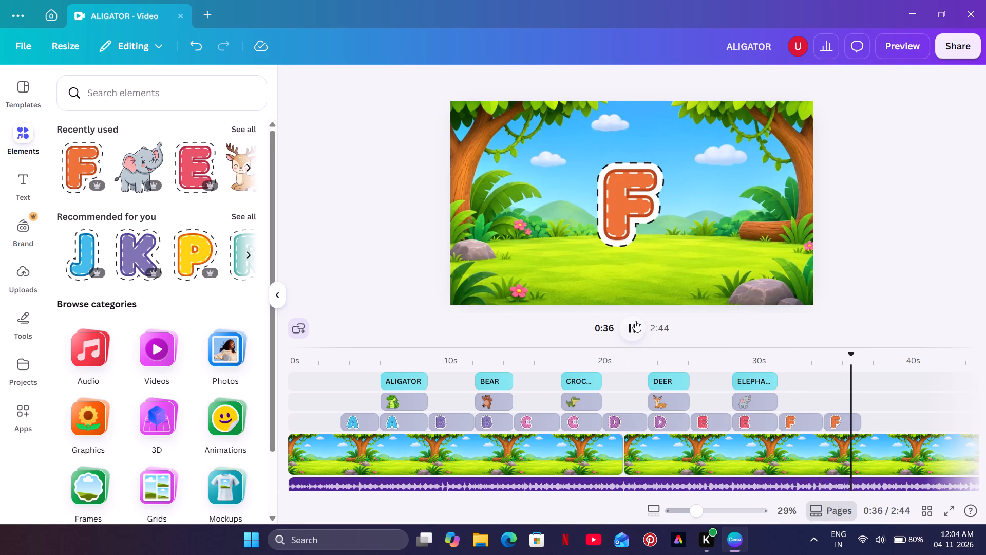
left_click(635, 321)
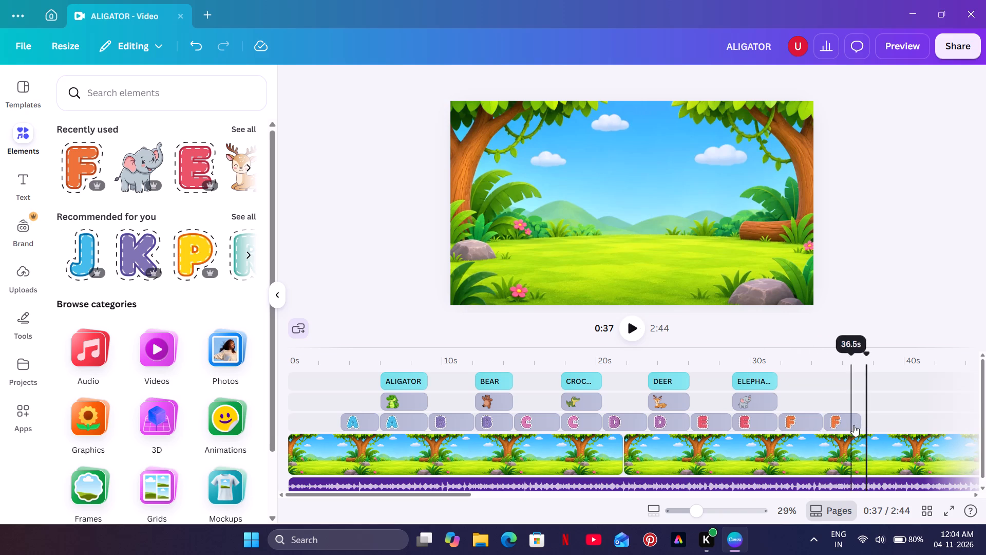
Extend the end of the second F clip to 2.7 s and check its timing by playing from 0:33.
left_click(854, 425)
left_click(857, 424)
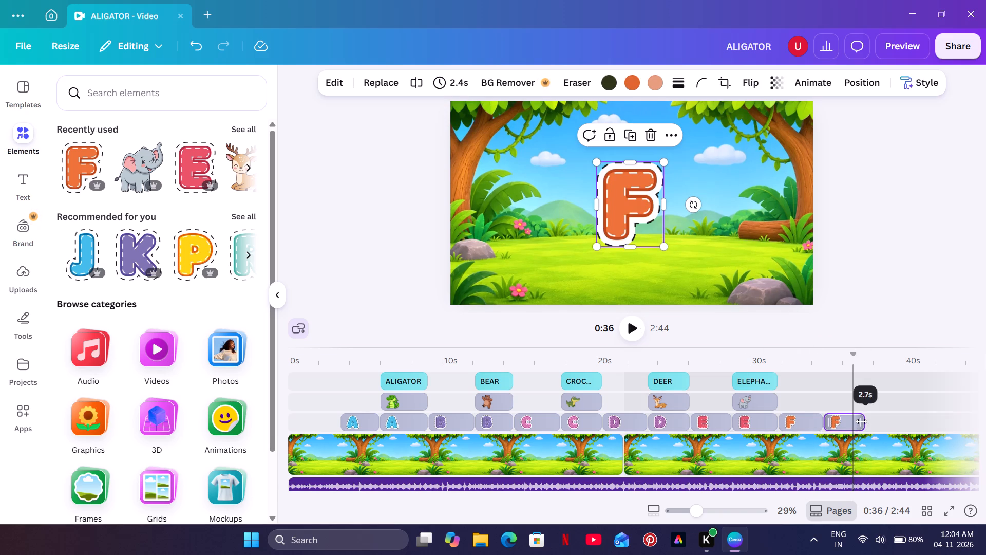
left_click(804, 401)
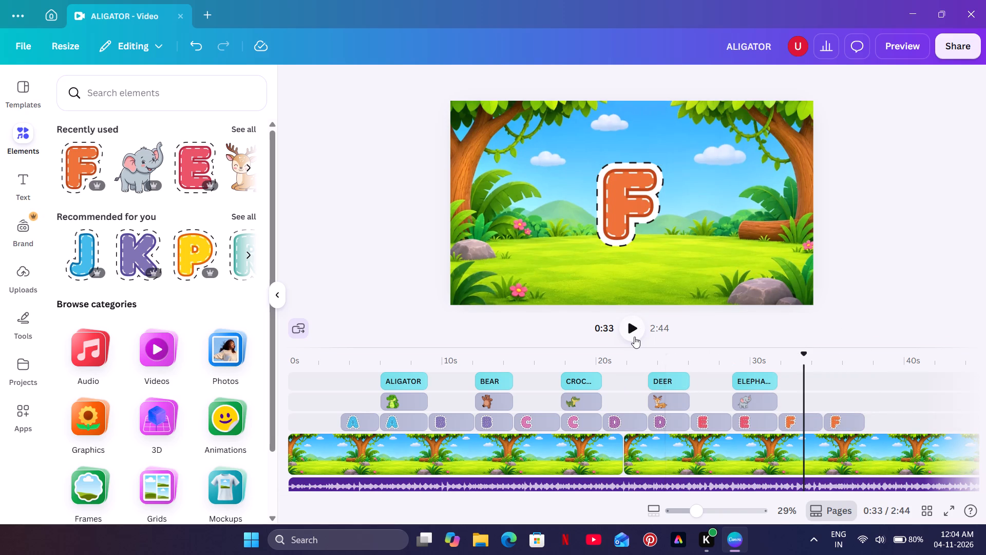
left_click(634, 337)
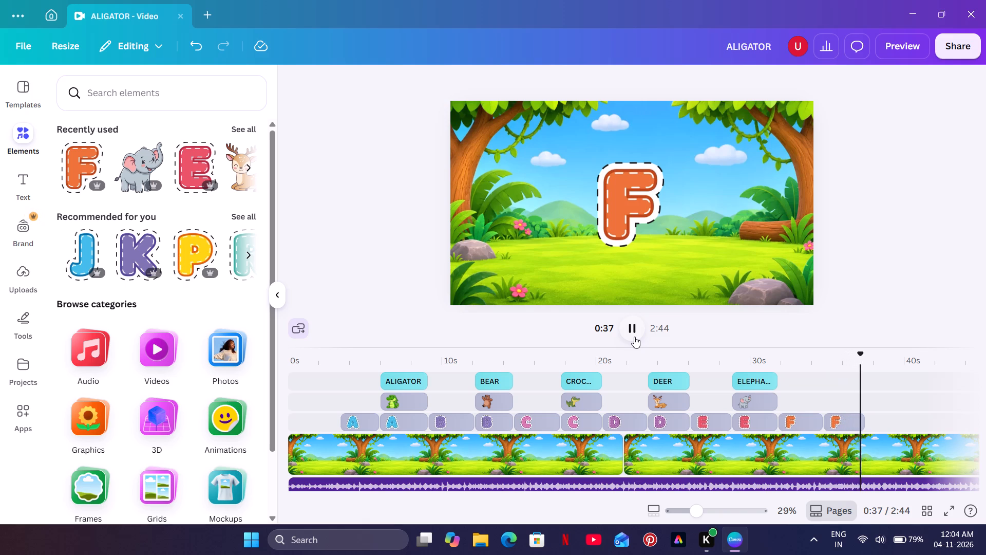
left_click(634, 337)
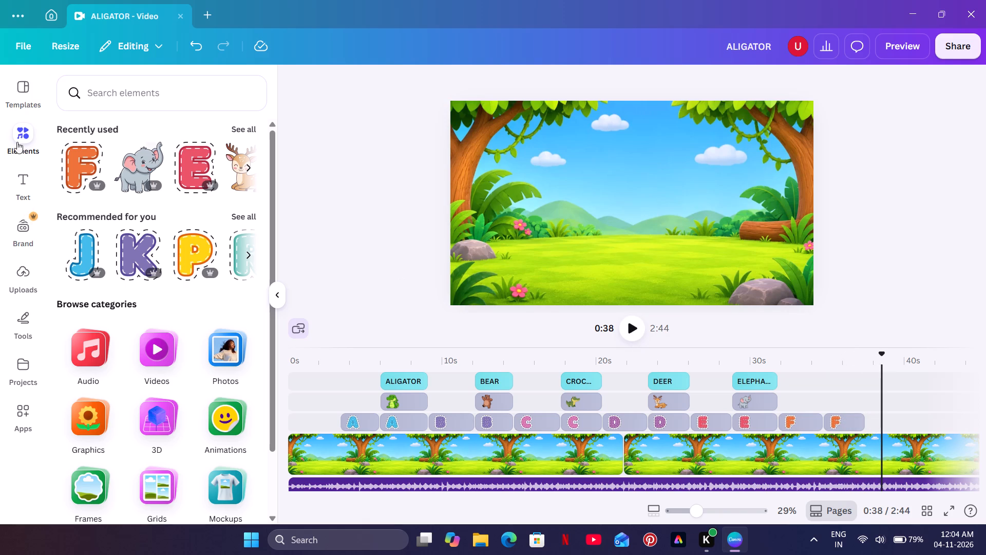
Search elements for FOX, add the sitting cartoon fox, and fit its clip above the second F clip with a 2.7 s duration.
left_click(113, 102)
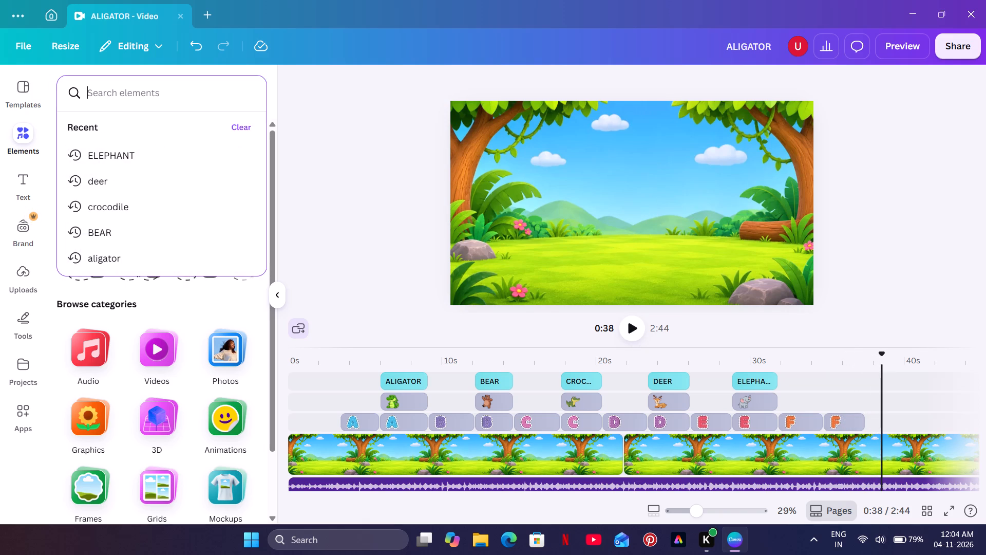
type("FO")
key("x")
key("Return")
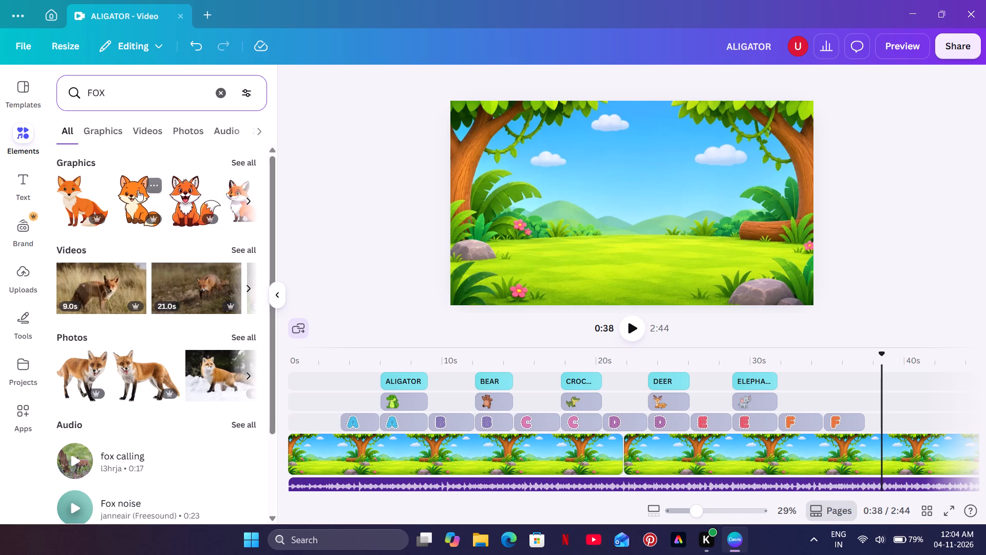
left_click(142, 197)
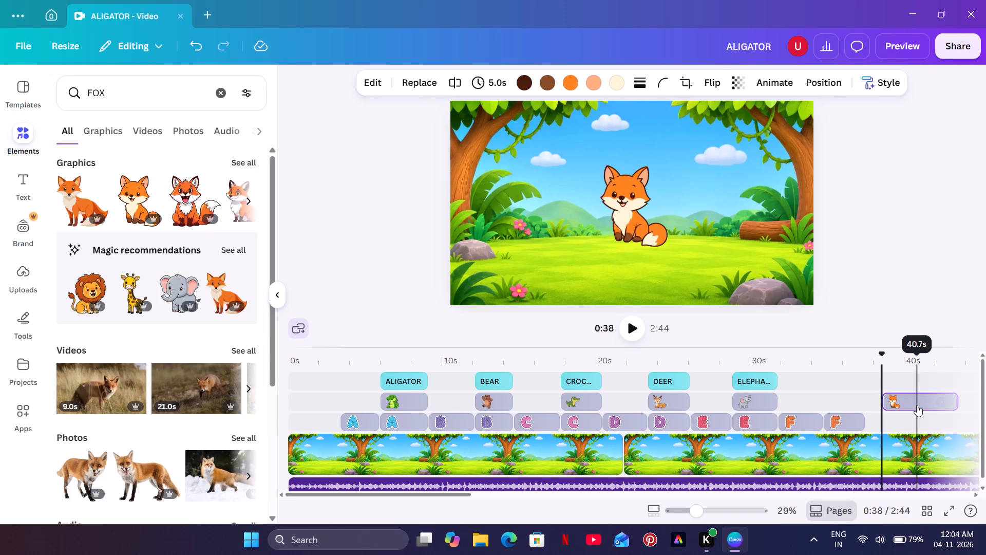
left_click_drag(917, 405, 821, 412)
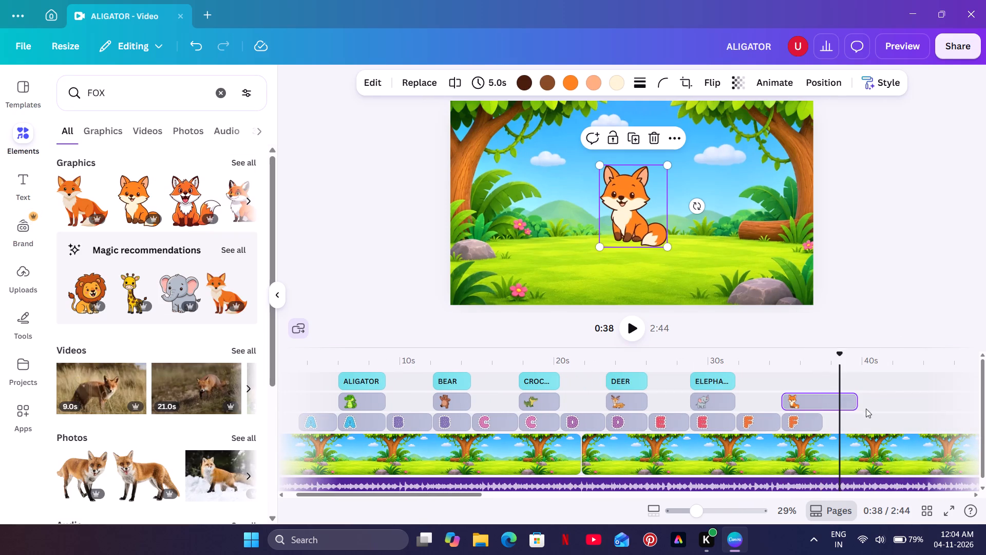
left_click_drag(850, 400, 819, 406)
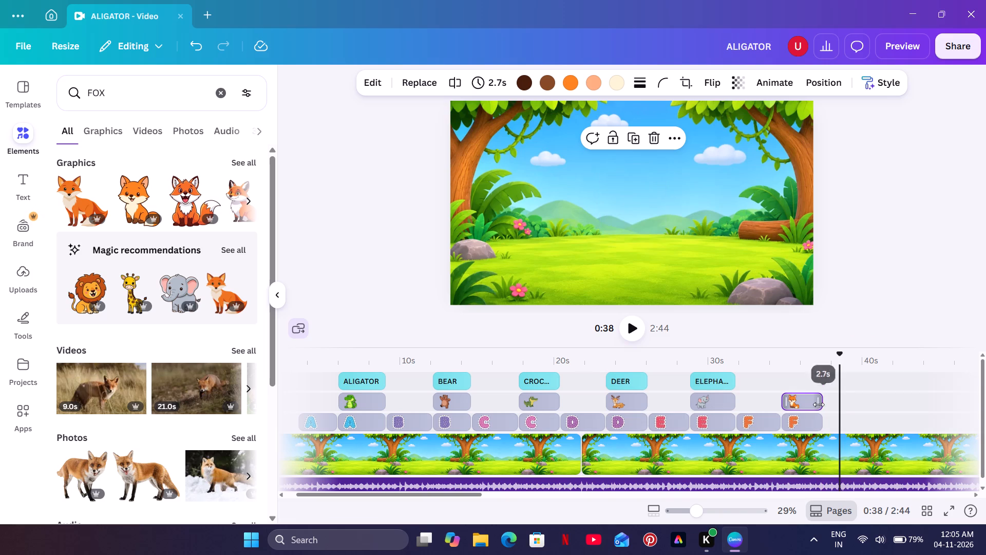
Shrink the fox and place it on the log at the right side of the scene.
left_click(799, 379)
left_click_drag(643, 223, 703, 216)
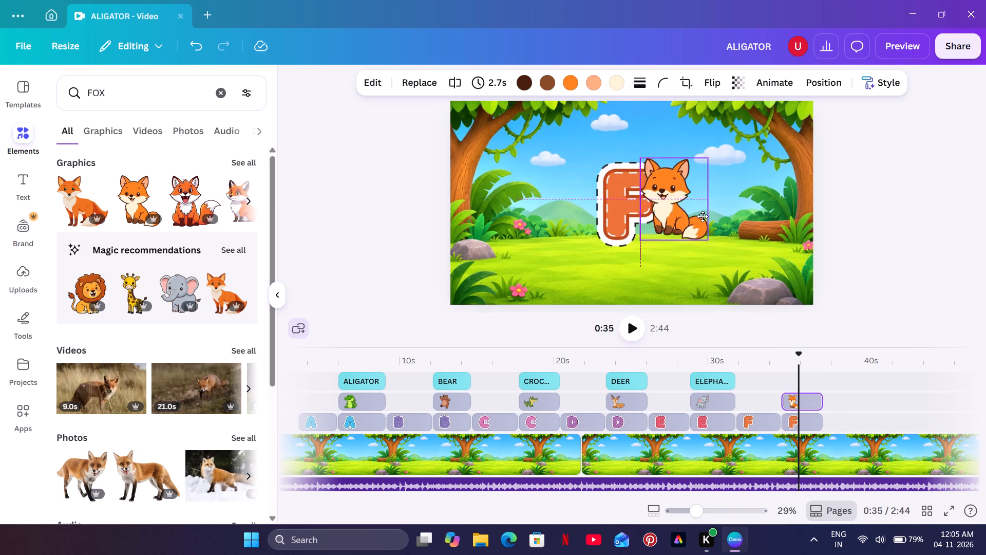
left_click_drag(703, 216, 780, 214)
left_click_drag(802, 237, 783, 218)
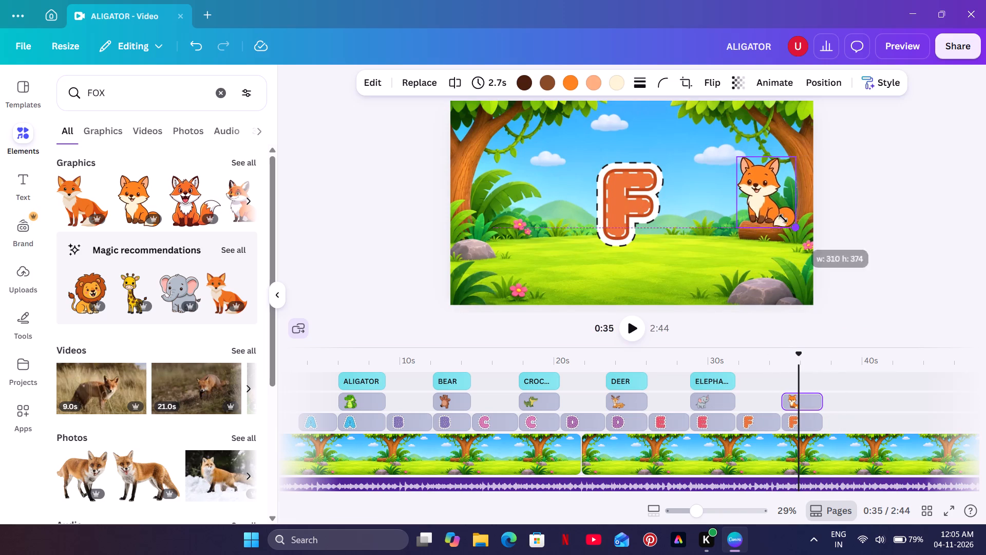
left_click_drag(783, 218, 784, 222)
left_click_drag(766, 196, 765, 202)
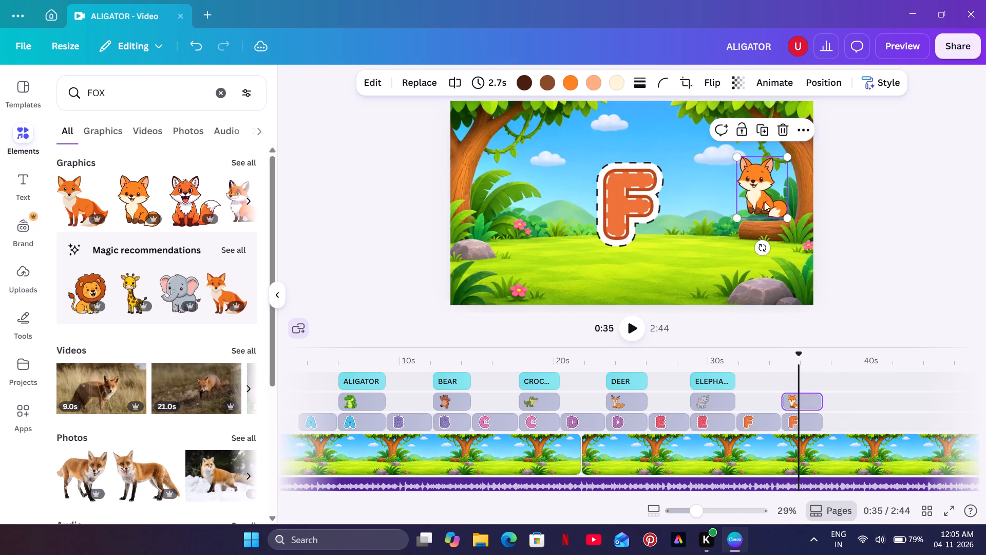
left_click_drag(765, 202, 761, 216)
Shrink the letter F of the second clip and move it beside the tree on the left side of the scene.
left_click(644, 212)
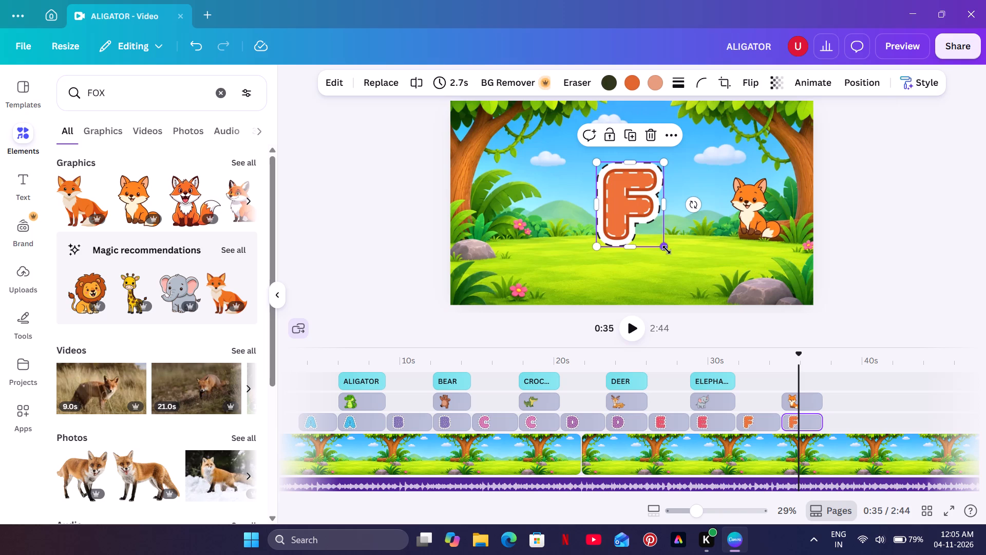
left_click_drag(667, 249, 648, 226)
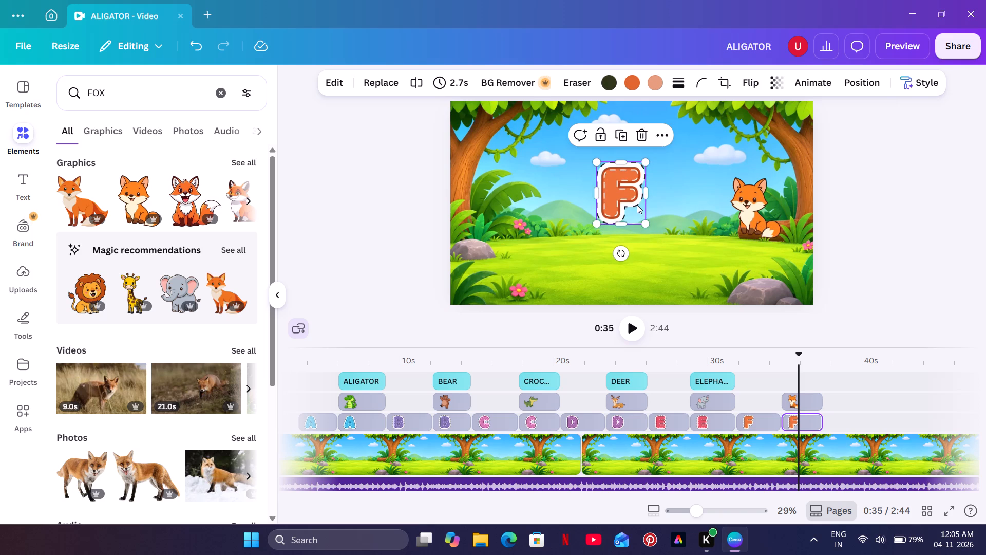
left_click_drag(637, 205, 555, 219)
left_click(631, 207)
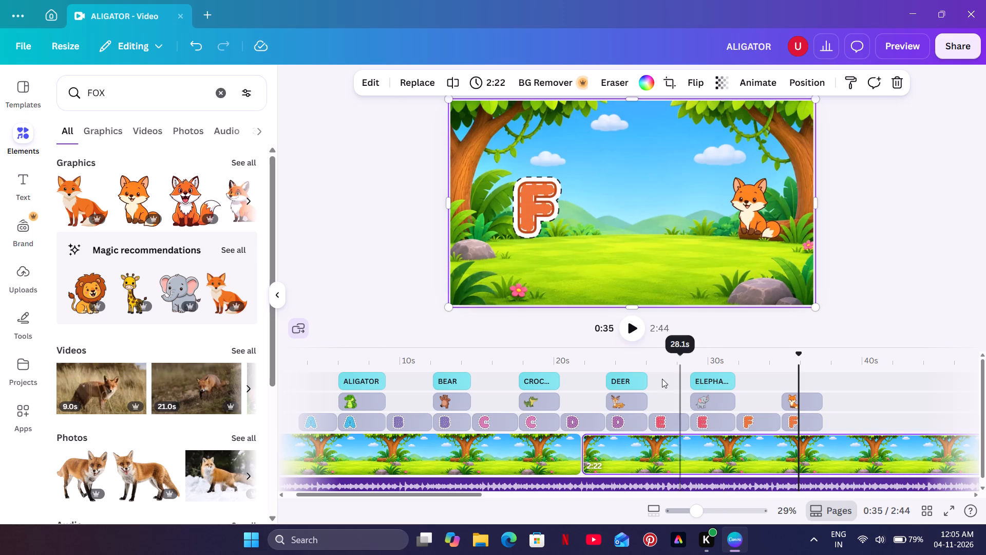
Duplicate the ELEPHANT text clip, place the copy above the fox clip, and trim it to 2.7 s.
left_click(717, 381)
left_click(635, 217)
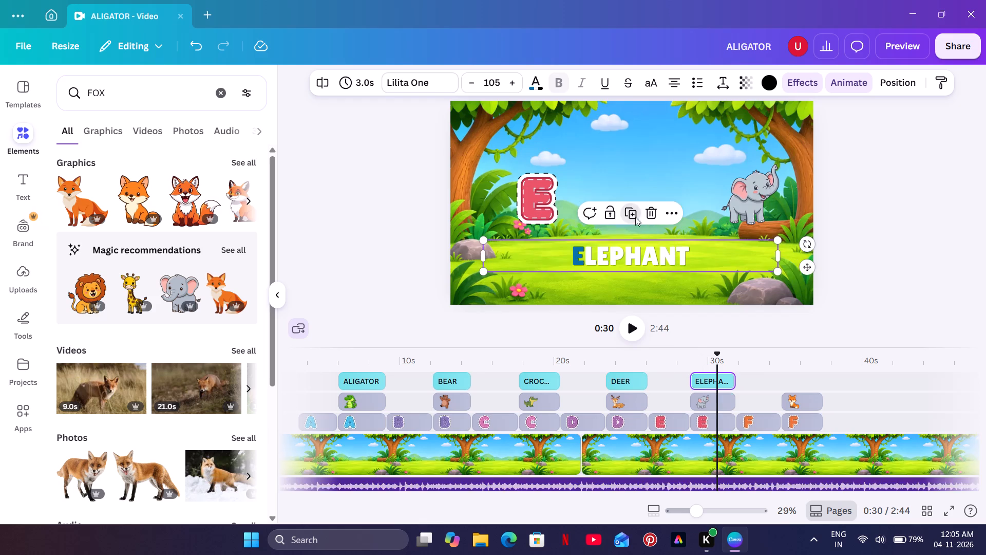
left_click_drag(708, 357, 807, 375)
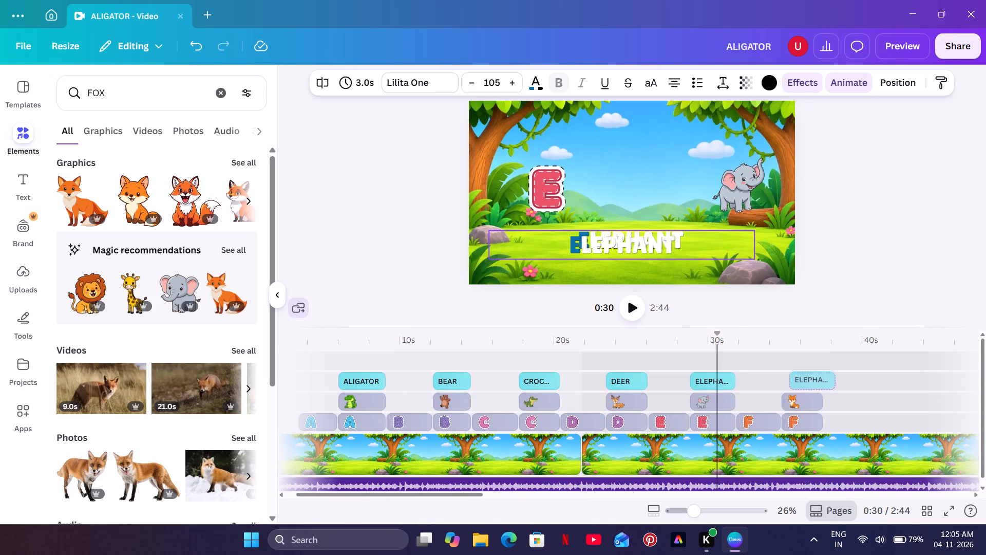
left_click_drag(807, 375, 802, 375)
left_click(823, 377)
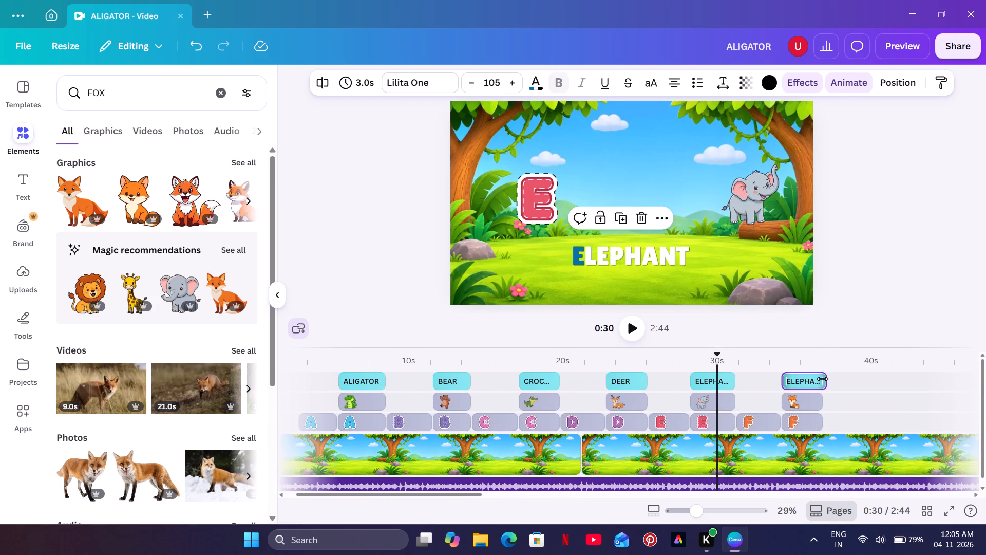
Replace the copied ELEPHANT text in the F section with FOX.
left_click(804, 365)
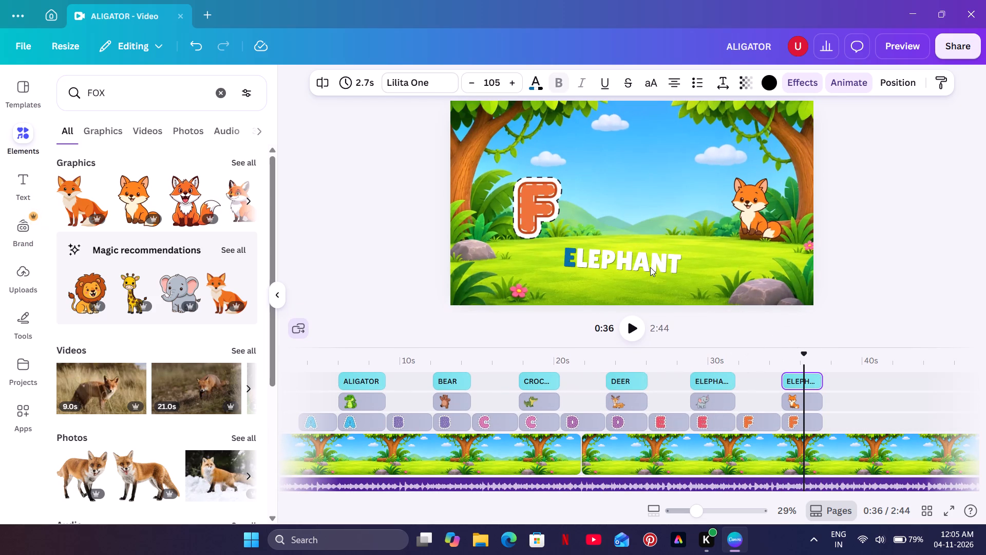
left_click(662, 264)
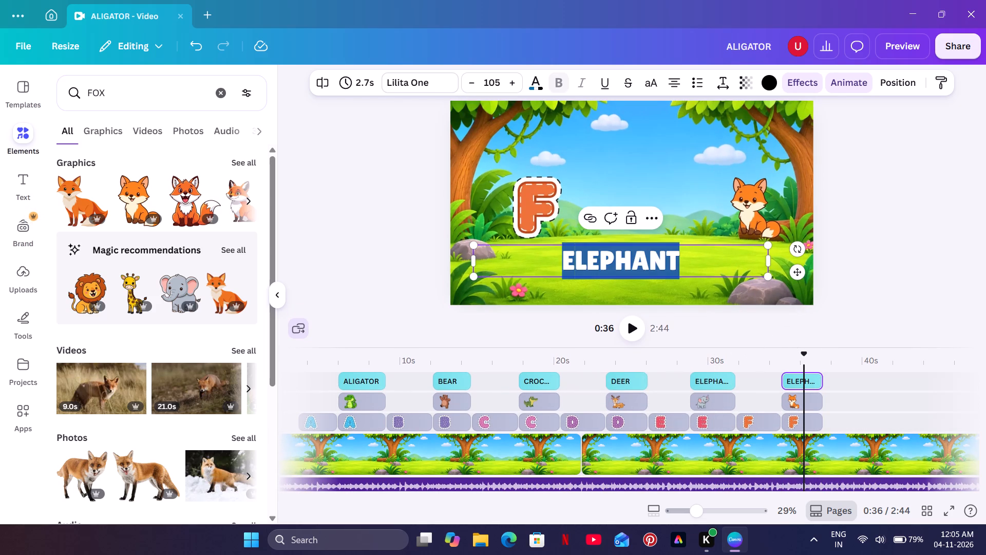
key("BackSpace")
type("FO")
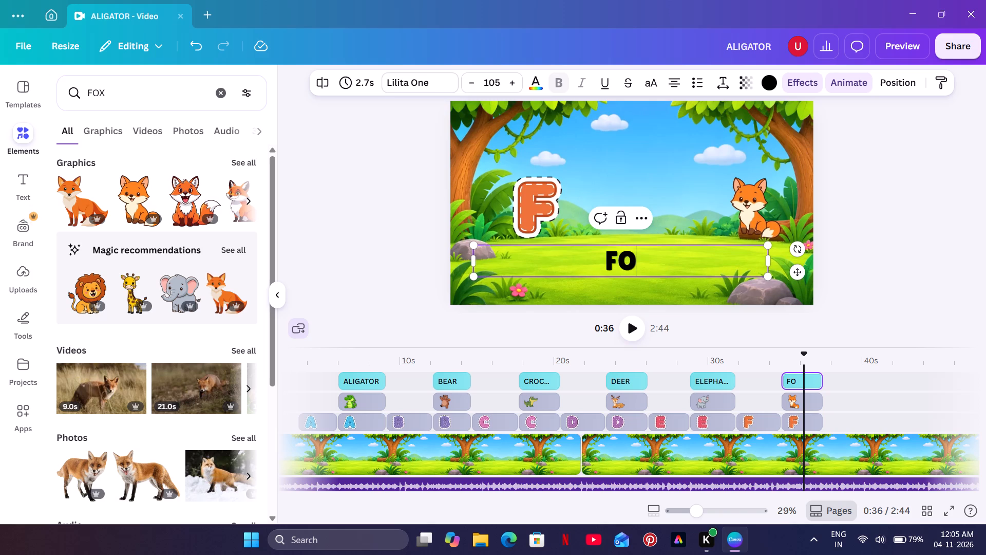
key("x")
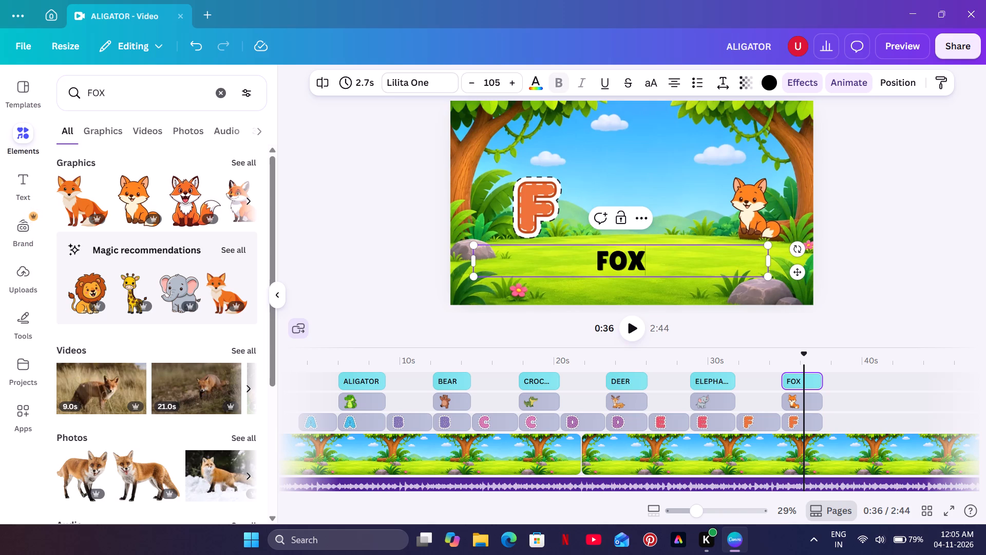
Color the letters OX of the FOX text white.
left_click_drag(643, 264, 619, 269)
left_click(619, 269)
left_click_drag(665, 256, 657, 258)
left_click_drag(657, 258, 610, 267)
left_click(541, 77)
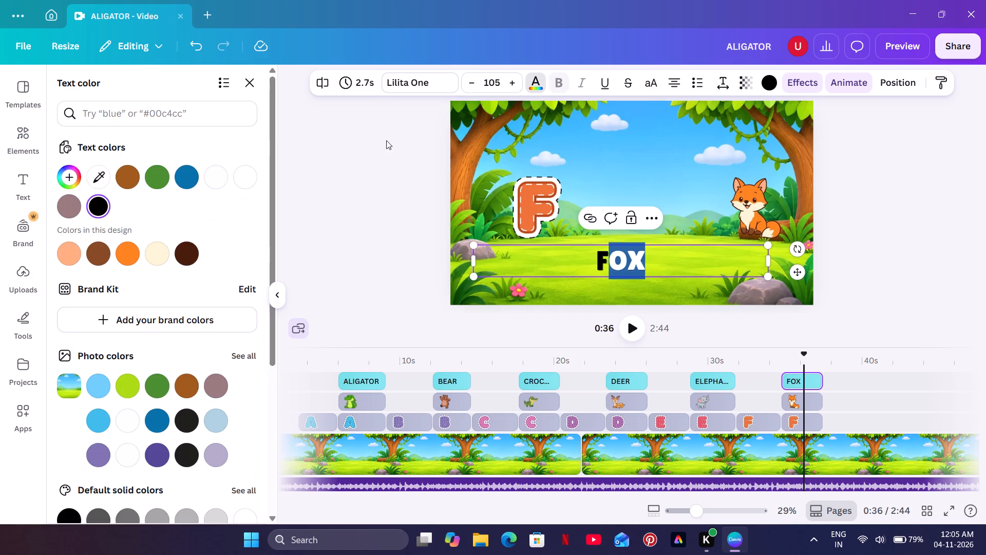
left_click(221, 171)
double_click(423, 207)
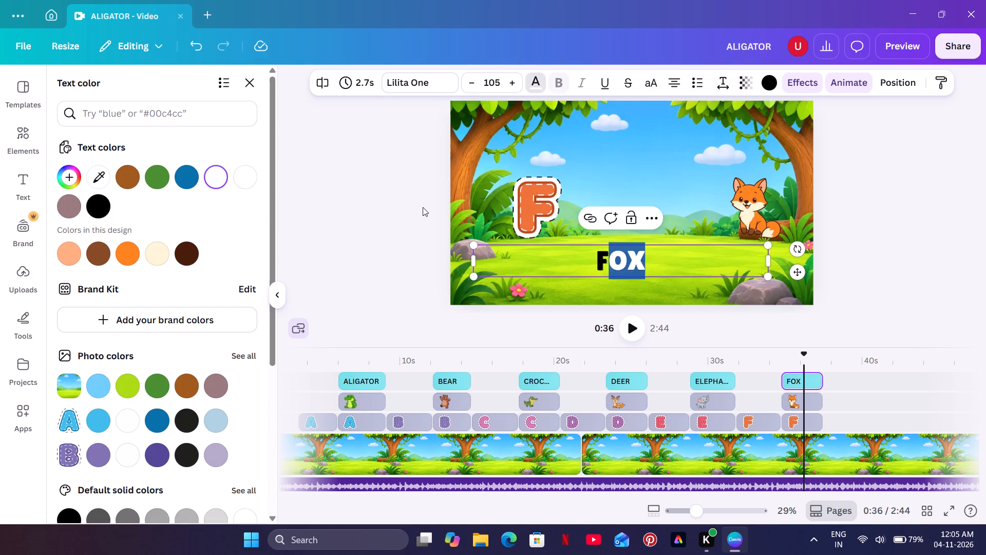
Color the letter F of the FOX text orange, using the orange already in the design.
left_click(610, 251)
left_click(611, 256)
left_click_drag(610, 261, 598, 268)
left_click(527, 86)
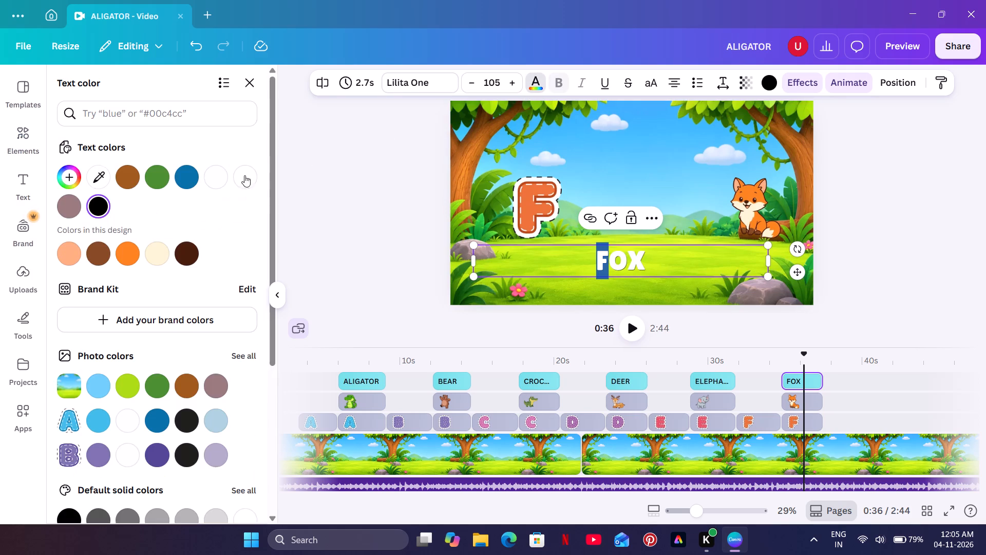
scroll(213, 214, "down", 1)
left_click(132, 191)
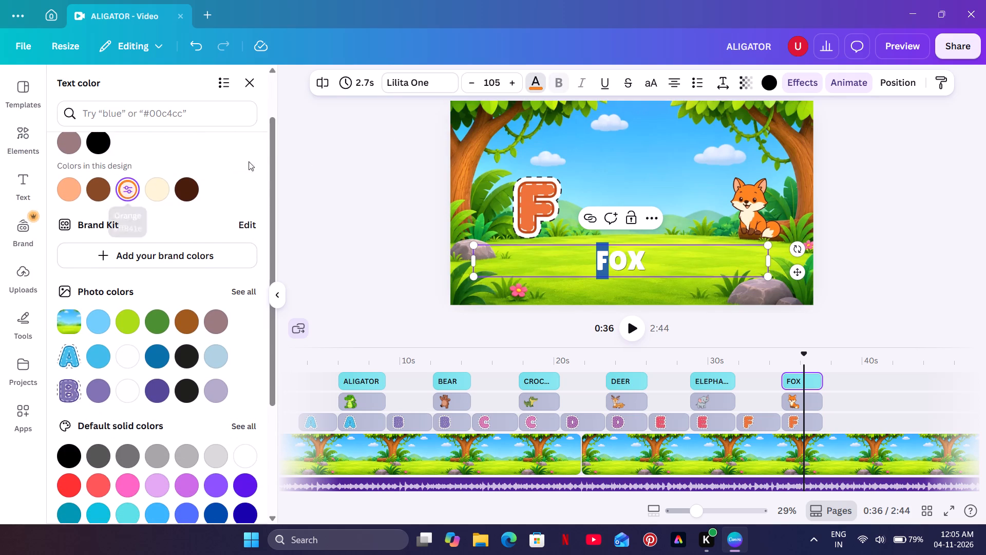
double_click(313, 163)
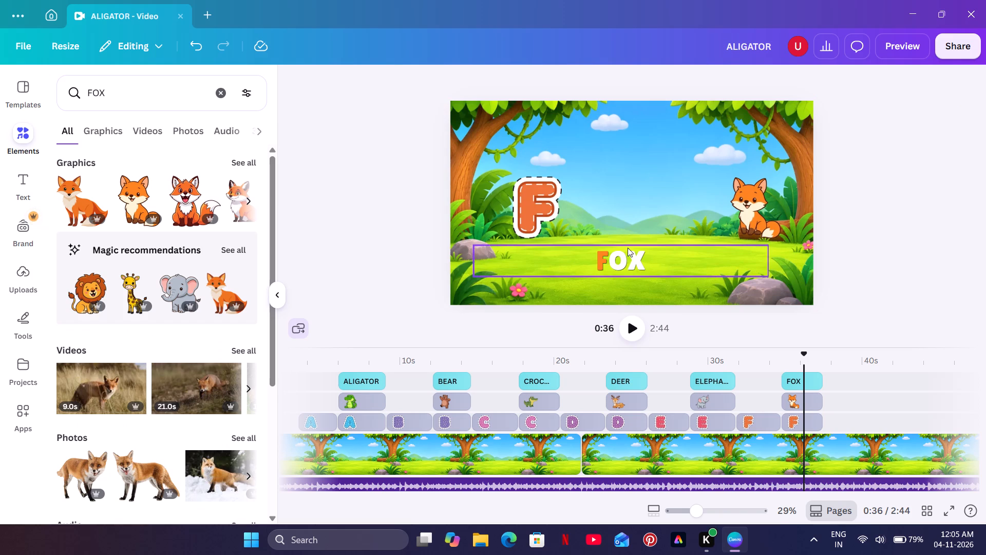
Move the FOX text slightly up and to the right, between the letter F and the fox.
left_click_drag(630, 262, 649, 248)
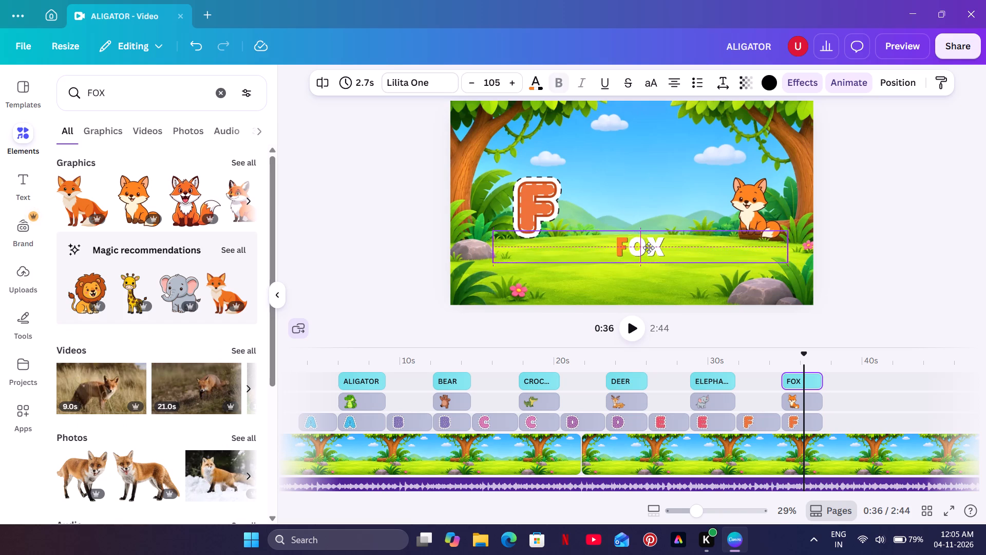
left_click_drag(649, 248, 648, 252)
left_click(882, 216)
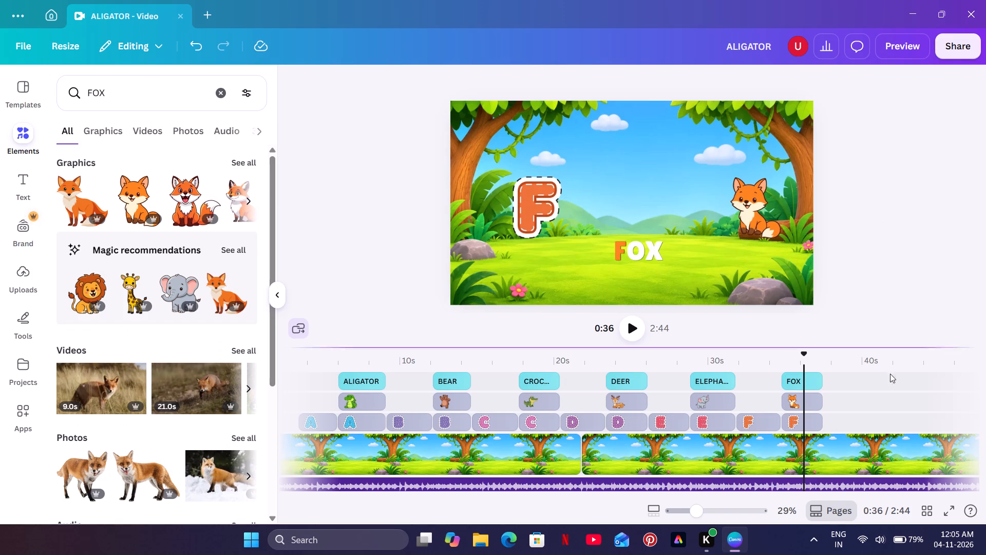
Apply the Tumble animation and a low-intensity Pulse add-on effect to both F clips and the fox clip.
left_click_drag(841, 397, 750, 427)
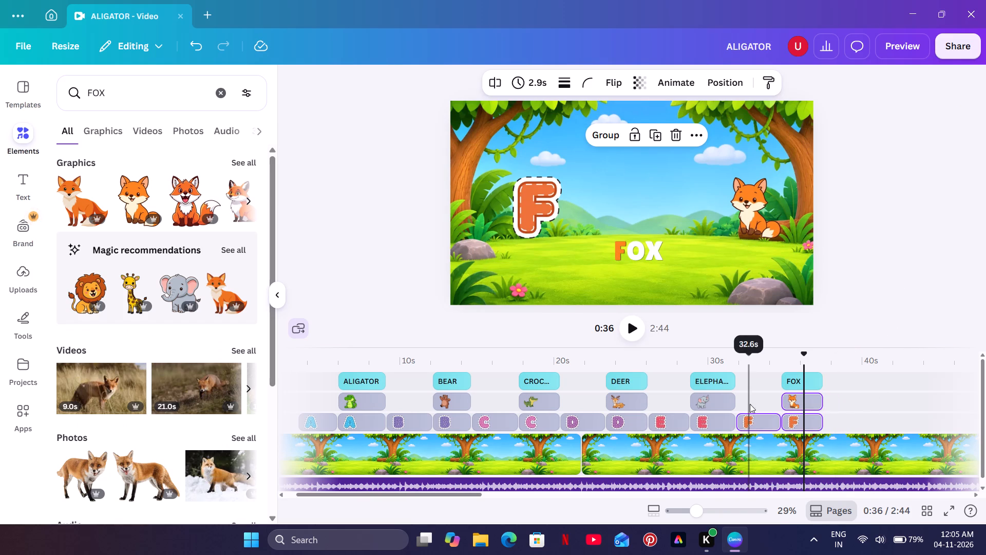
left_click(676, 87)
scroll(201, 340, "down", 2)
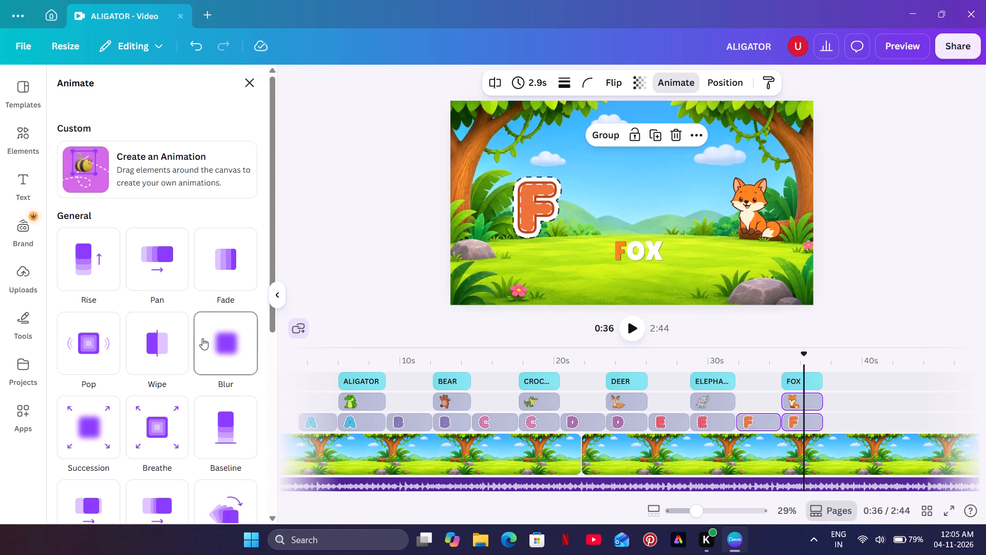
scroll(202, 338, "down", 1)
left_click(212, 334)
scroll(212, 334, "down", 5)
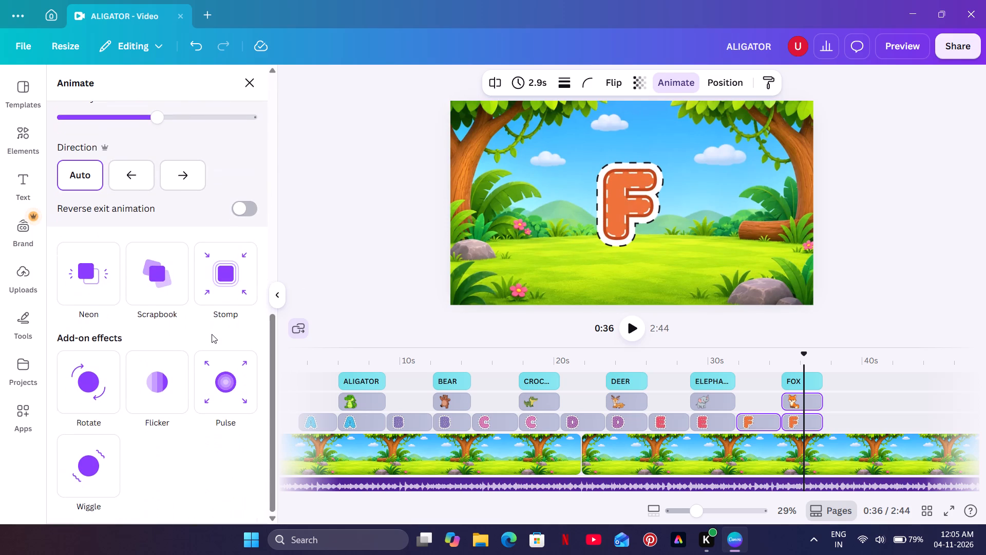
left_click(231, 388)
scroll(231, 388, "down", 3)
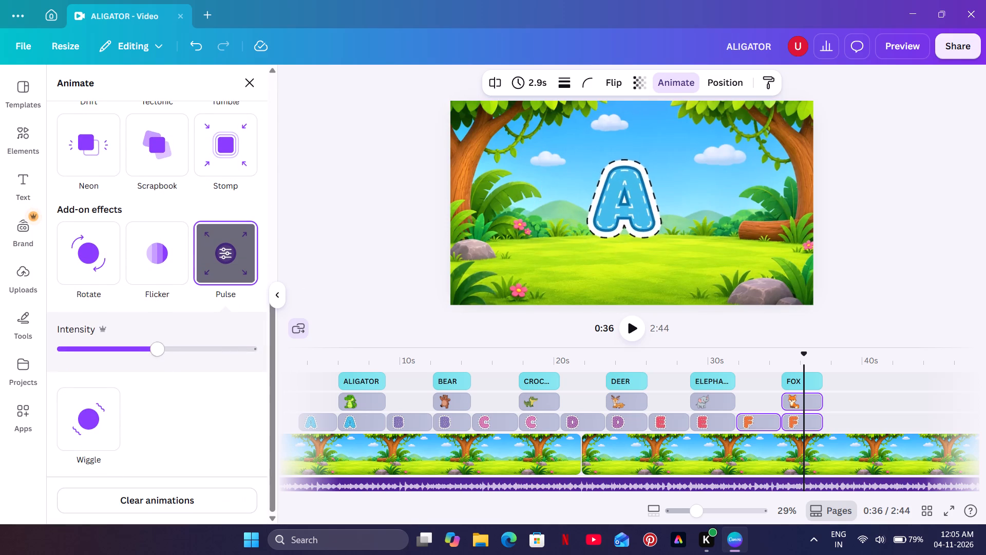
left_click_drag(162, 350, 65, 373)
left_click(372, 195)
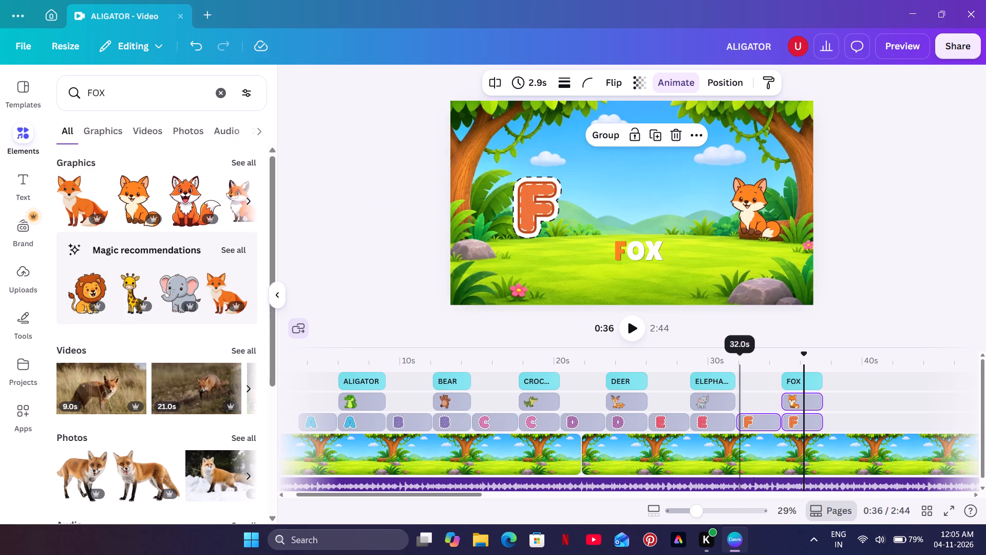
Play the F section from about 0:32 to check its animations against the audio.
left_click(738, 368)
left_click(632, 317)
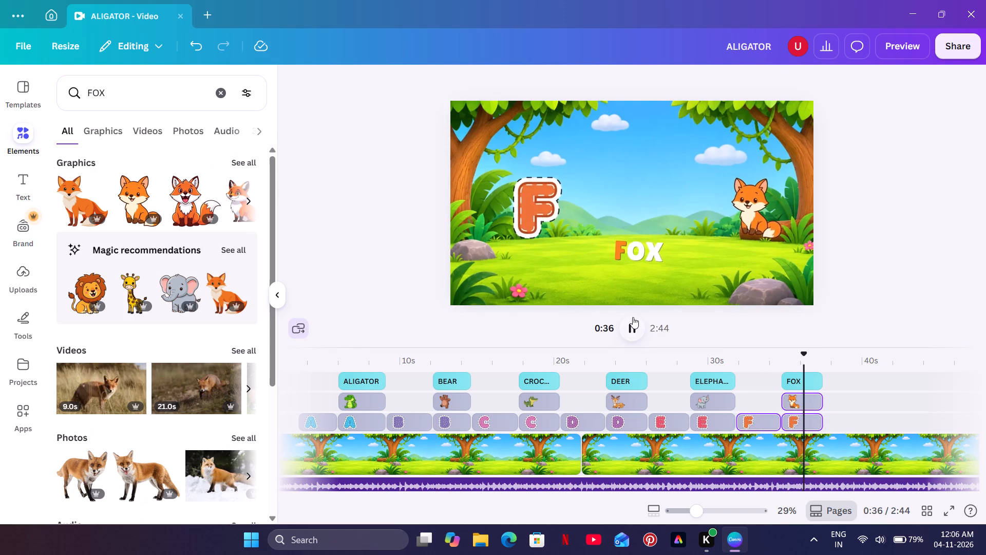
left_click(633, 317)
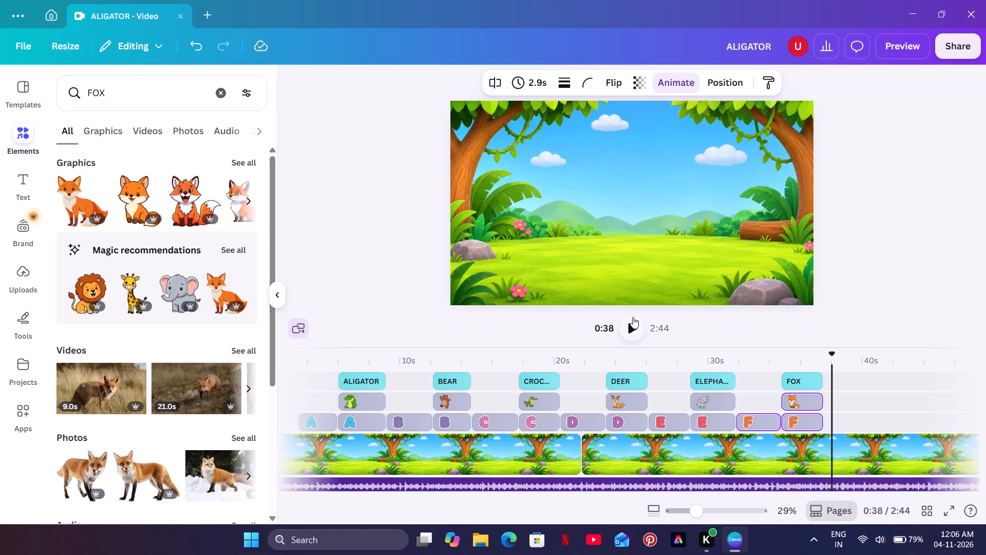
Extend the ends of the FOX text, fox and second F clips to about 0:38 and play them against the audio.
left_click(816, 377)
left_click_drag(821, 380, 828, 383)
left_click(820, 401)
left_click(820, 401)
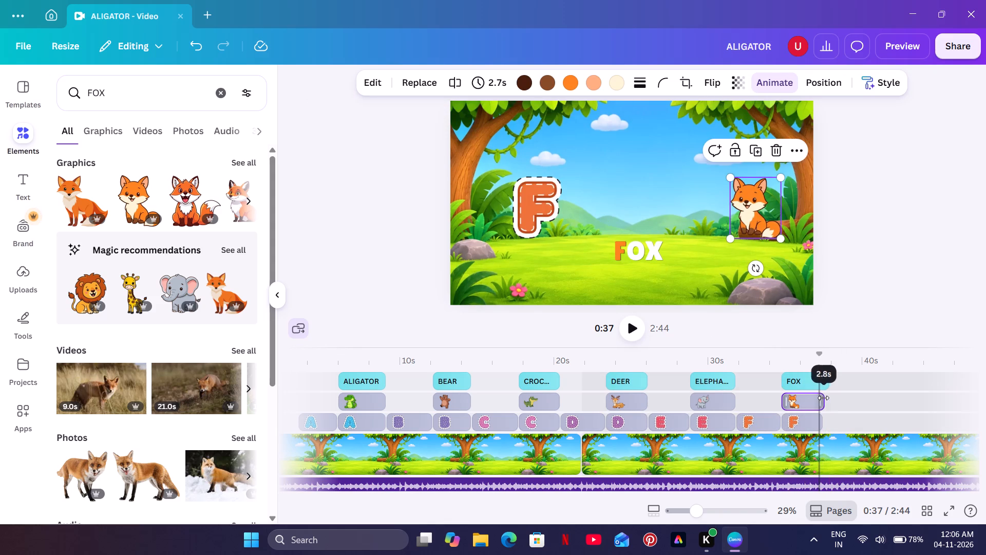
left_click(817, 424)
left_click_drag(817, 424, 823, 421)
left_click(791, 358)
left_click(643, 331)
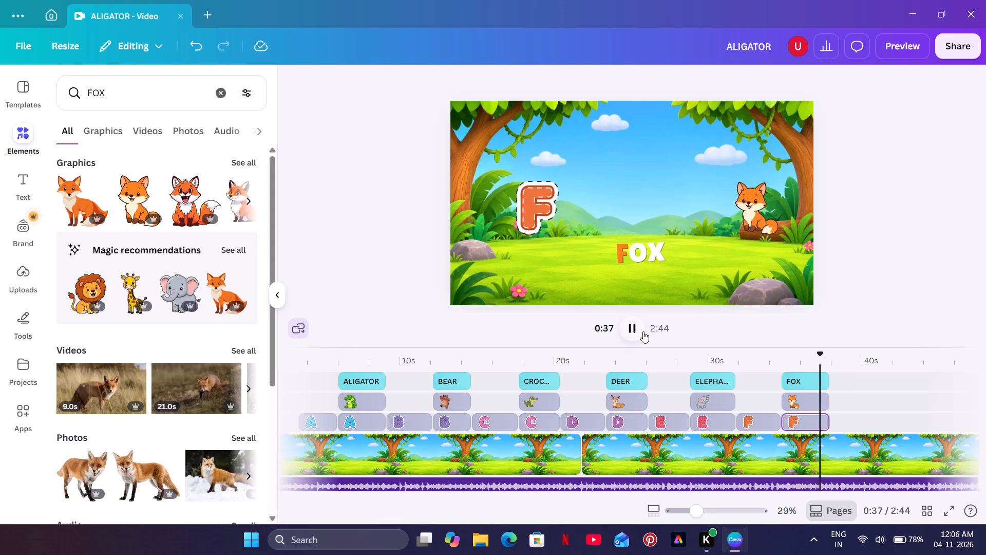
Play the video on past the F section to about 0:41, listening for the letter G audio.
left_click(643, 331)
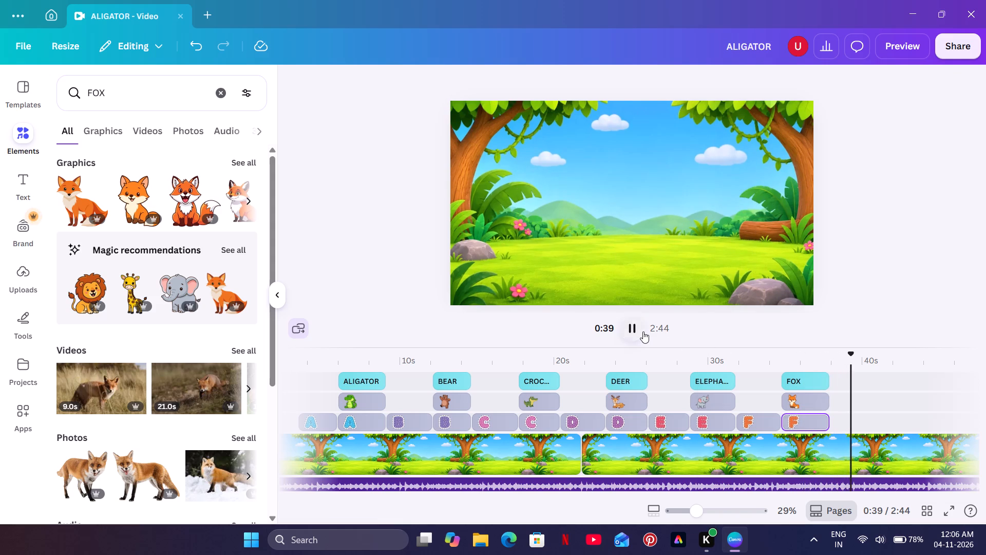
left_click(643, 331)
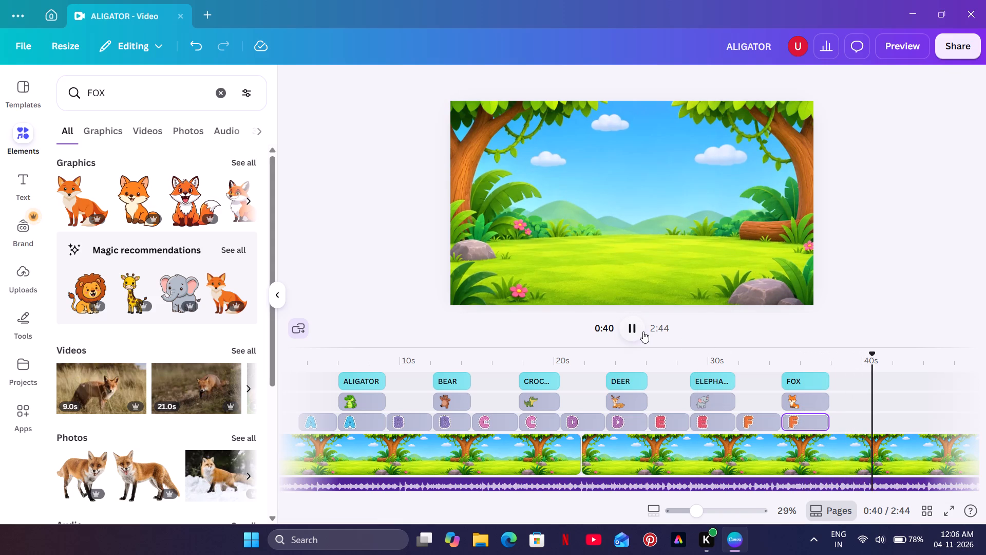
left_click(643, 331)
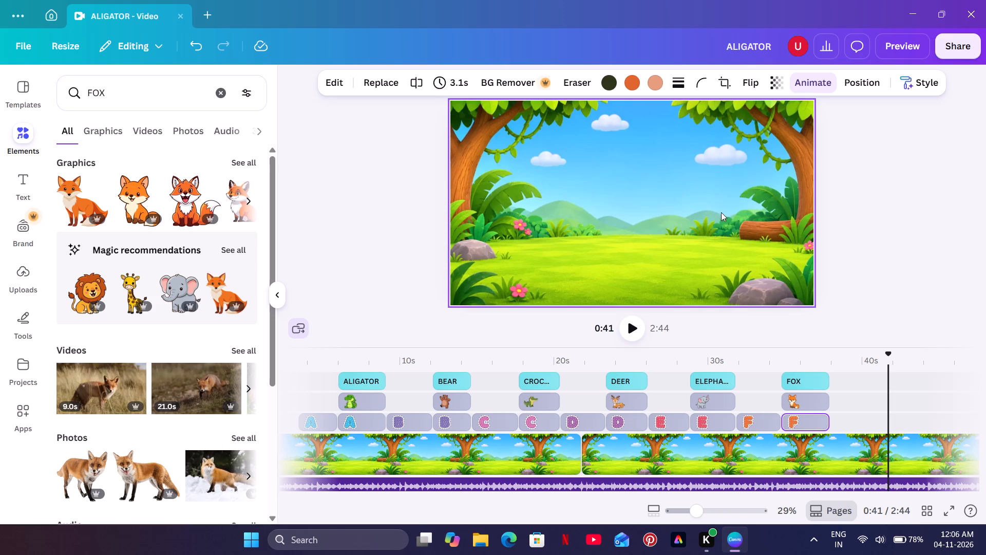
Add the yellow dashed-outline letter G graphic and place its clip on the letter track directly after the second F clip.
left_click(217, 101)
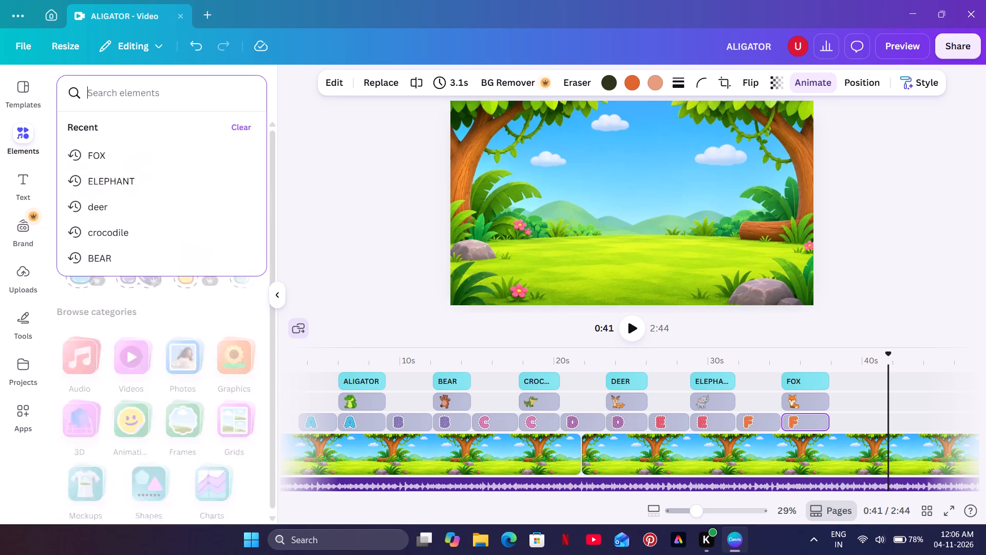
left_click(374, 91)
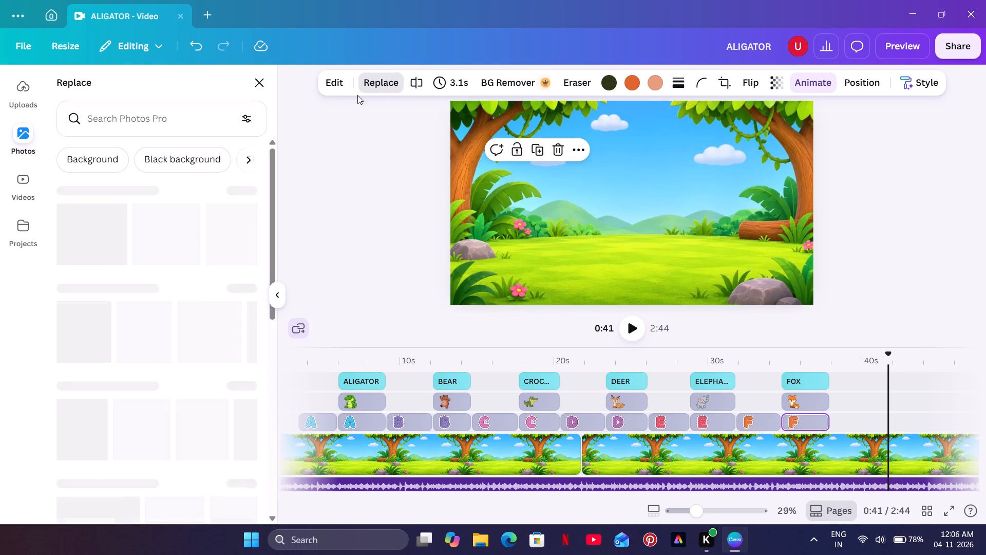
left_click(302, 129)
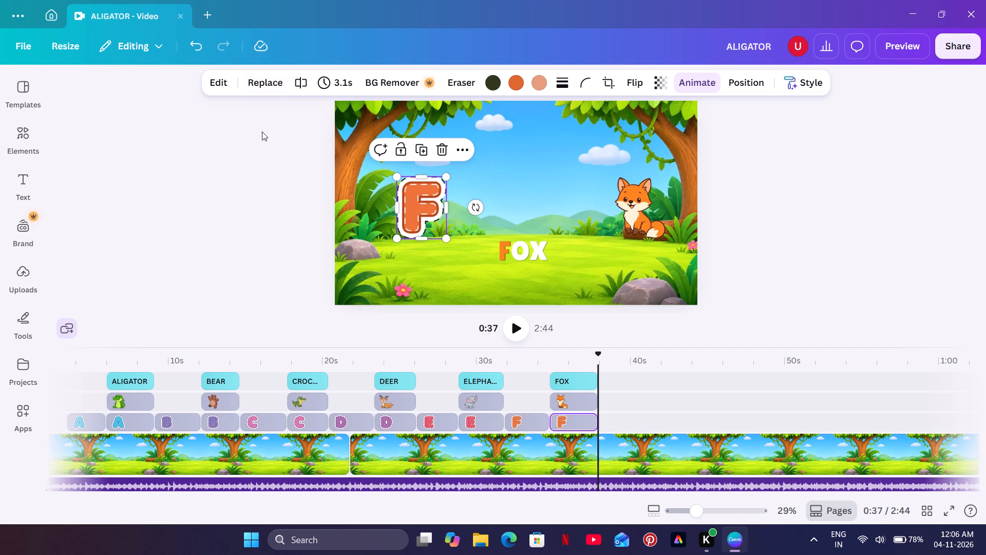
left_click(262, 153)
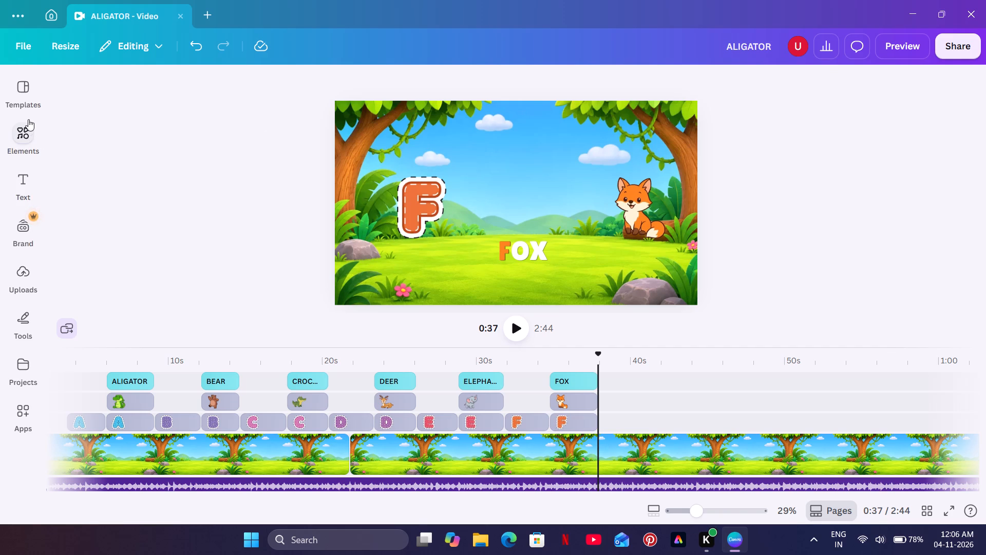
left_click(24, 136)
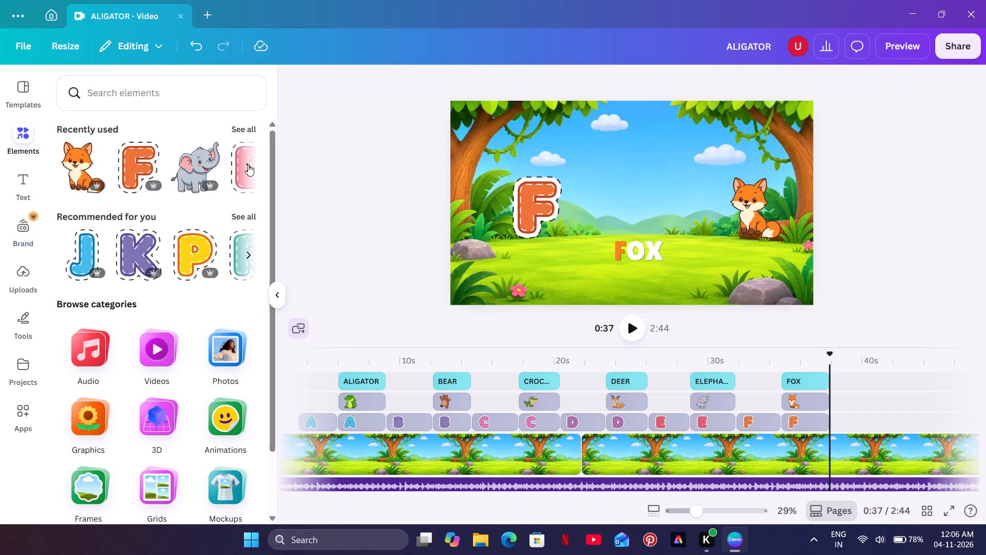
left_click(248, 164)
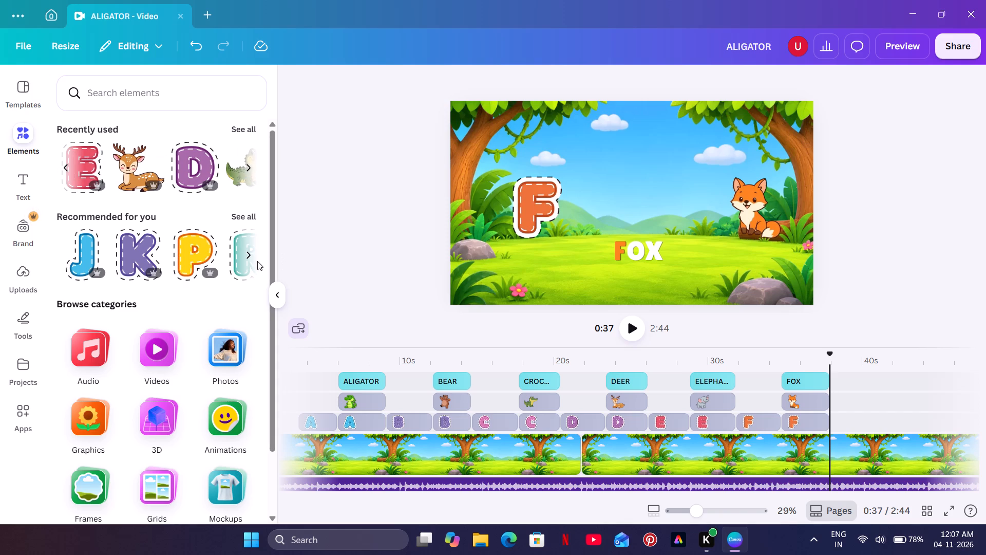
left_click(250, 255)
left_click(244, 217)
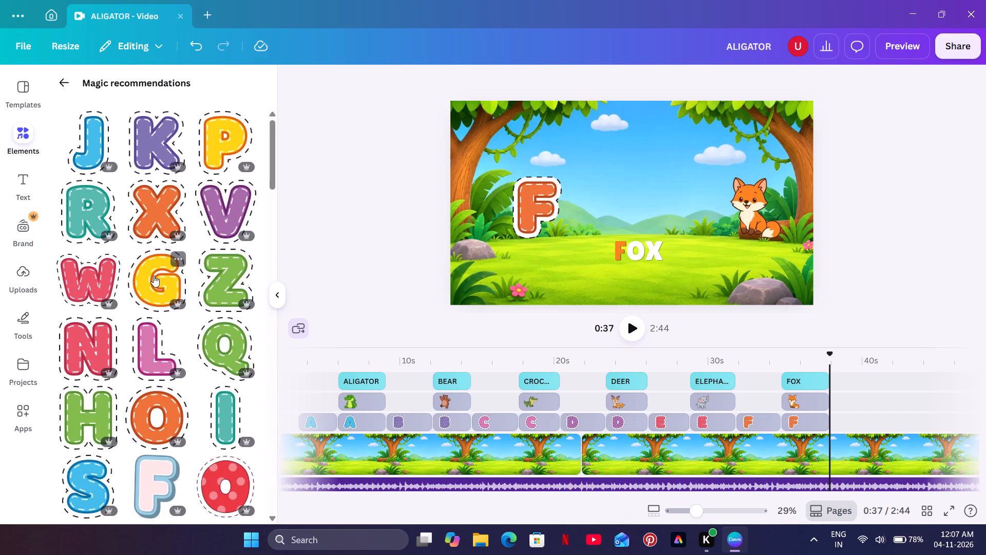
left_click(154, 275)
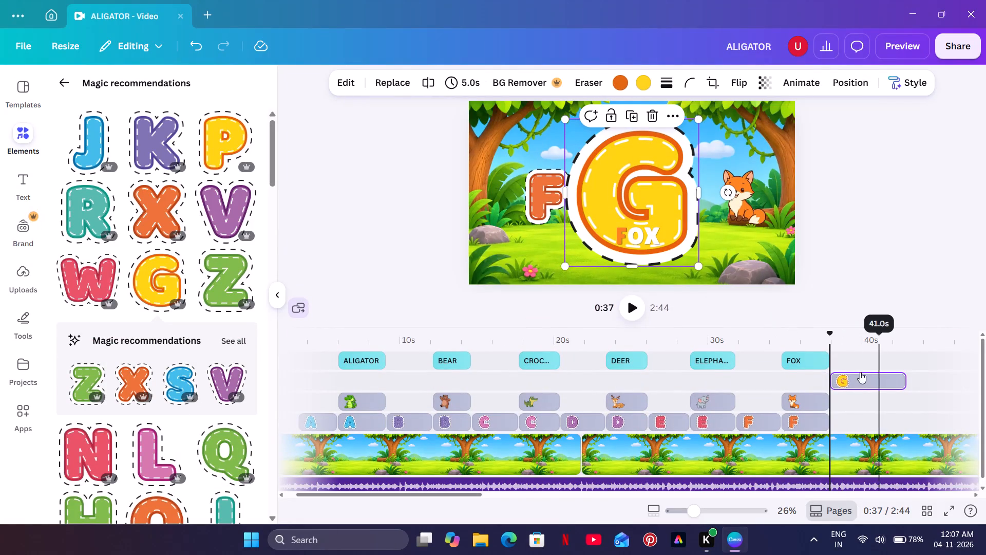
left_click_drag(856, 379, 861, 417)
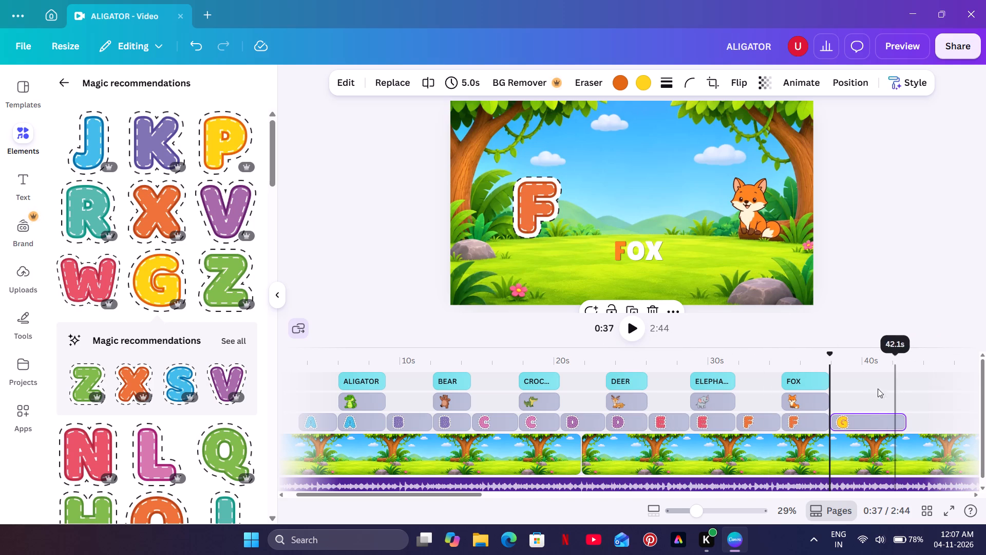
Play from about 0:36 into the G clip, shrink the letter G and centre it in the scene.
left_click(926, 223)
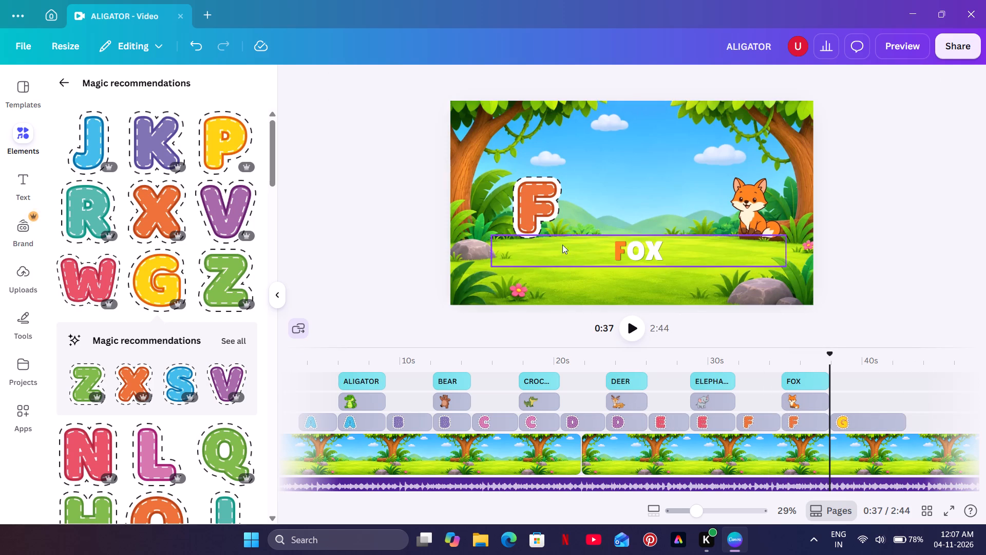
left_click(880, 382)
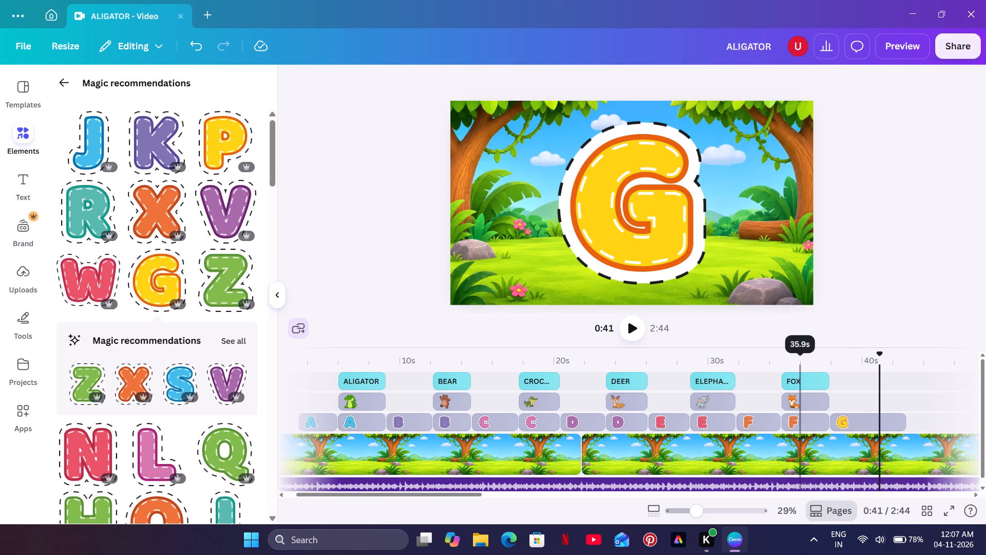
left_click(800, 362)
left_click(644, 334)
left_click(636, 332)
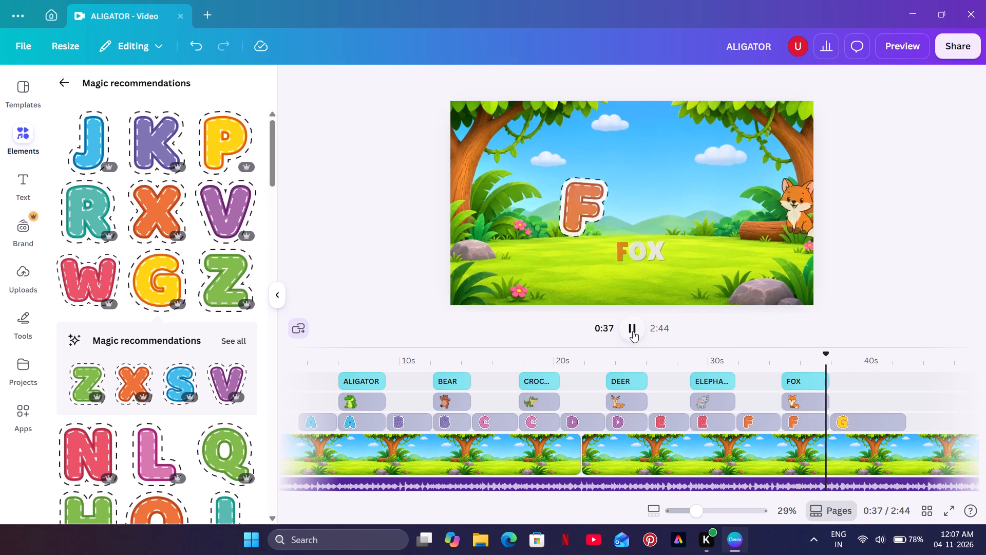
left_click(633, 331)
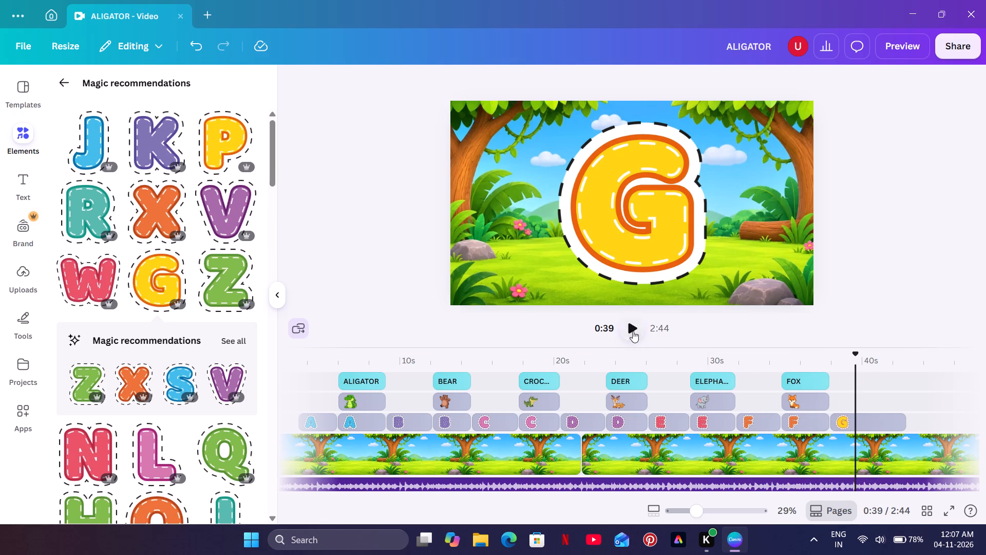
left_click(672, 242)
left_click_drag(708, 285, 681, 256)
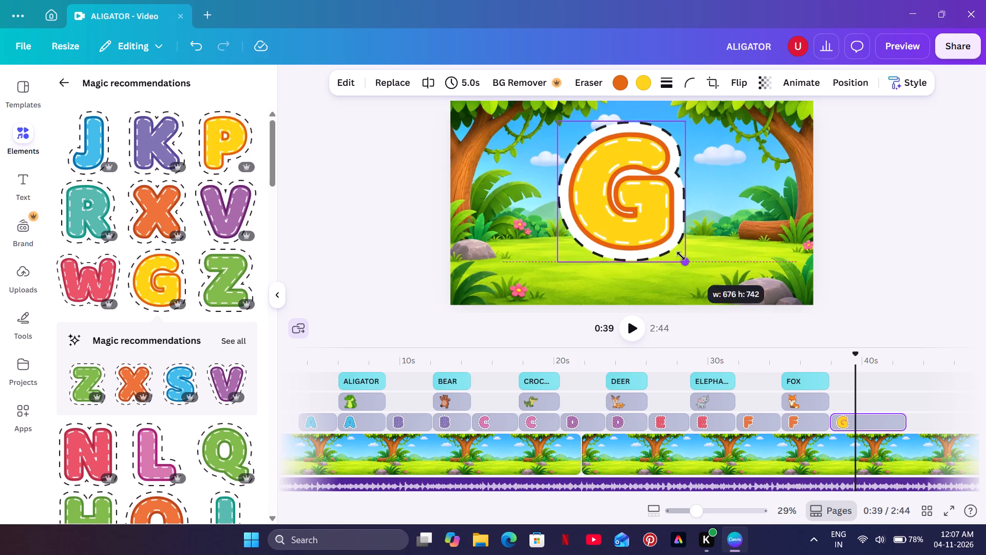
left_click_drag(681, 256, 640, 216)
left_click_drag(616, 190, 616, 191)
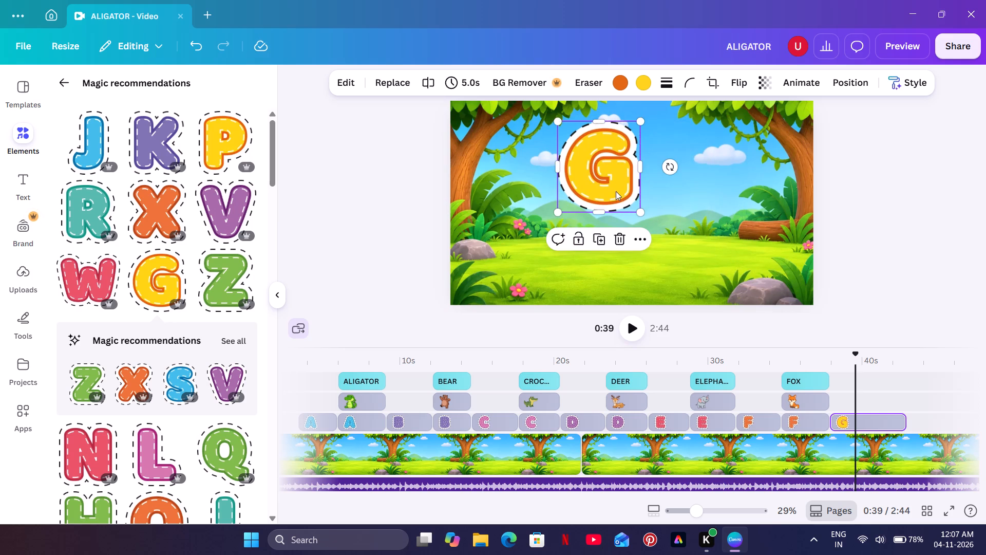
left_click_drag(616, 191, 651, 225)
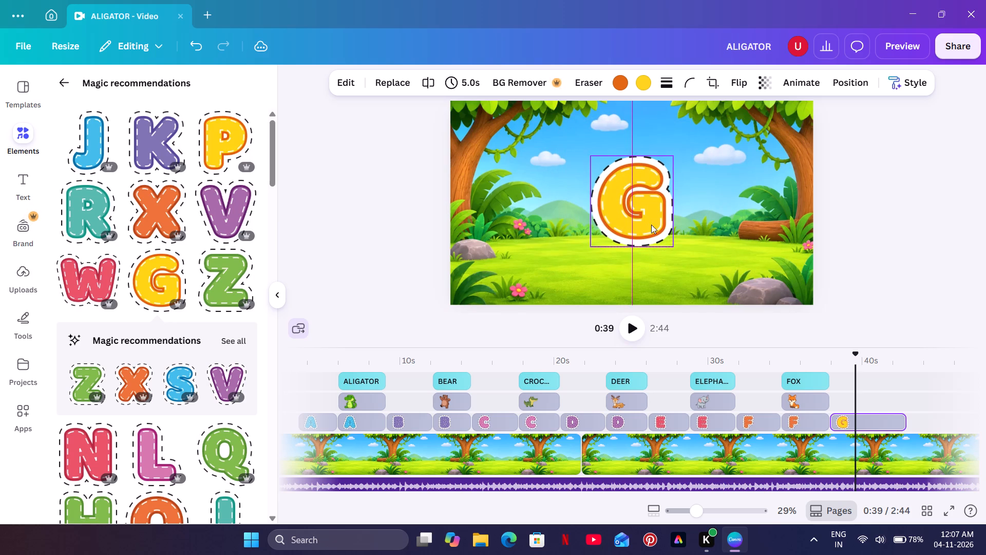
Play the G clip to about 0:40 and split it there into two clips.
left_click(639, 327)
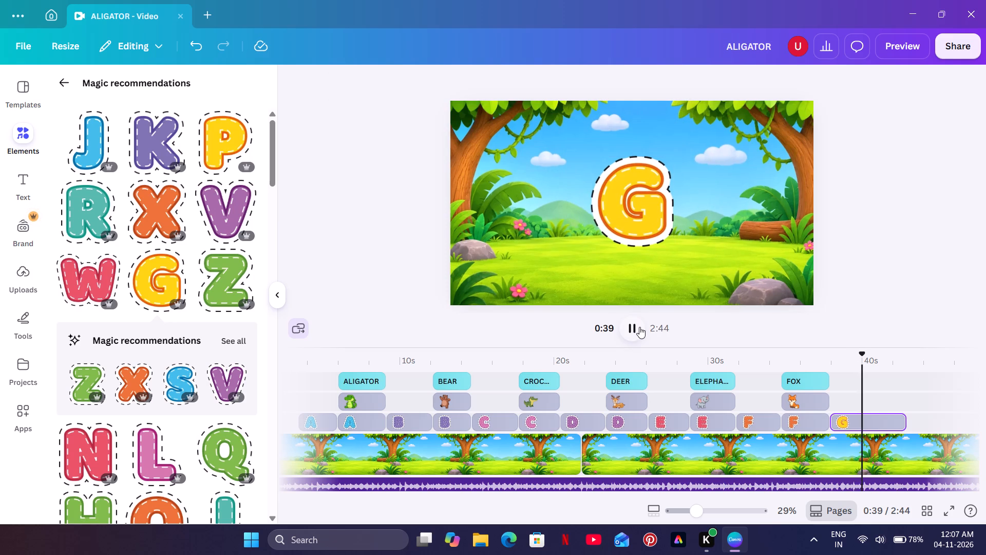
left_click(639, 327)
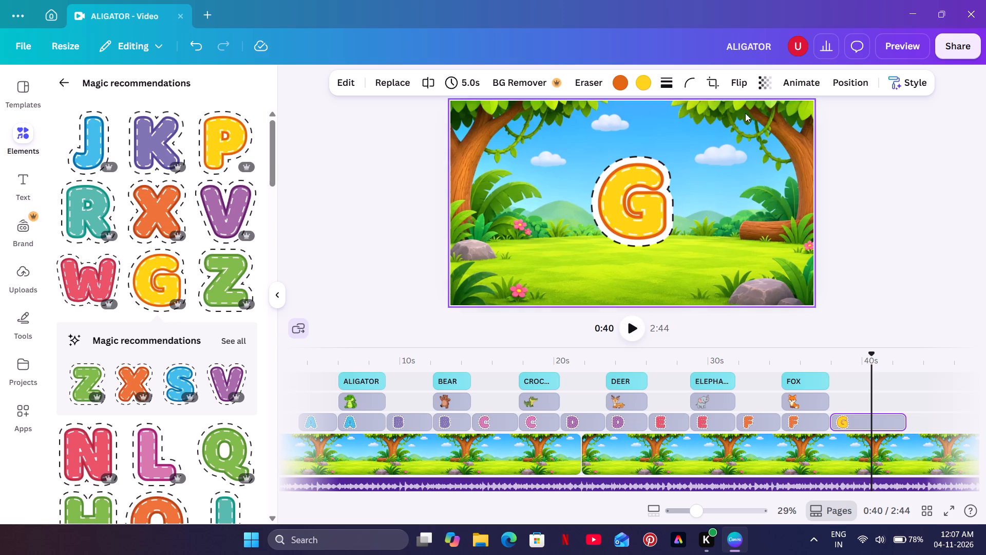
right_click(870, 417)
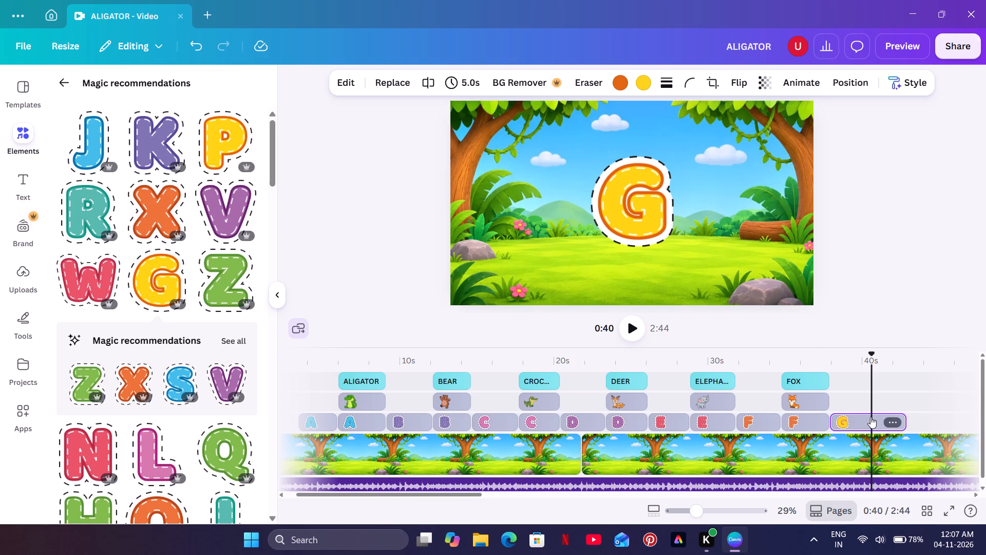
left_click(862, 376)
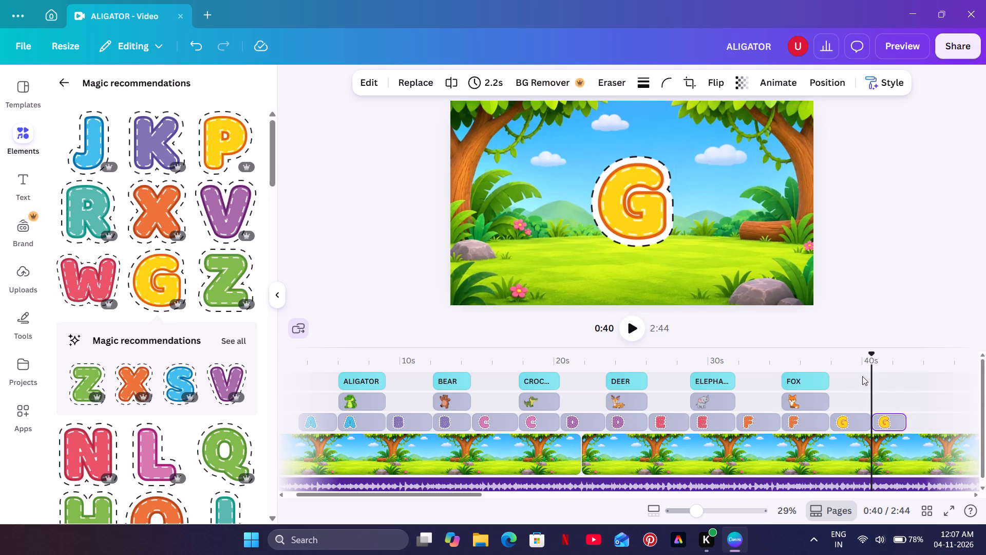
Adjust the second G clip to end at about 0:43, playing it against the audio.
left_click_drag(906, 421, 906, 423)
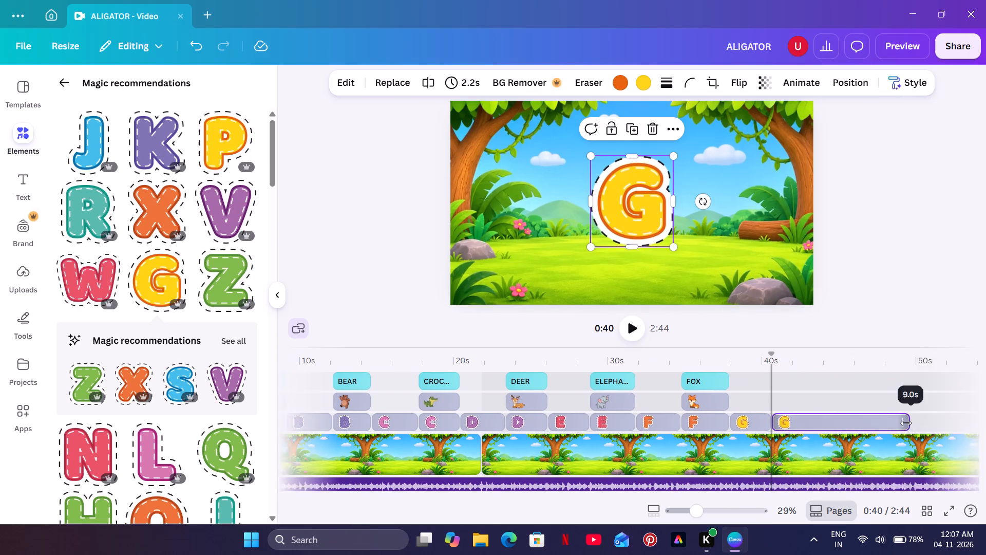
left_click_drag(906, 423, 771, 439)
left_click(692, 381)
left_click(633, 327)
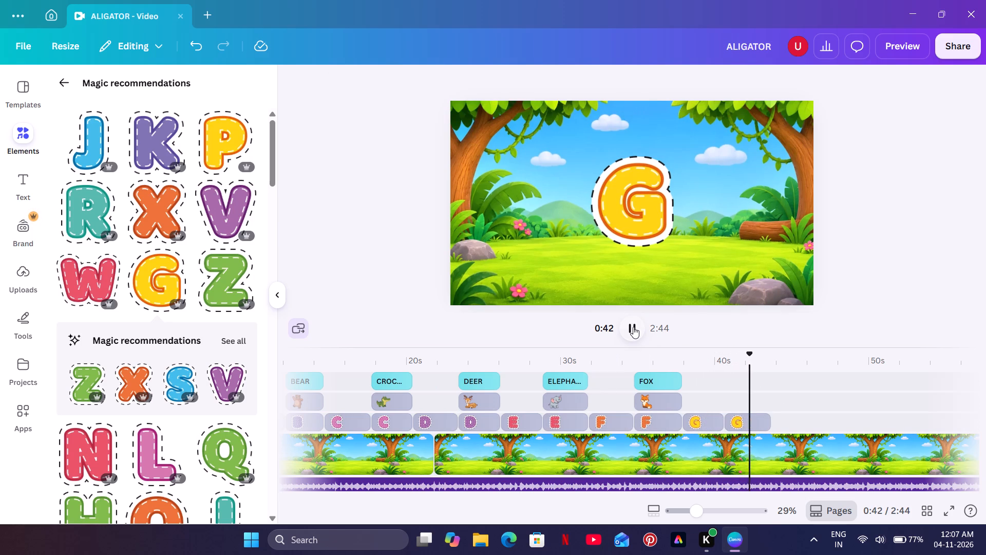
left_click(633, 327)
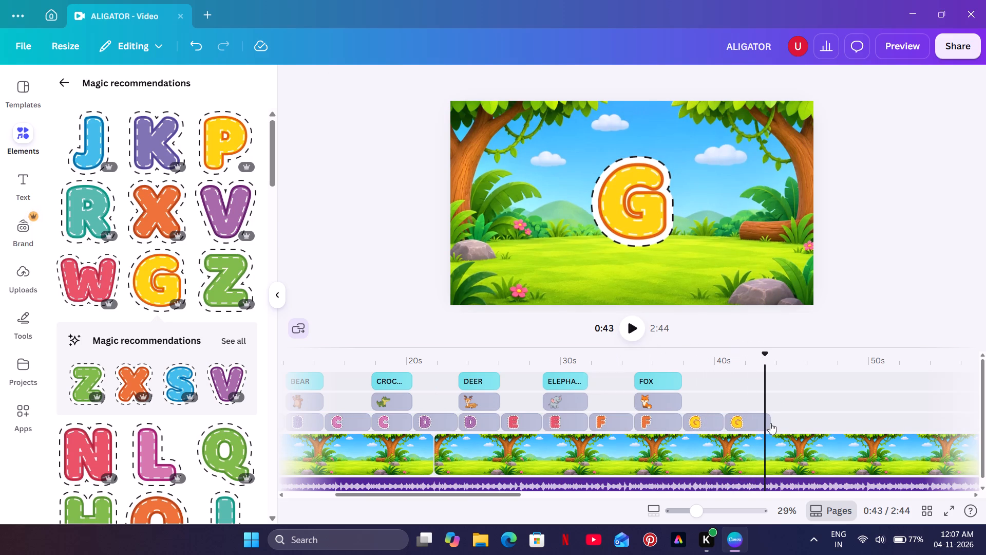
left_click(770, 423)
left_click_drag(770, 423, 766, 424)
left_click(733, 403)
left_click(630, 312)
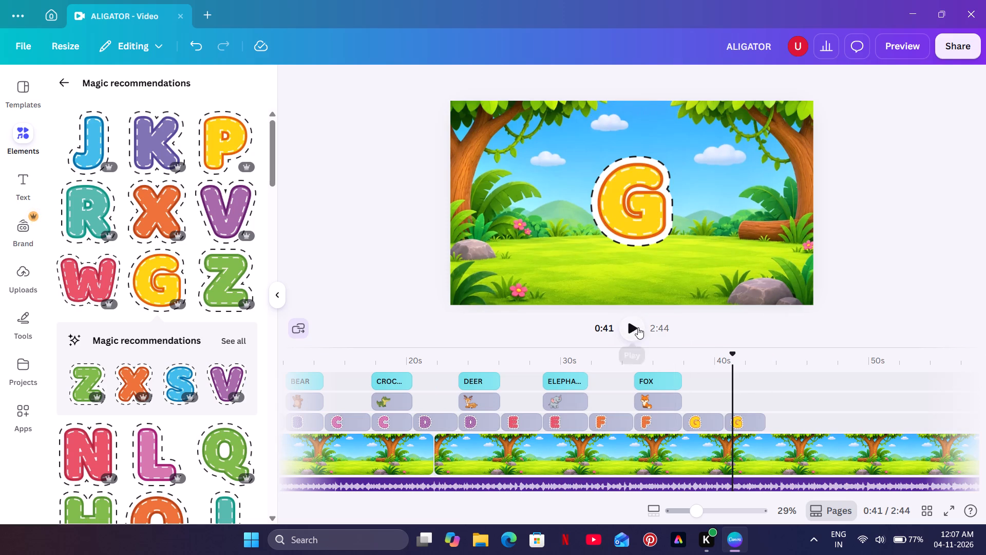
left_click(639, 329)
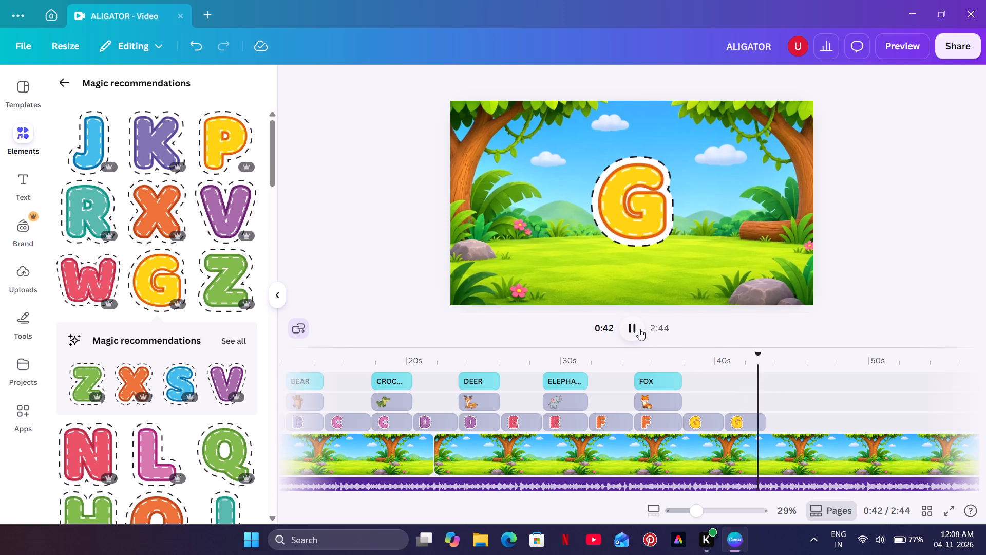
left_click(639, 329)
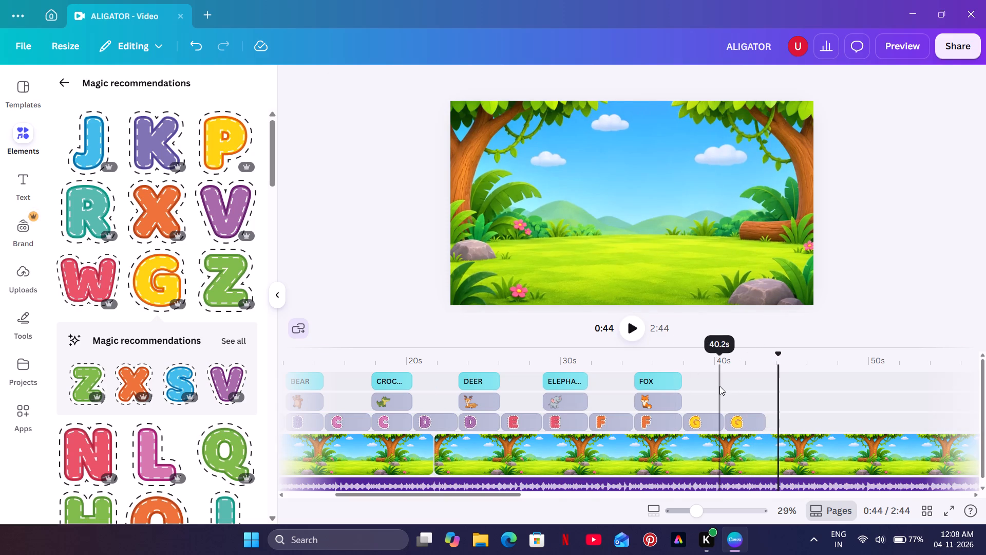
Search the elements for giraffe and add the standing yellow cartoon giraffe graphic to the G section.
left_click(714, 386)
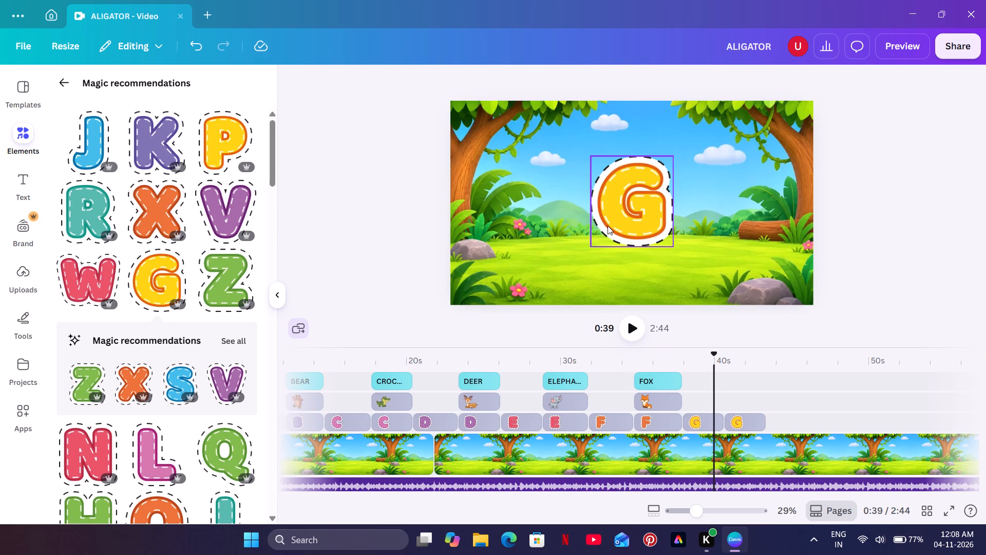
left_click(72, 90)
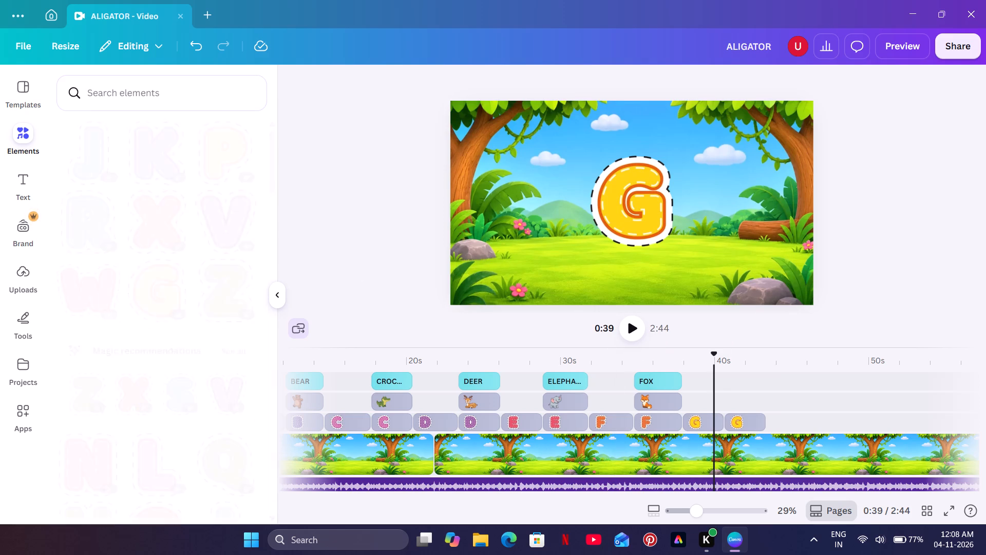
left_click(126, 92)
type("GIRA")
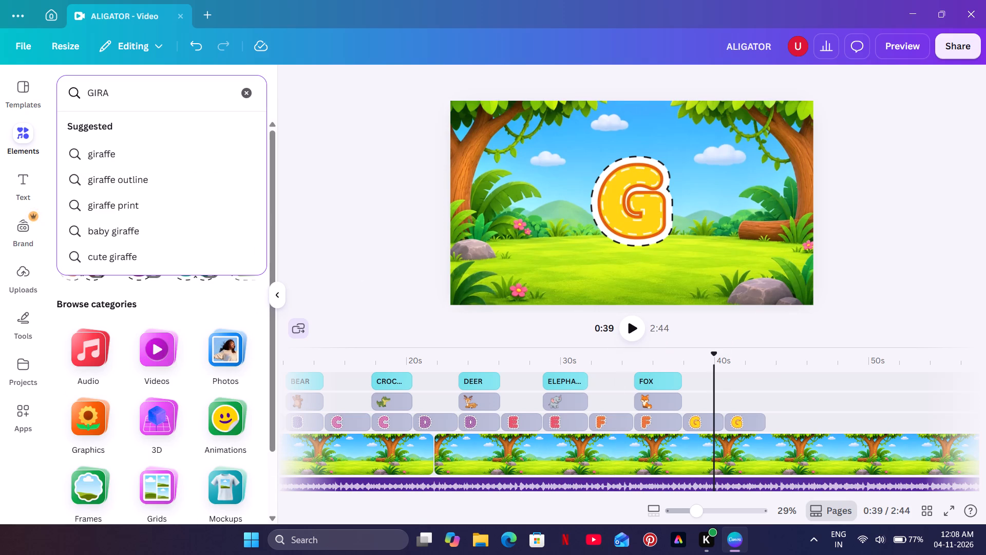
left_click(158, 158)
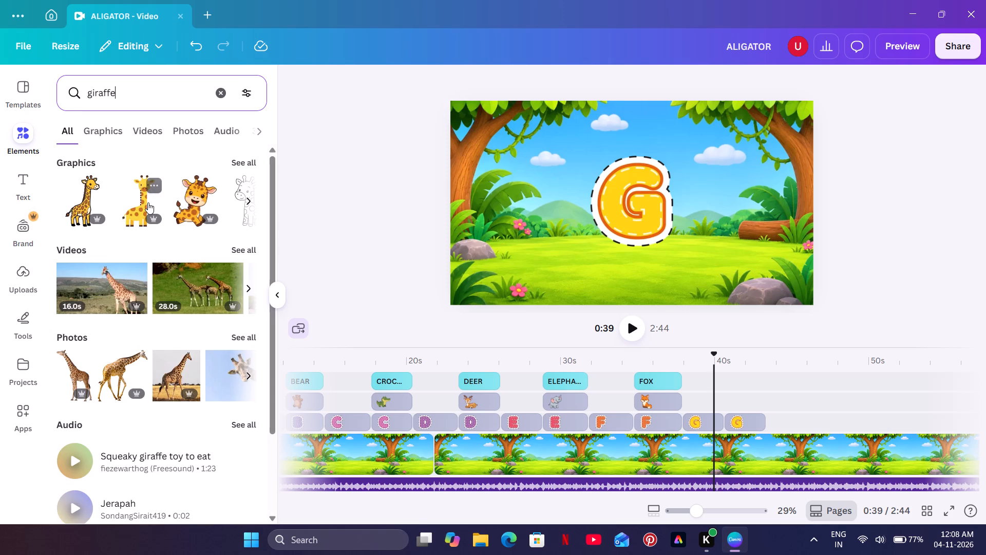
left_click(148, 202)
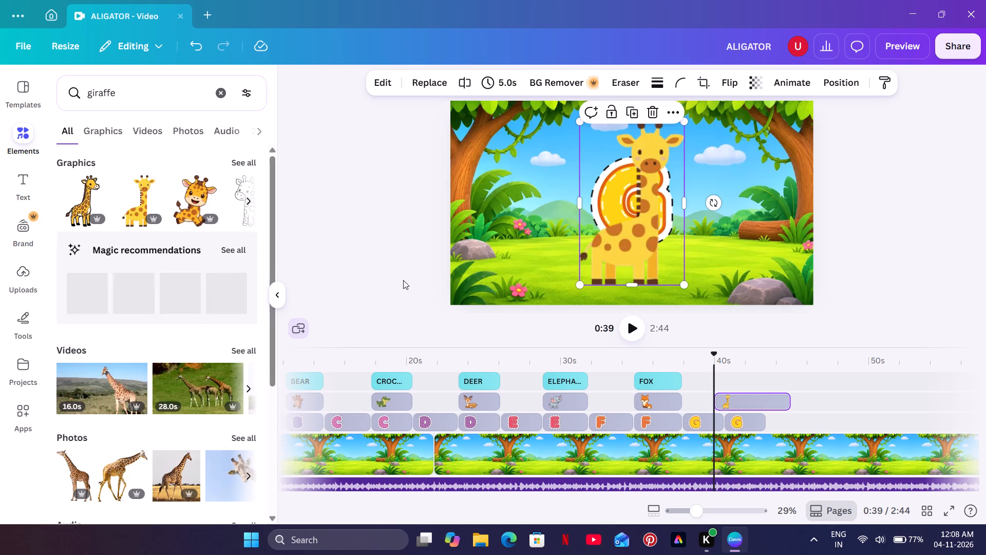
Move the giraffe clip to start with the second G clip and trim its end to match, at about 0:43.
left_click_drag(745, 401, 753, 400)
left_click_drag(798, 401, 765, 405)
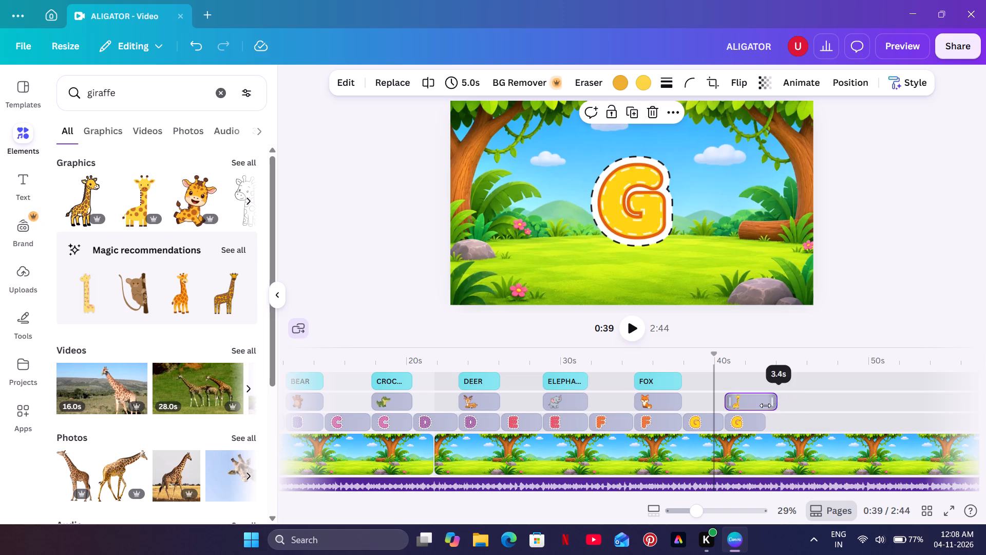
Shrink the giraffe graphic and place it in front of the log beside the right-hand tree.
left_click_drag(765, 405, 764, 405)
left_click(746, 379)
left_click(648, 209)
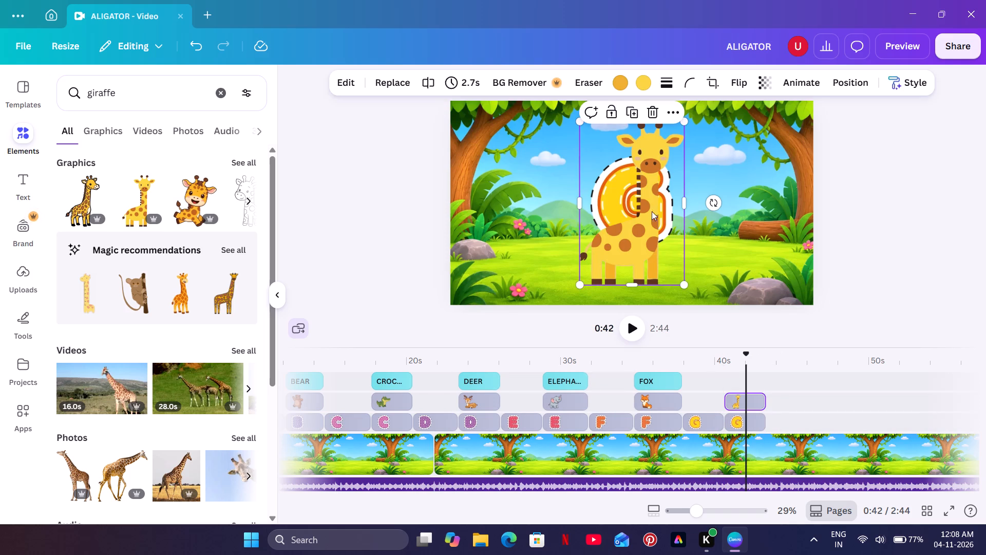
left_click_drag(683, 283, 612, 207)
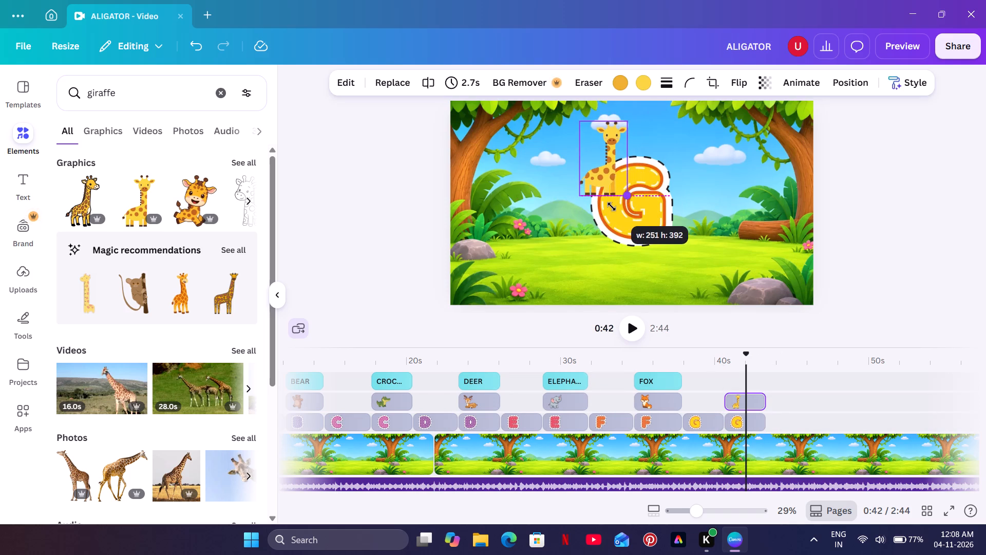
left_click_drag(612, 207, 612, 208)
left_click_drag(629, 196, 629, 195)
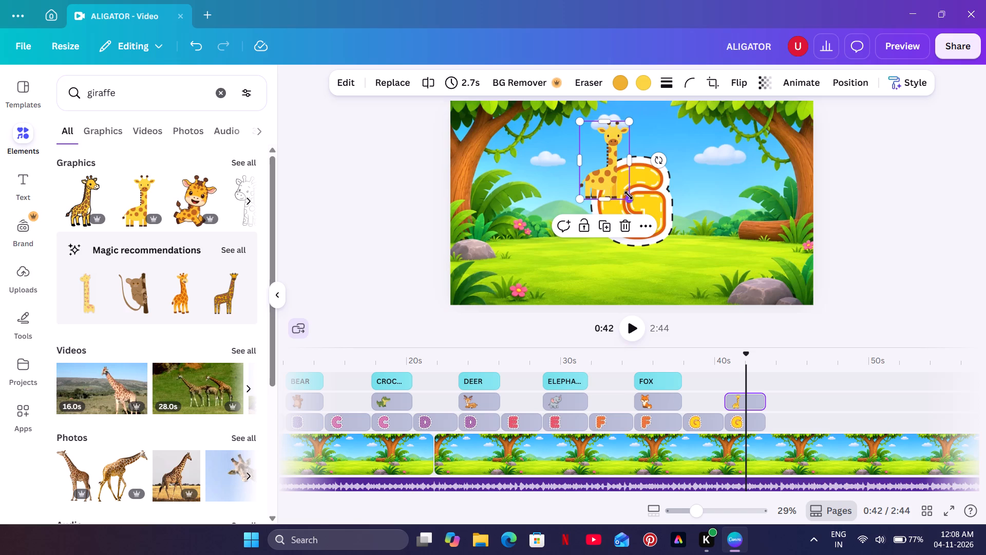
left_click_drag(629, 195, 618, 186)
left_click_drag(608, 166, 771, 211)
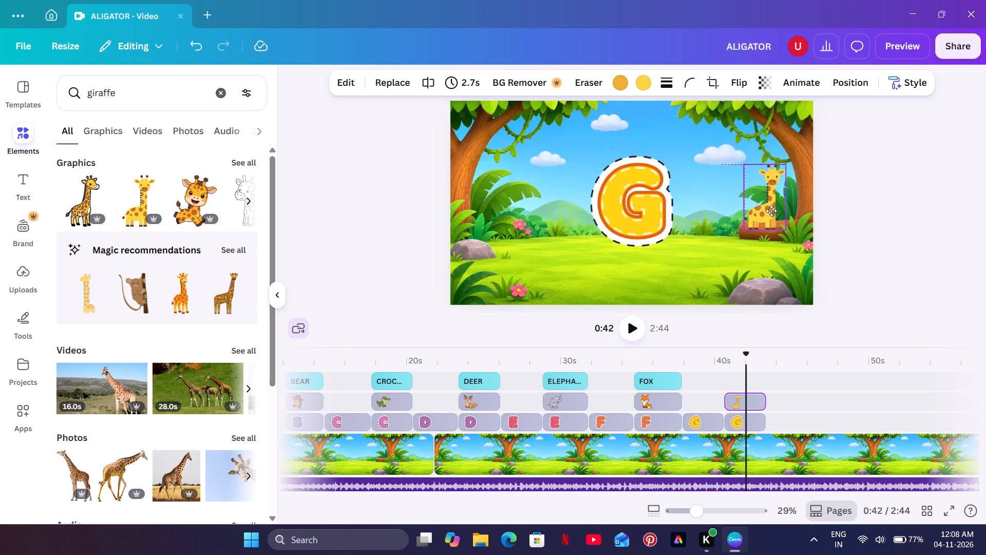
left_click_drag(771, 211, 771, 215)
left_click_drag(745, 173, 744, 173)
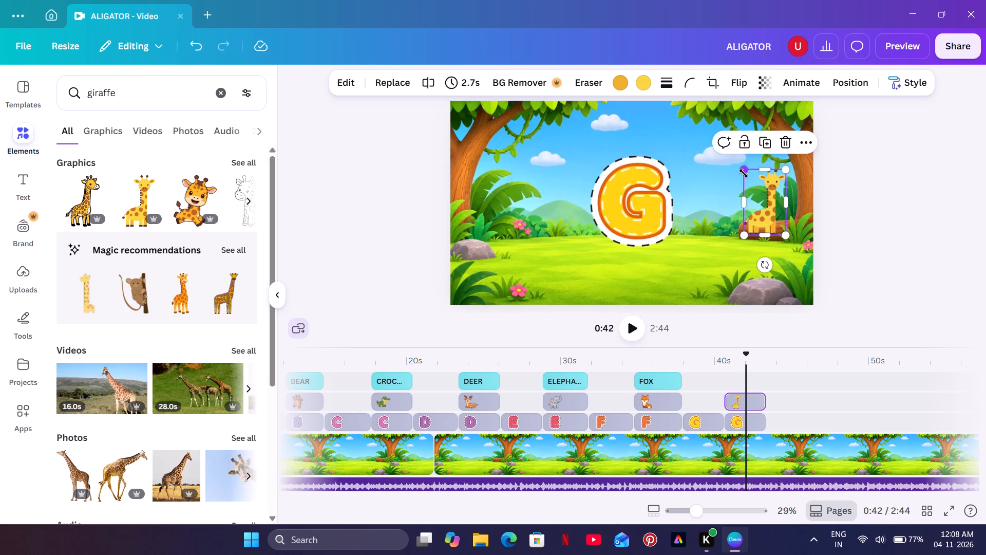
left_click_drag(744, 173, 736, 168)
Shrink the second clip's letter G and place it beside the left-hand tree, above the rock.
left_click(666, 233)
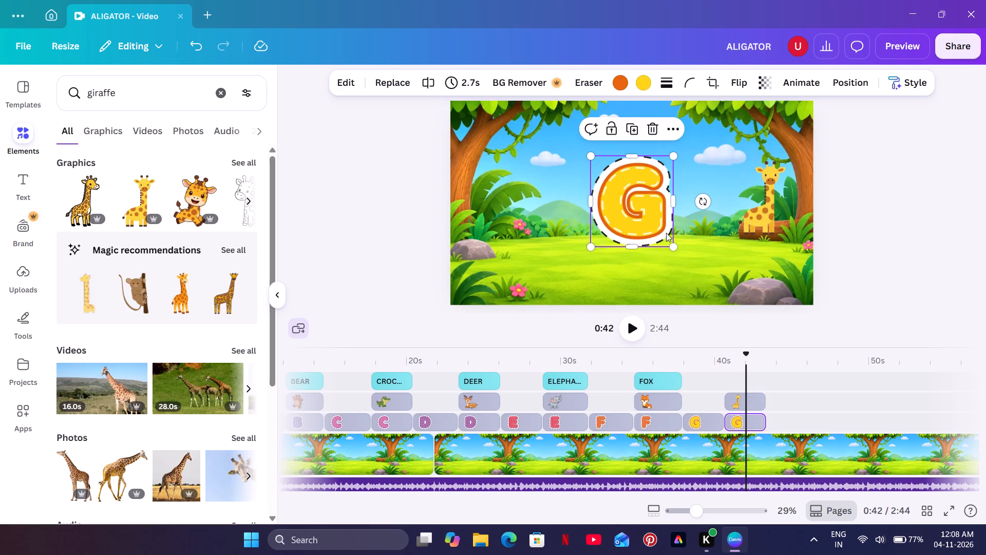
left_click_drag(656, 231, 542, 226)
left_click_drag(560, 242, 530, 212)
left_click_drag(509, 185, 519, 204)
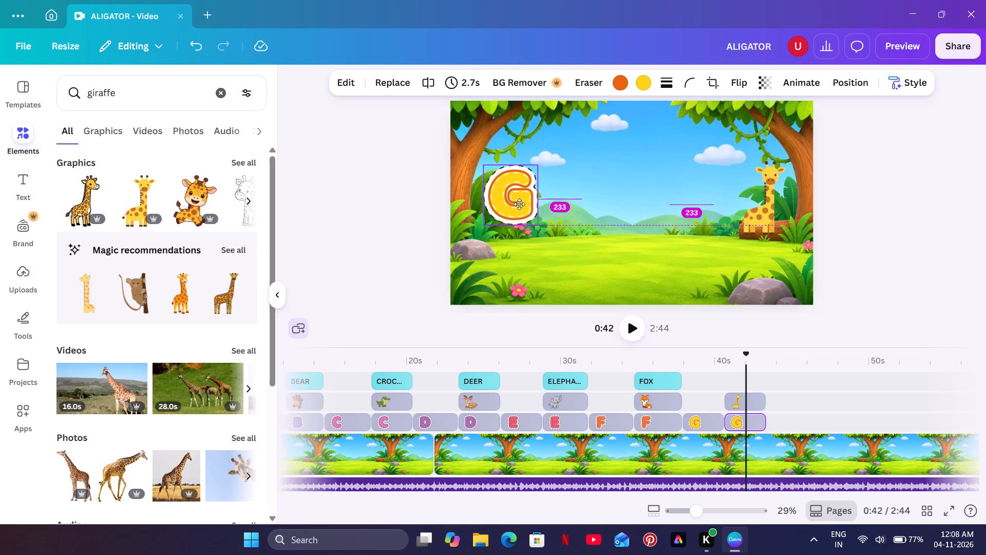
left_click_drag(519, 204, 519, 206)
left_click_drag(540, 230, 544, 236)
left_click(535, 257)
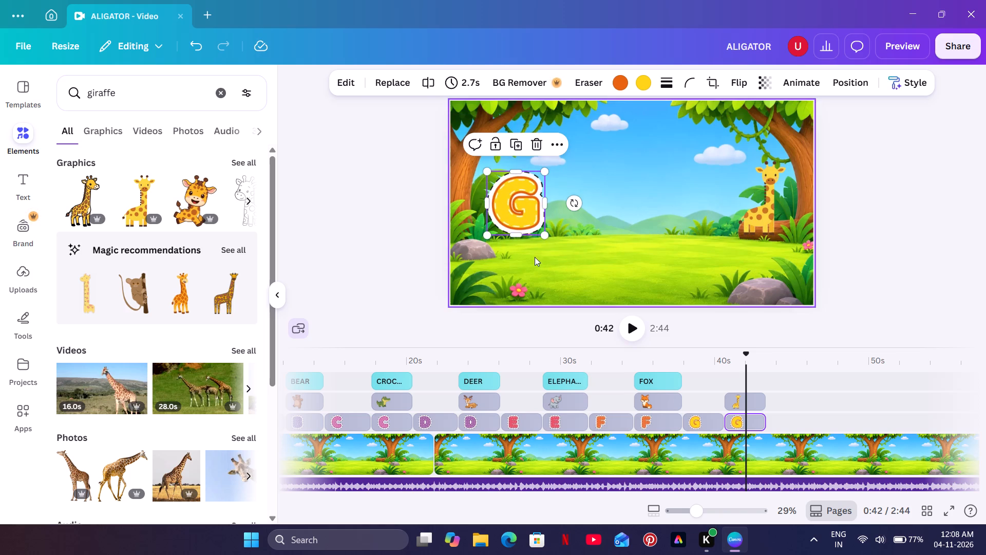
Nudge the giraffe slightly left on the log, toward the letter G.
left_click_drag(770, 225, 763, 225)
left_click(763, 225)
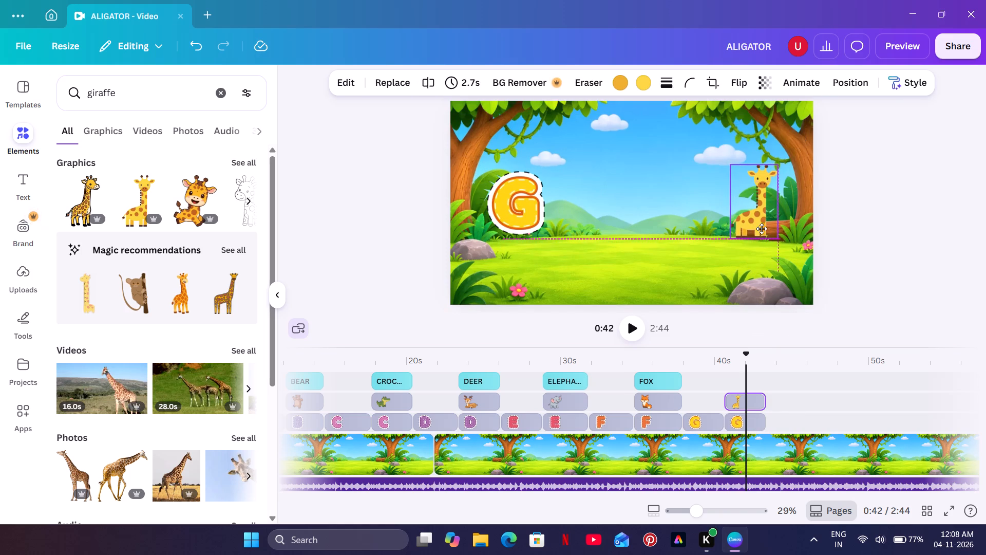
left_click(674, 246)
Duplicate the FOX text, place the copy above the second G's giraffe clip, and trim it to 2.7 s.
left_click(668, 379)
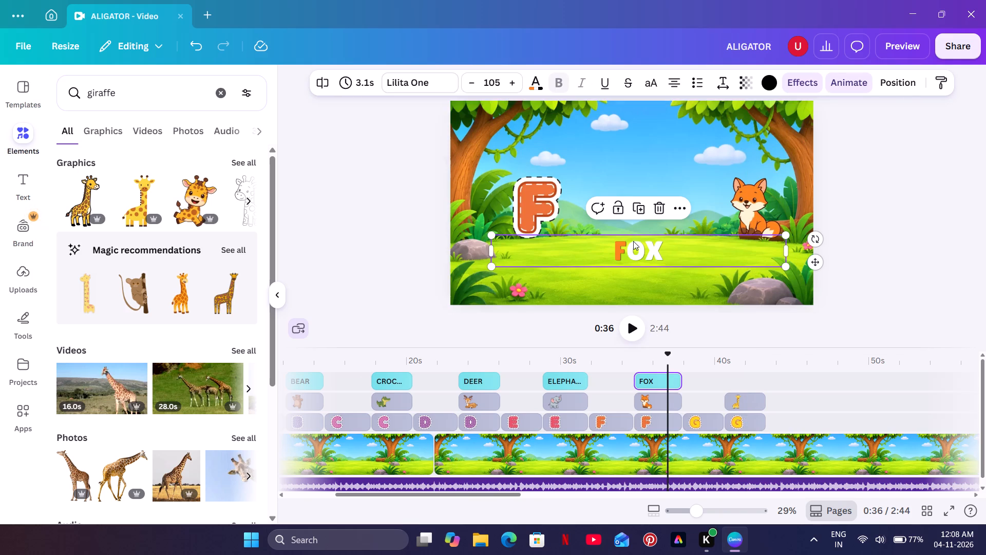
left_click(636, 199)
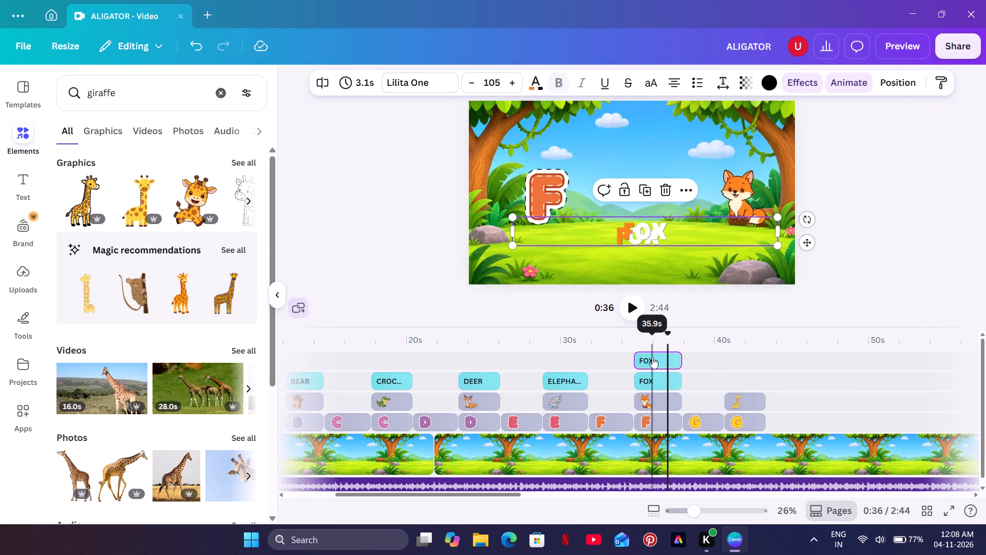
left_click_drag(652, 357, 742, 375)
left_click(766, 377)
Replace the copied text at about 0:42 with GIRAFFE.
left_click(749, 354)
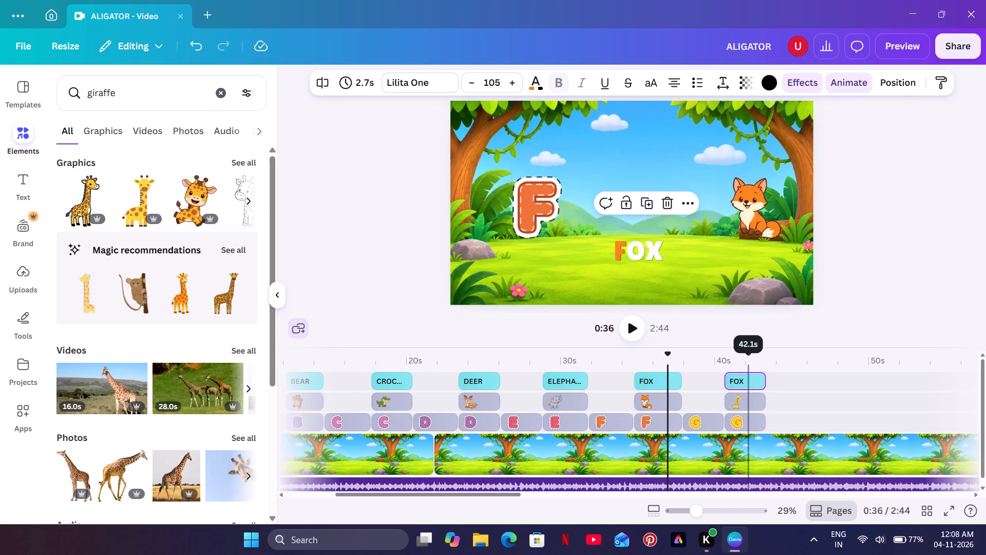
left_click(669, 252)
key("BackSpace")
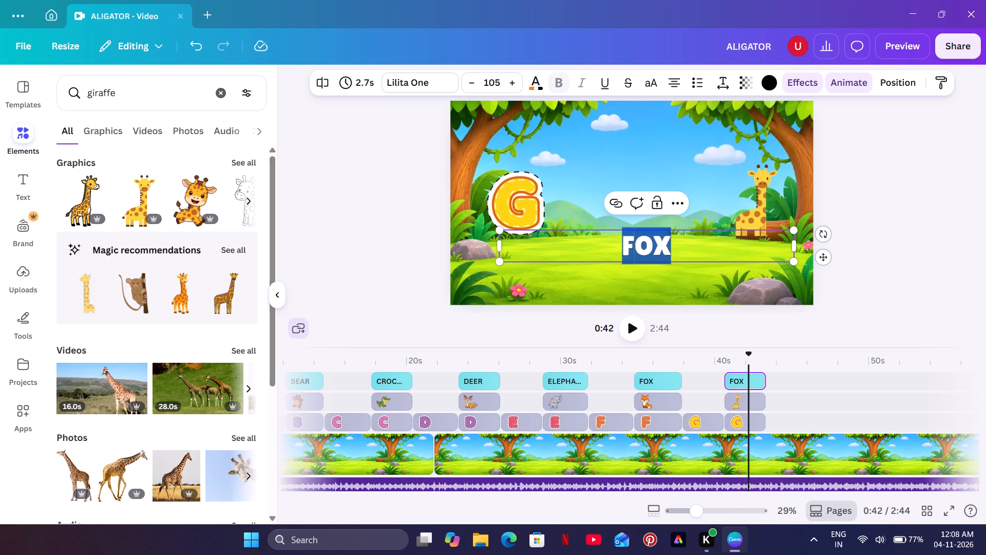
type("GIRR")
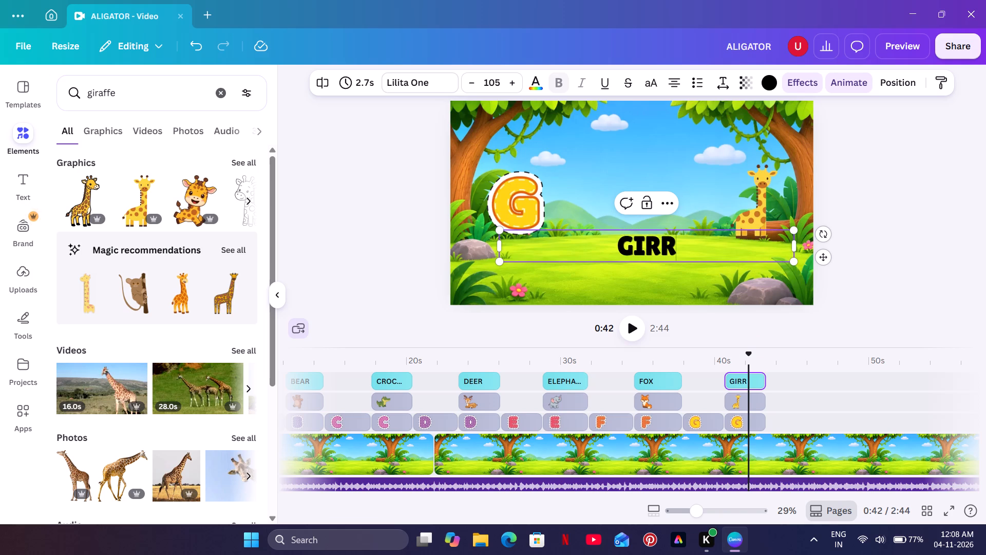
key("BackSpace")
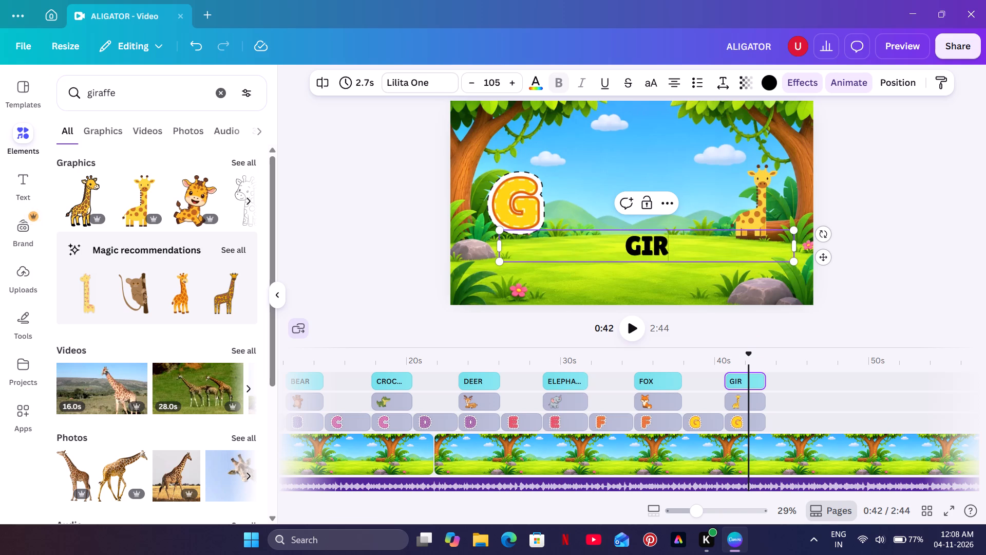
key("a")
type("FFE")
left_click(985, 145)
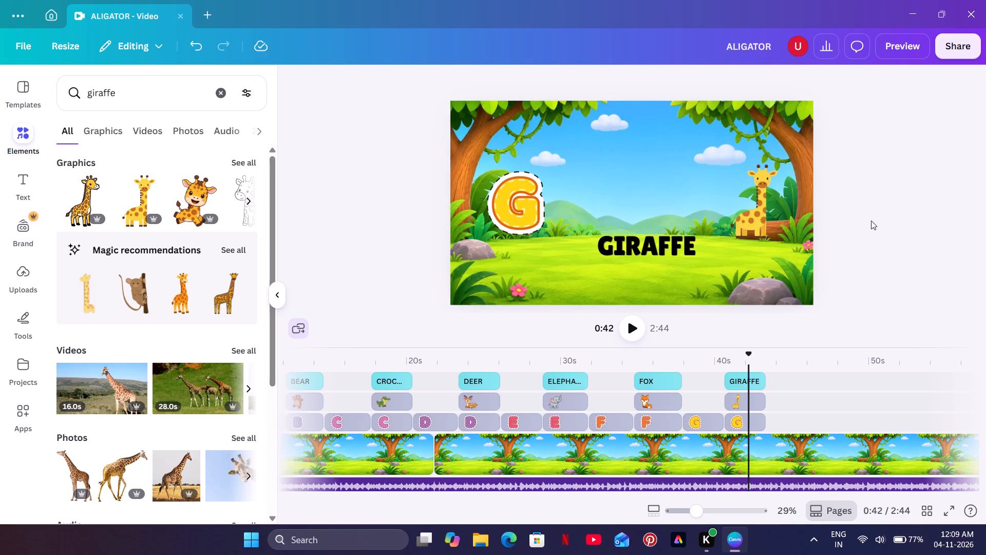
Nudge the GIRAFFE text slightly left and colour its letters IRAFFE white.
left_click_drag(671, 250, 665, 250)
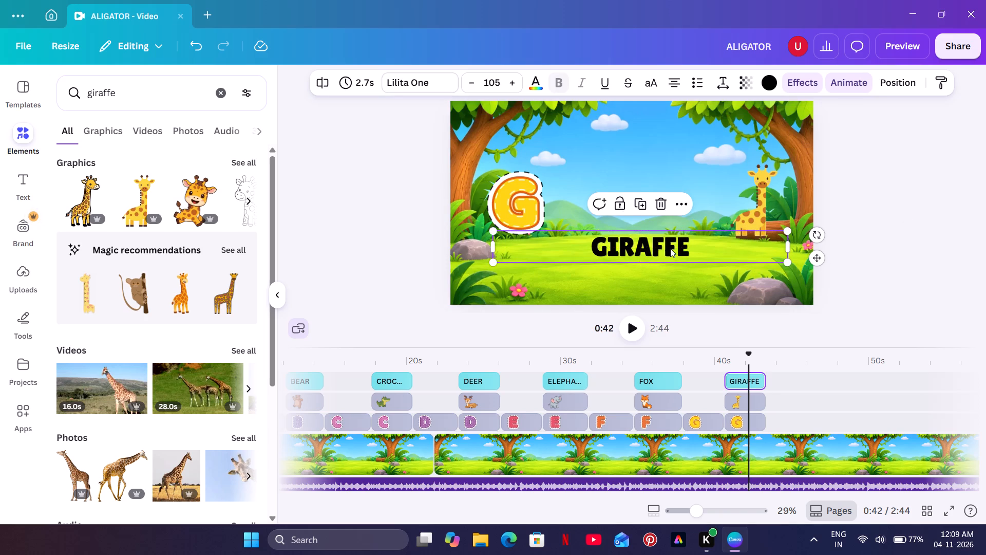
left_click(670, 248)
left_click_drag(686, 244, 612, 247)
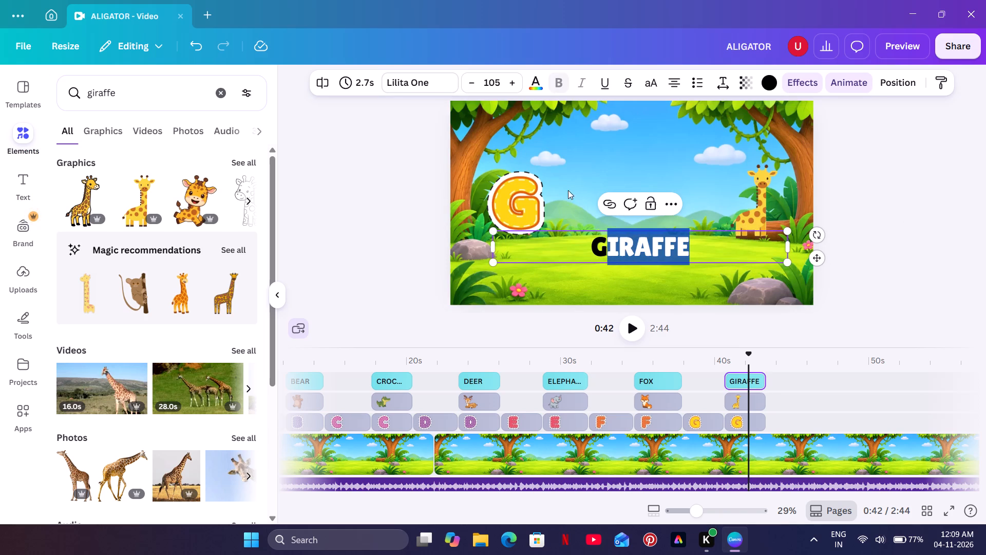
left_click(525, 84)
left_click(525, 84)
left_click(528, 84)
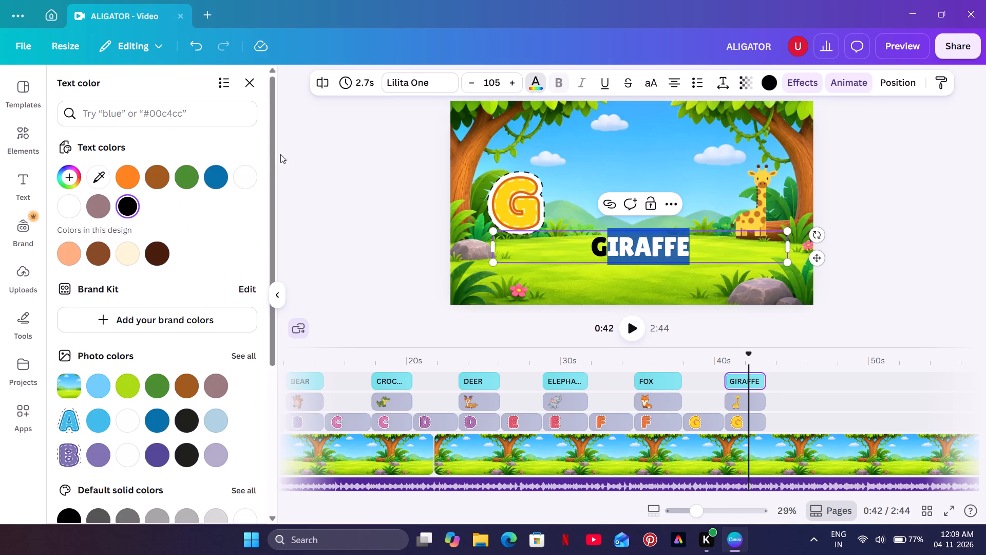
left_click(244, 175)
double_click(307, 154)
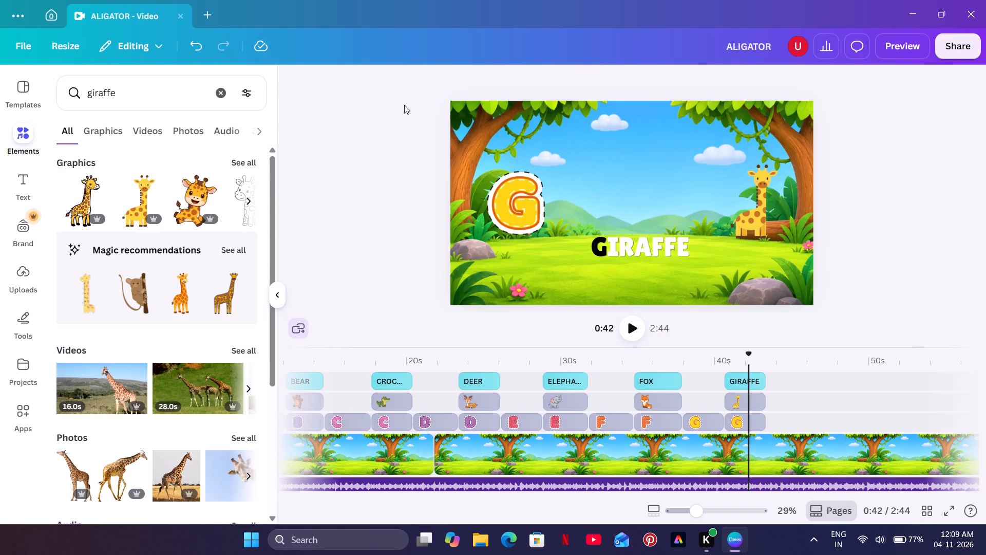
Colour the initial G of the GIRAFFE text with the design's light peach colour.
left_click(618, 235)
left_click(604, 245)
left_click_drag(604, 245, 594, 247)
left_click(525, 88)
left_click(527, 85)
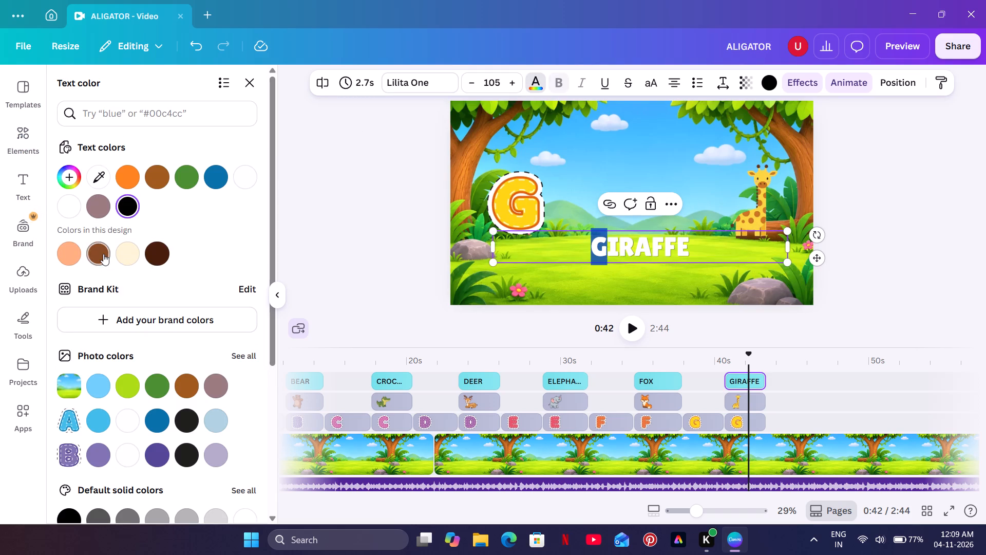
left_click(75, 252)
double_click(312, 193)
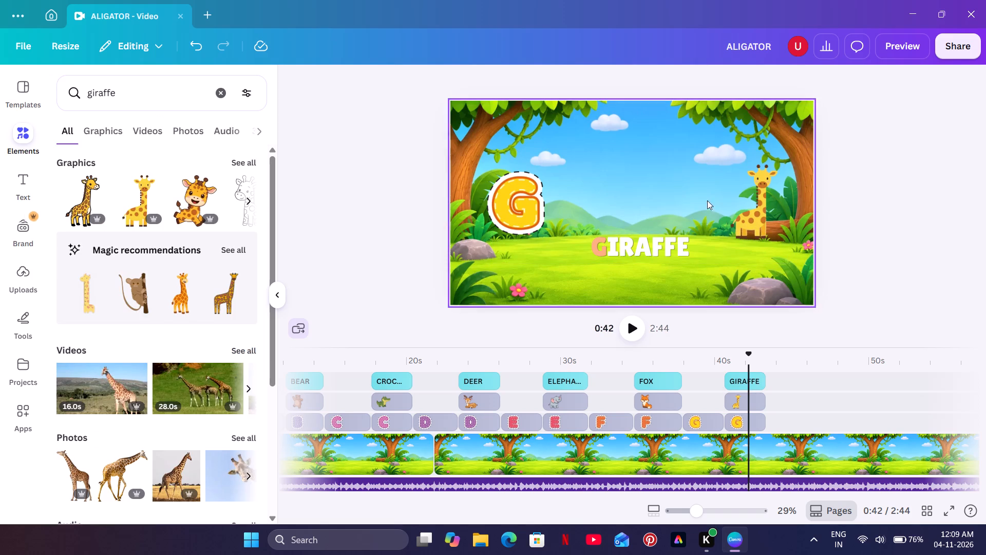
Apply the Tumble animation to the giraffe clip and both G letter clips together.
left_click_drag(782, 409, 751, 410)
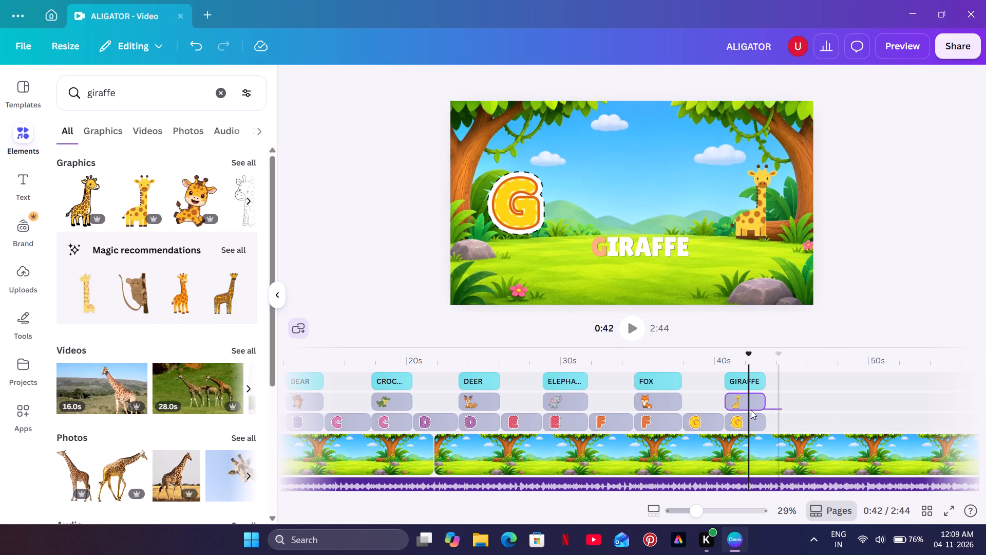
left_click_drag(751, 410, 694, 429)
left_click(686, 86)
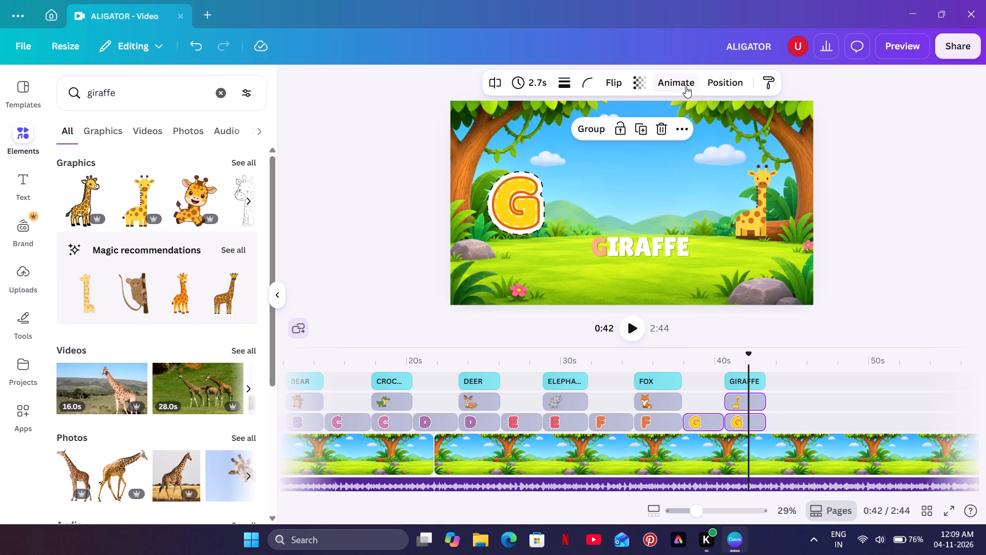
scroll(117, 236, "down", 4)
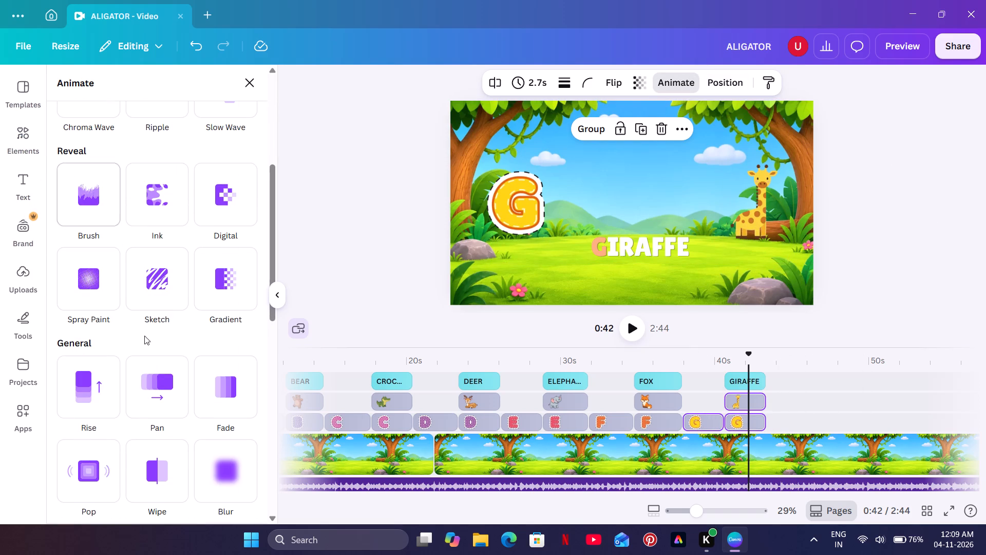
scroll(193, 363, "down", 6)
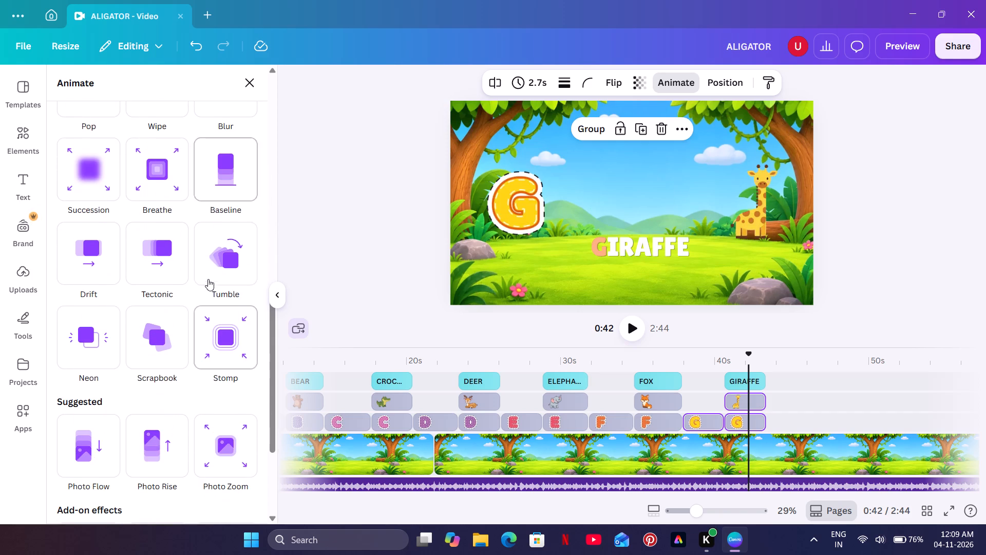
left_click(208, 256)
Add the Pulse effect to the giraffe and both G clips, with its intensity lowered to near minimum.
scroll(206, 256, "down", 6)
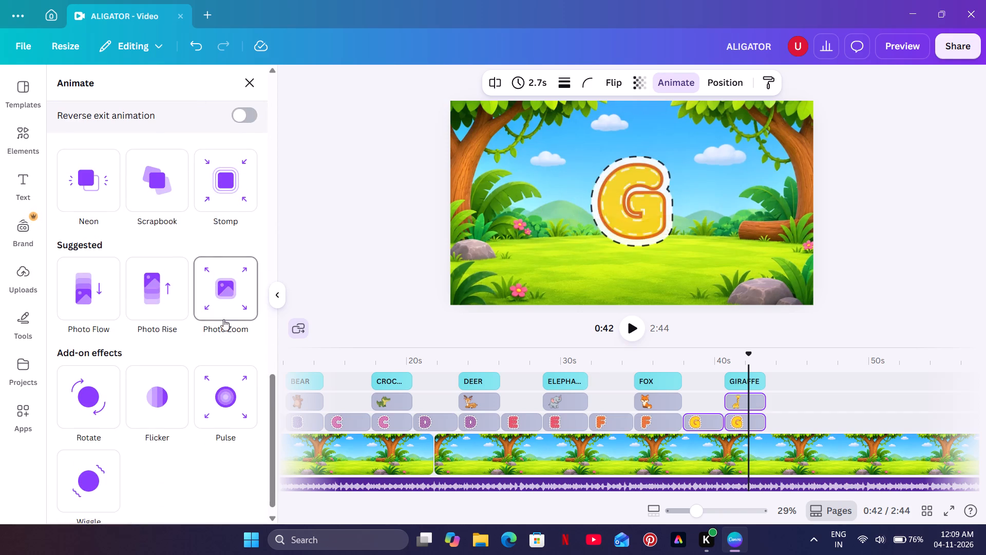
left_click(254, 410)
scroll(176, 370, "down", 3)
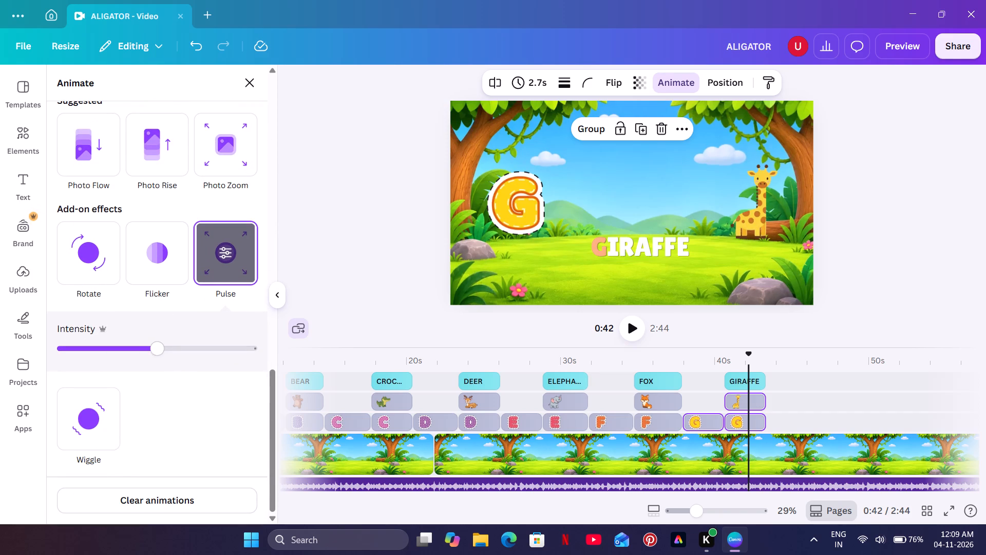
left_click_drag(162, 353, 62, 361)
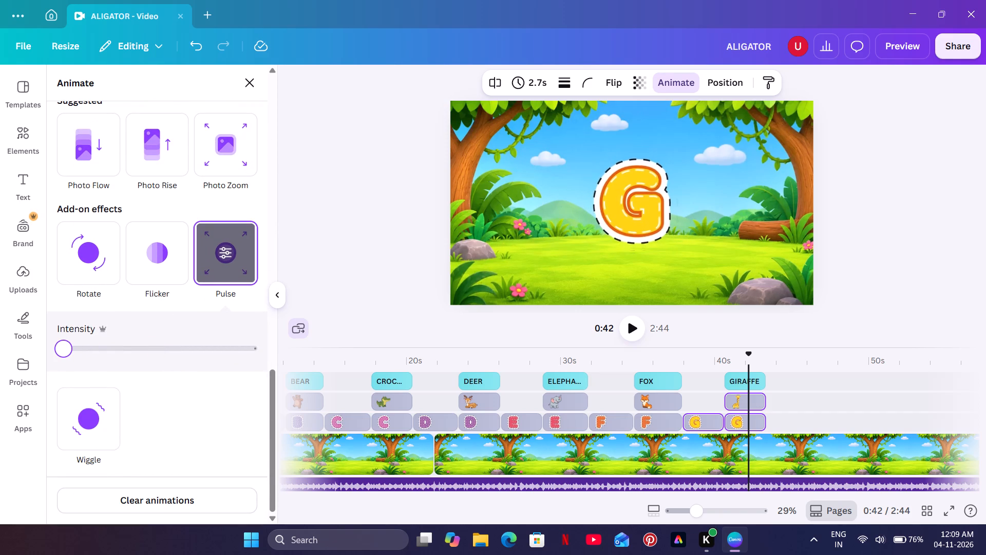
left_click_drag(62, 361, 63, 358)
left_click(293, 213)
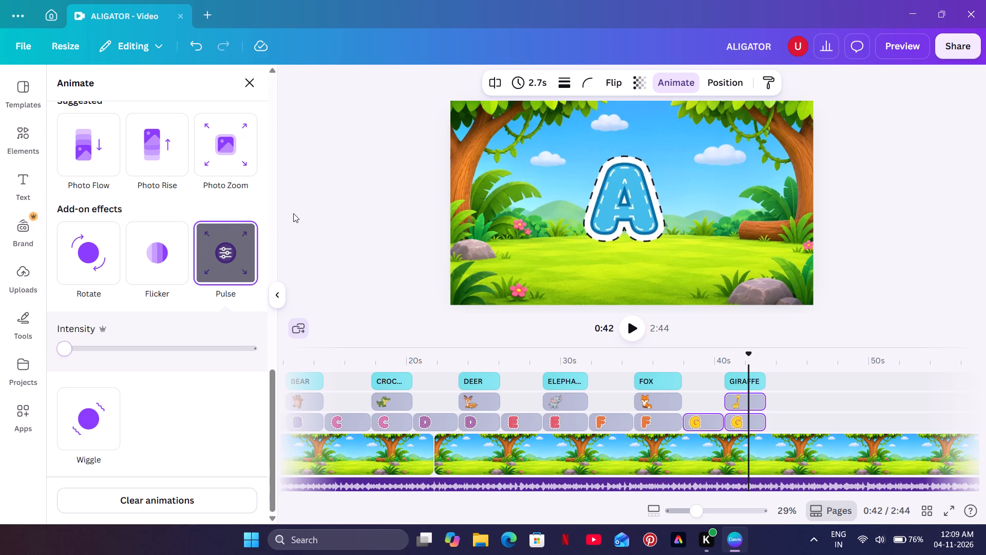
Play the video from about 0:35 to 0:44 to review the animated fox and giraffe sections.
left_click(640, 357)
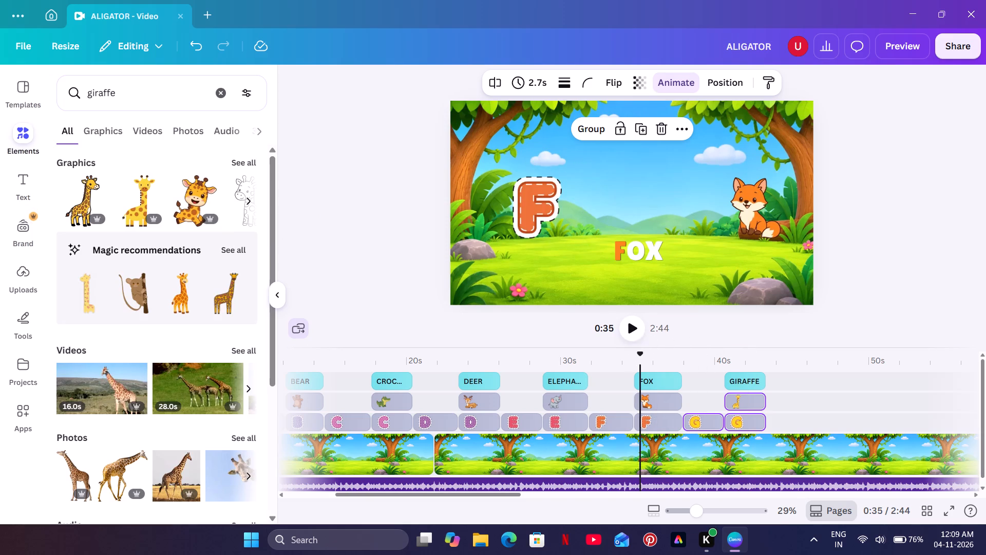
left_click(636, 329)
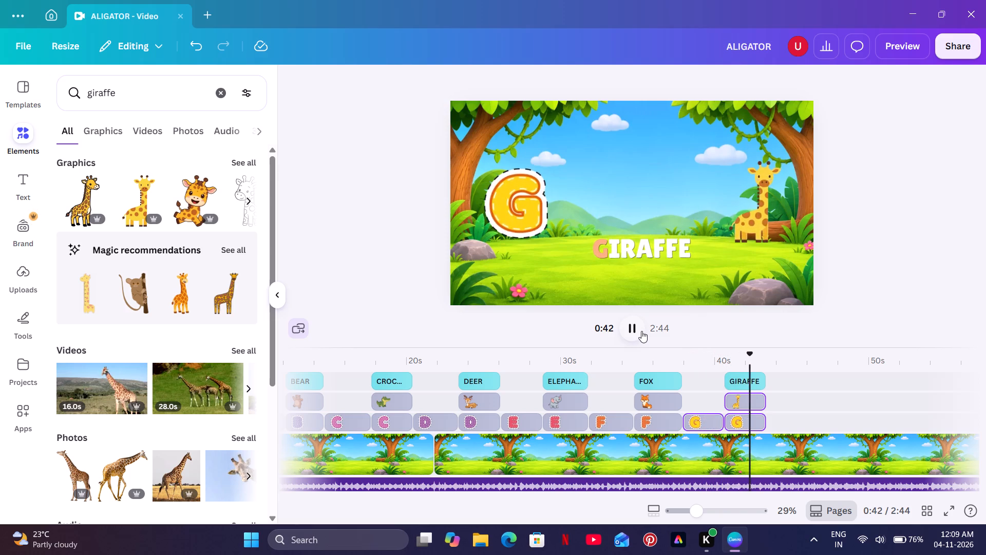
left_click(641, 331)
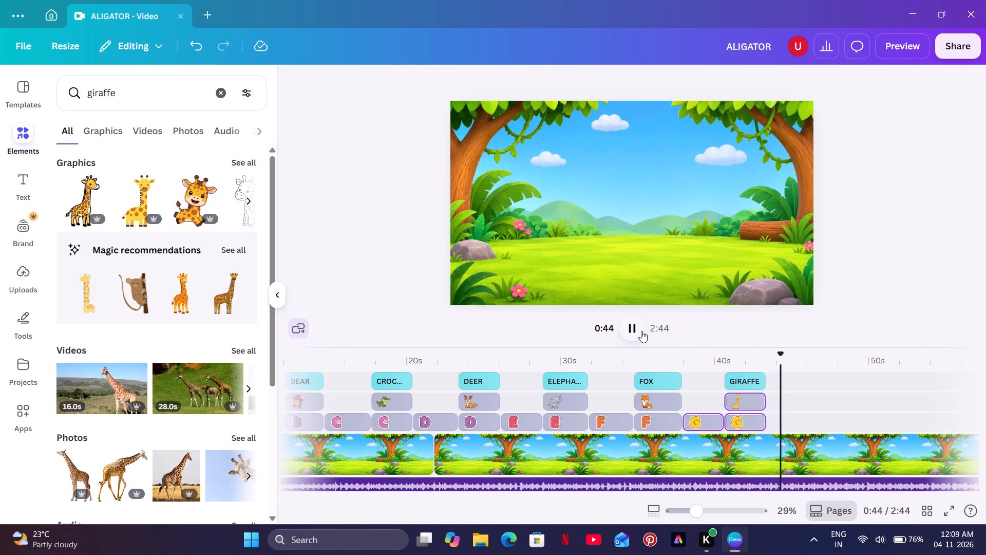
Add the green dashed-outline H letter sticker from the recommended letter graphics at about 0:44.
left_click(230, 95)
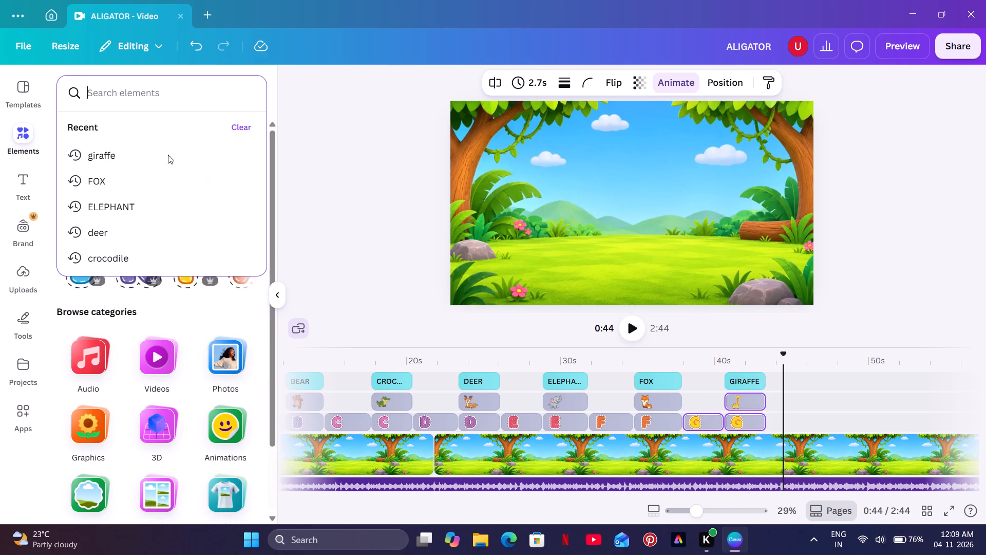
left_click(365, 123)
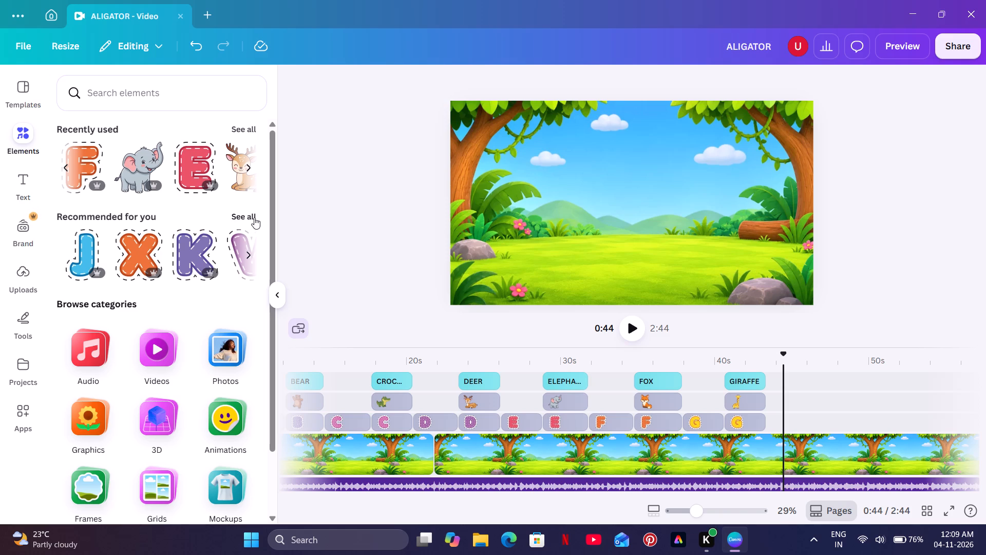
double_click(251, 212)
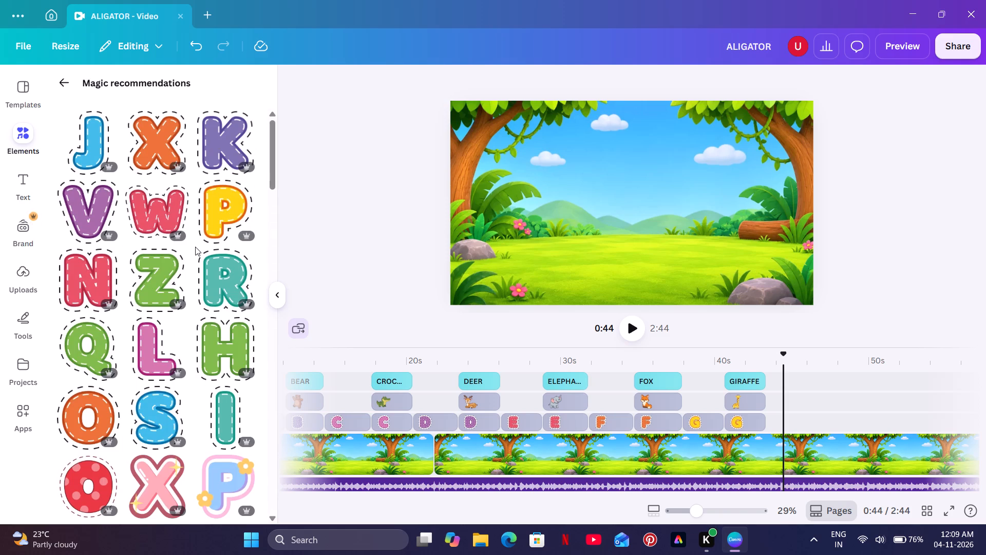
left_click(212, 342)
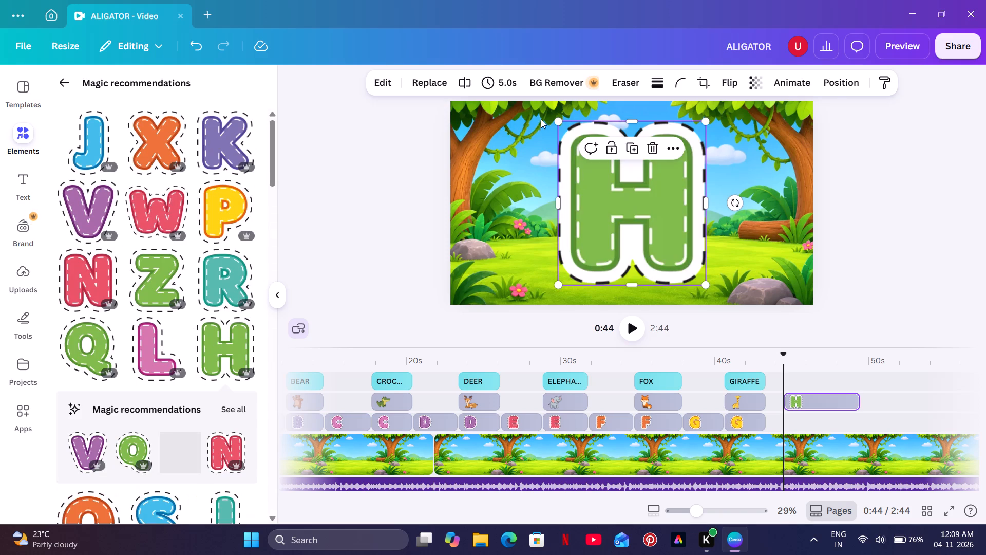
Shrink the green H letter to about half size and place it at the centre of the jungle scene.
left_click_drag(556, 119, 621, 195)
left_click_drag(663, 236, 625, 199)
left_click_drag(668, 251, 666, 245)
left_click_drag(646, 209, 648, 210)
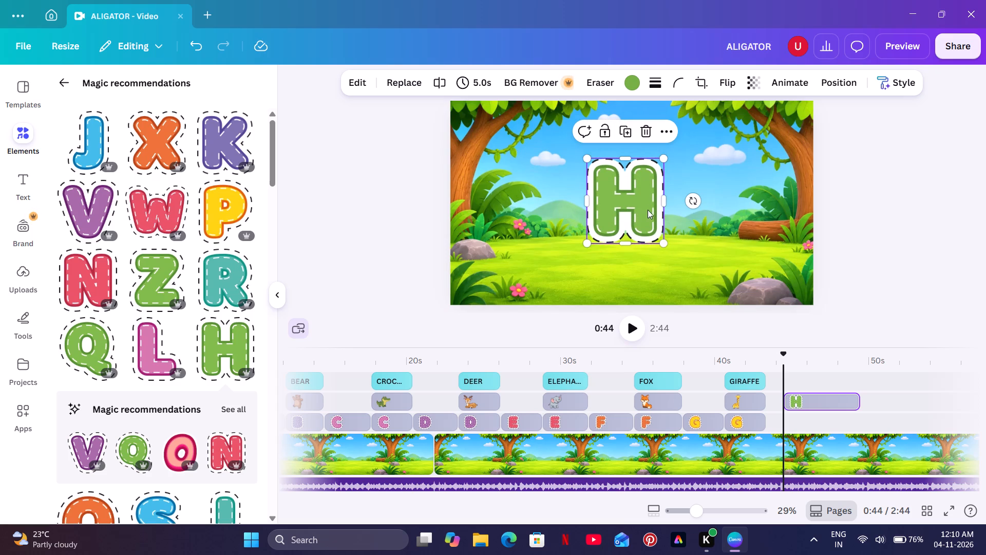
left_click_drag(648, 210, 651, 212)
left_click(668, 249)
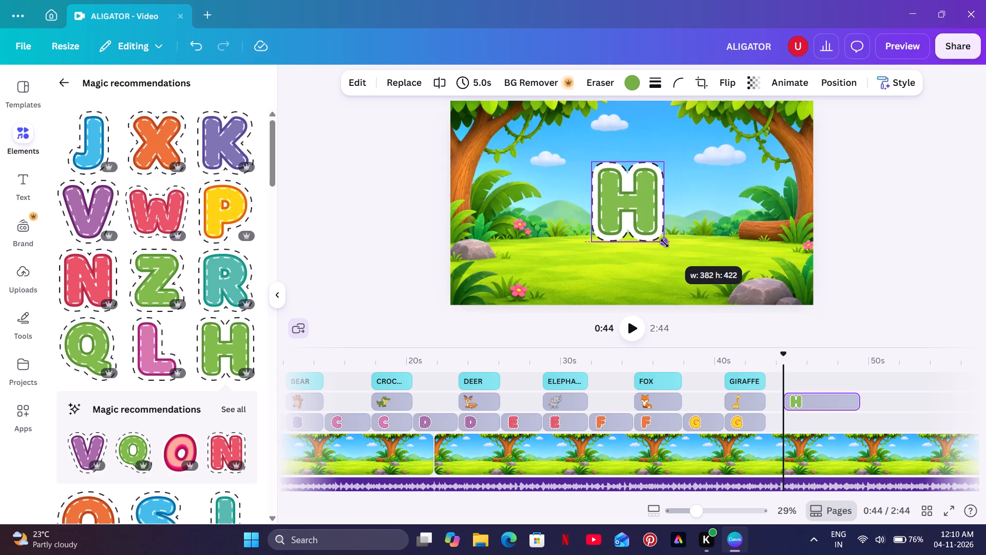
left_click(727, 218)
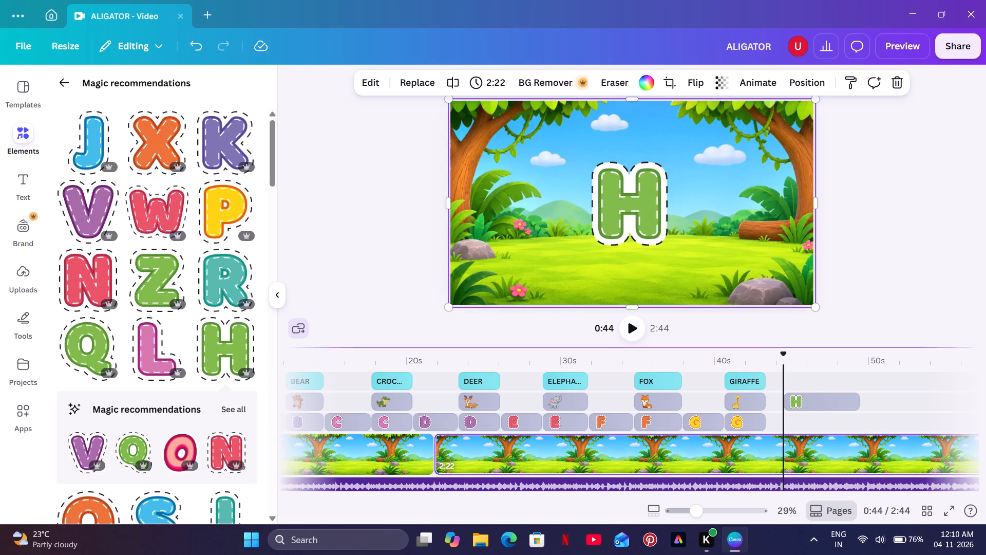
Move the H clip into the letter track directly after the second G clip.
left_click_drag(810, 391, 795, 412)
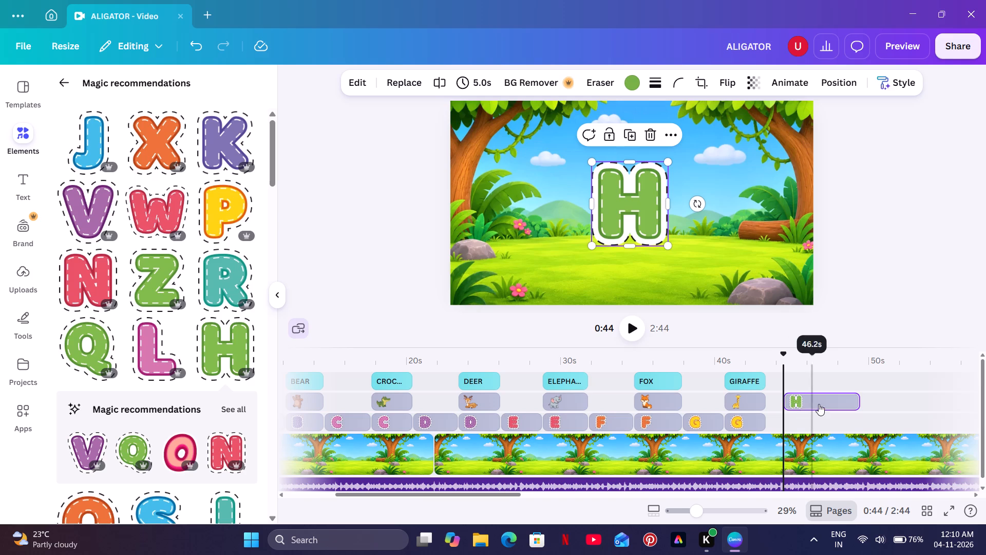
left_click_drag(823, 400, 805, 416)
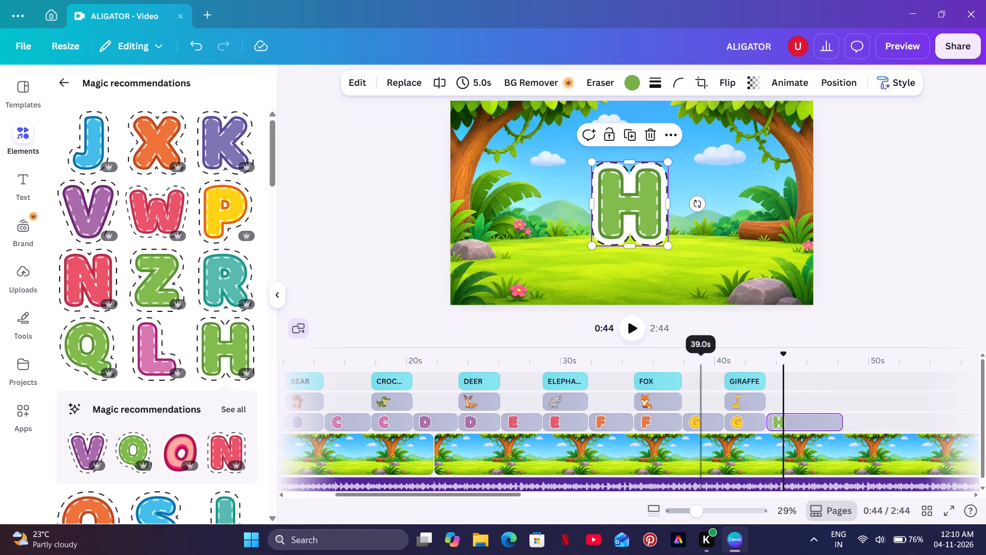
Play the audio around 0:44 to 0:46 to find the cut point, and split the H clip at about 0:45.
left_click(710, 361)
left_click(638, 331)
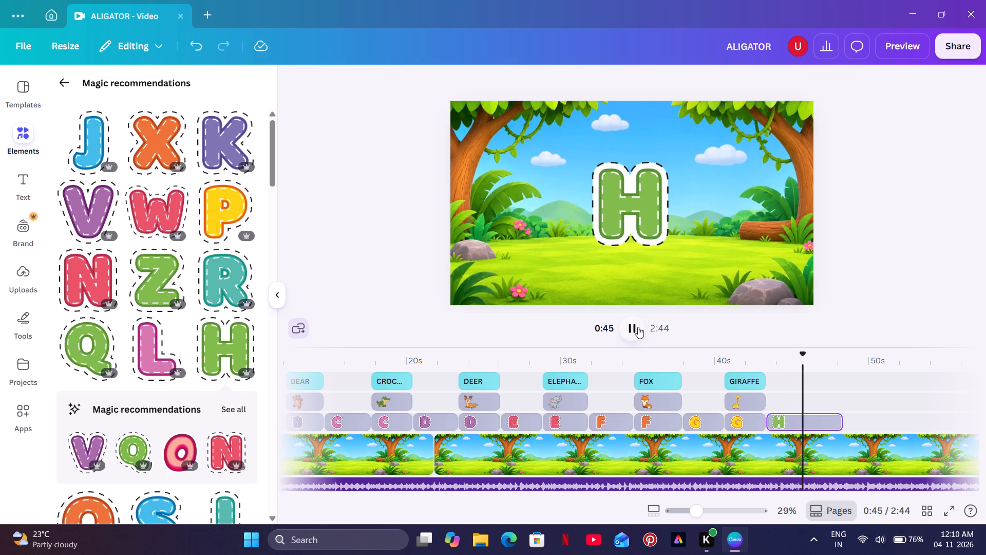
left_click(638, 327)
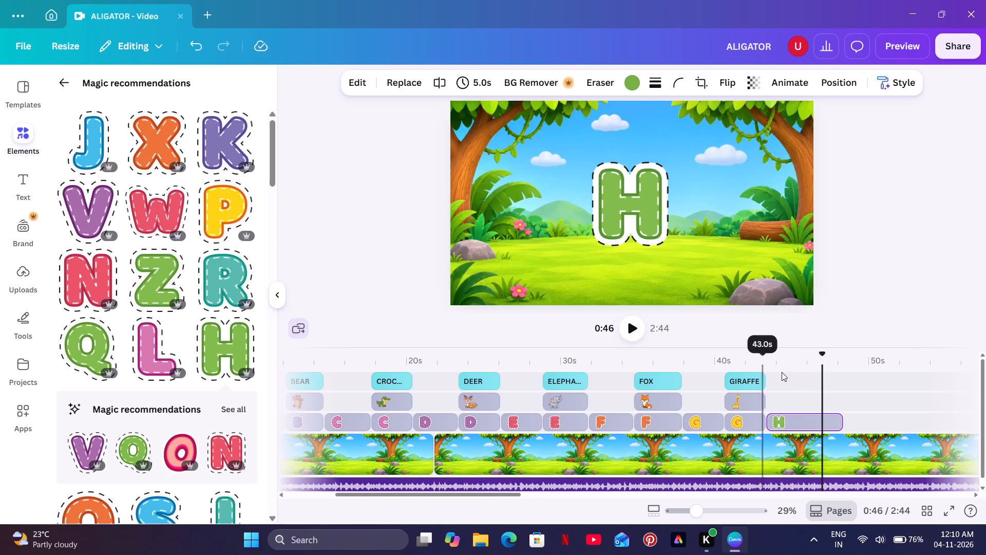
left_click(811, 383)
left_click(630, 328)
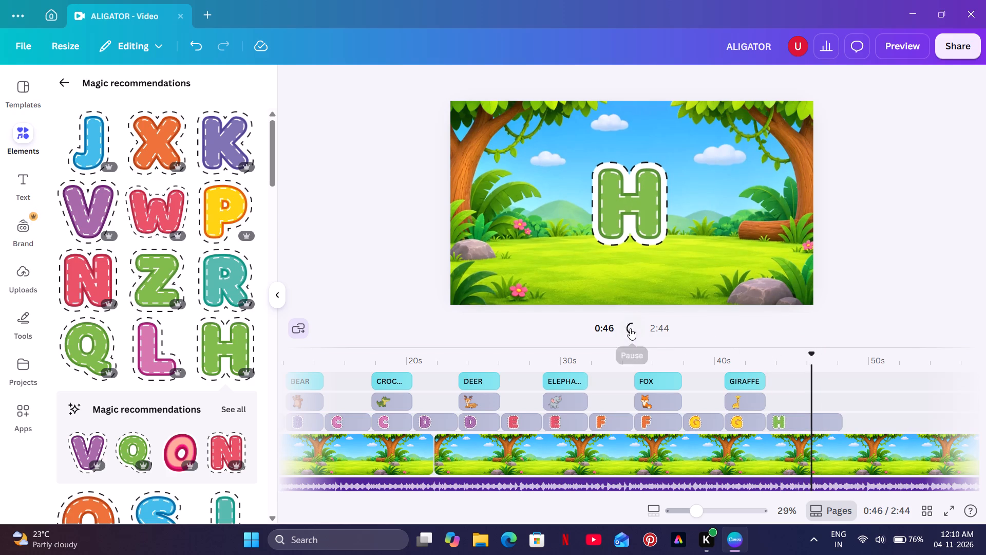
left_click(630, 328)
left_click(787, 380)
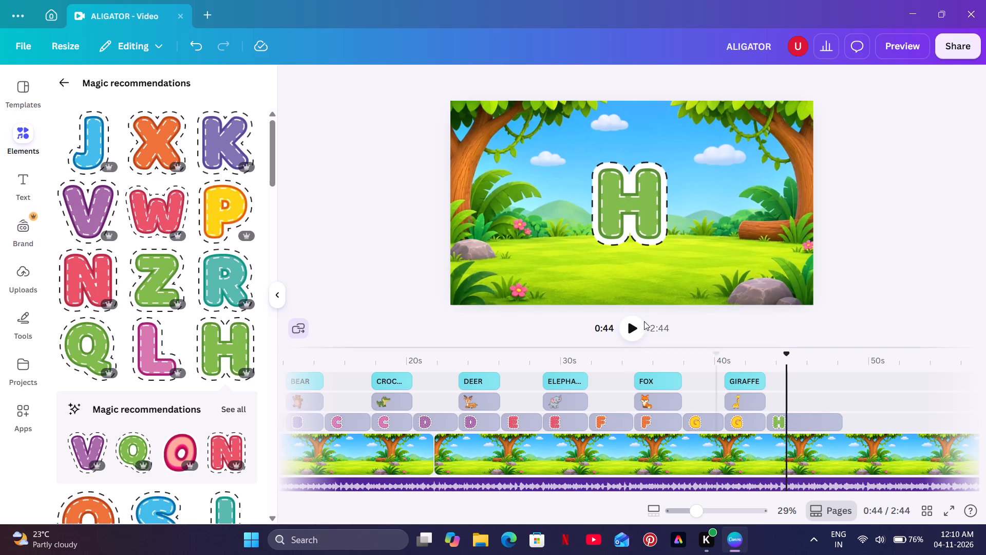
left_click(642, 321)
left_click(642, 321)
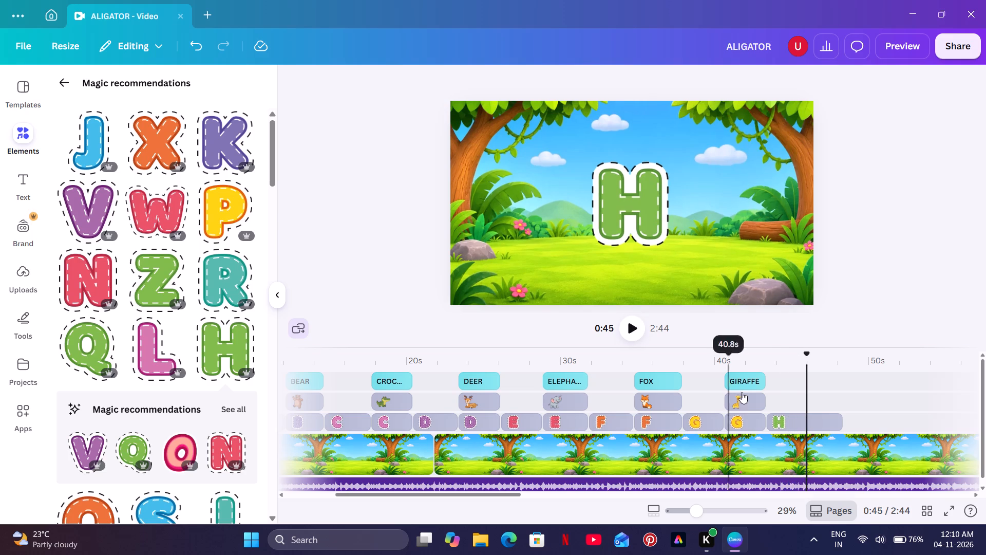
right_click(806, 420)
left_click(812, 375)
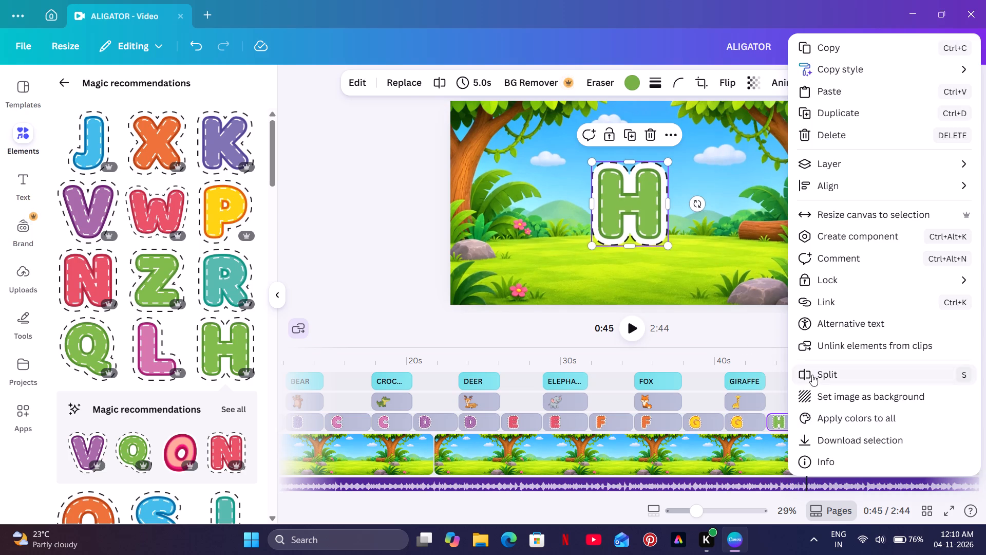
Adjust the end of the second H clip against playback so that it lasts about 2.6 s.
left_click_drag(837, 420, 841, 419)
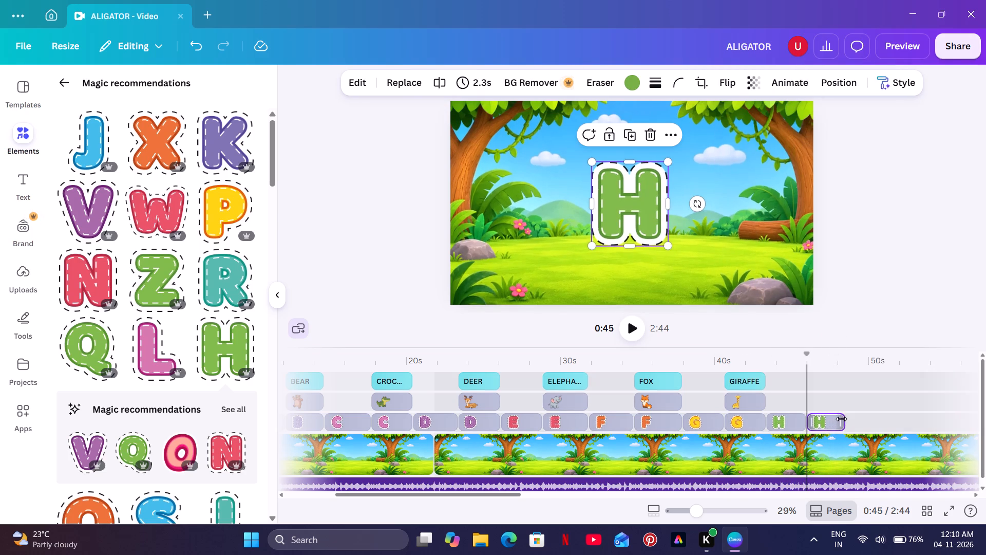
left_click_drag(841, 419, 844, 418)
left_click(786, 401)
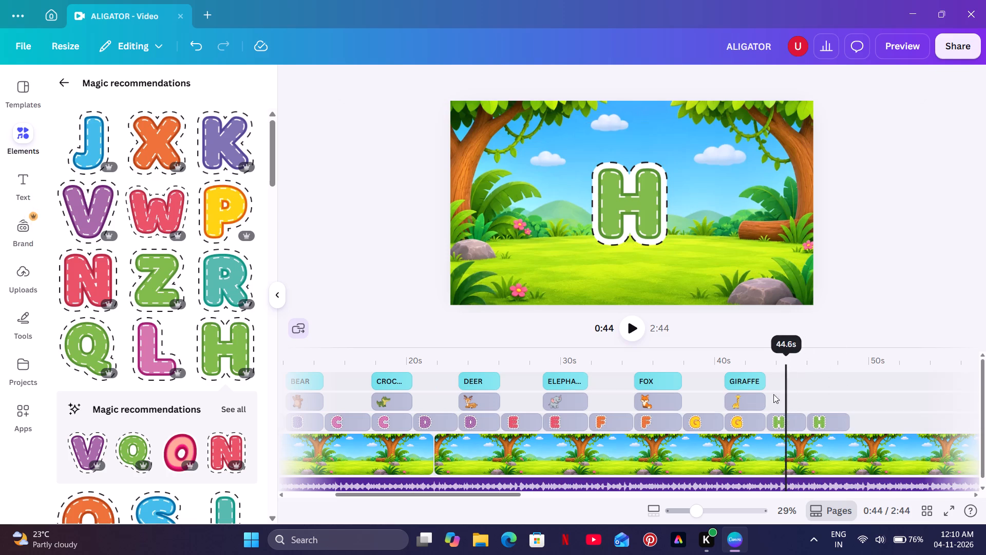
left_click(638, 322)
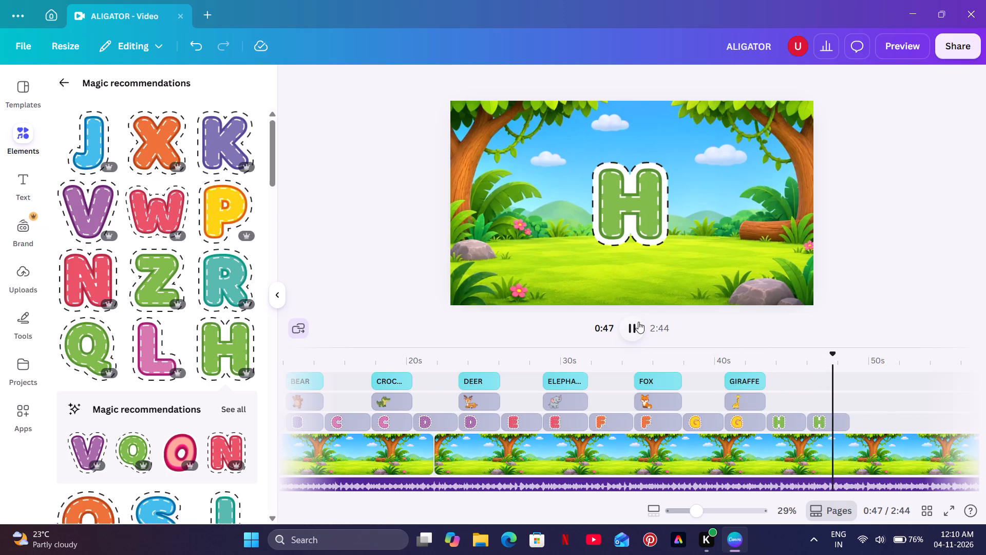
left_click(638, 322)
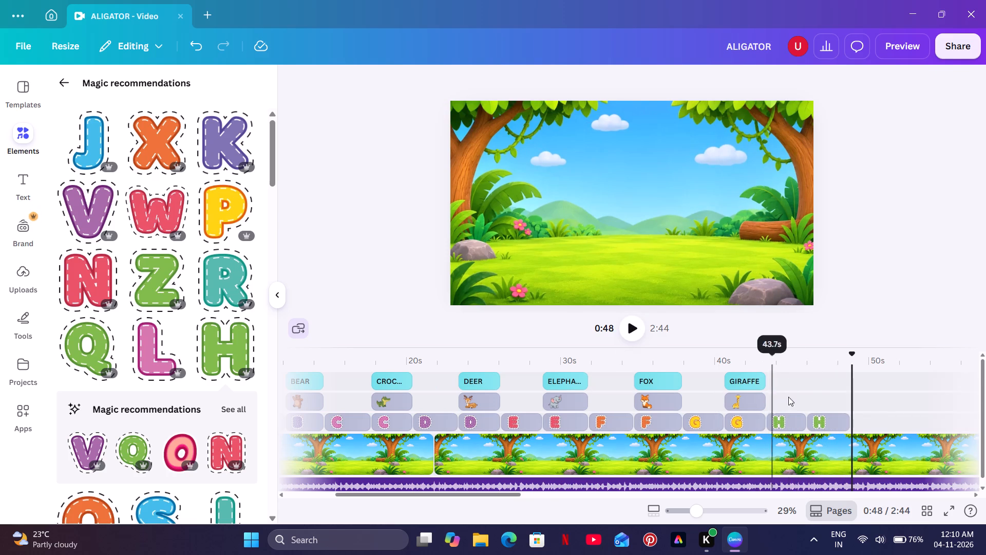
left_click(848, 418)
left_click(847, 420)
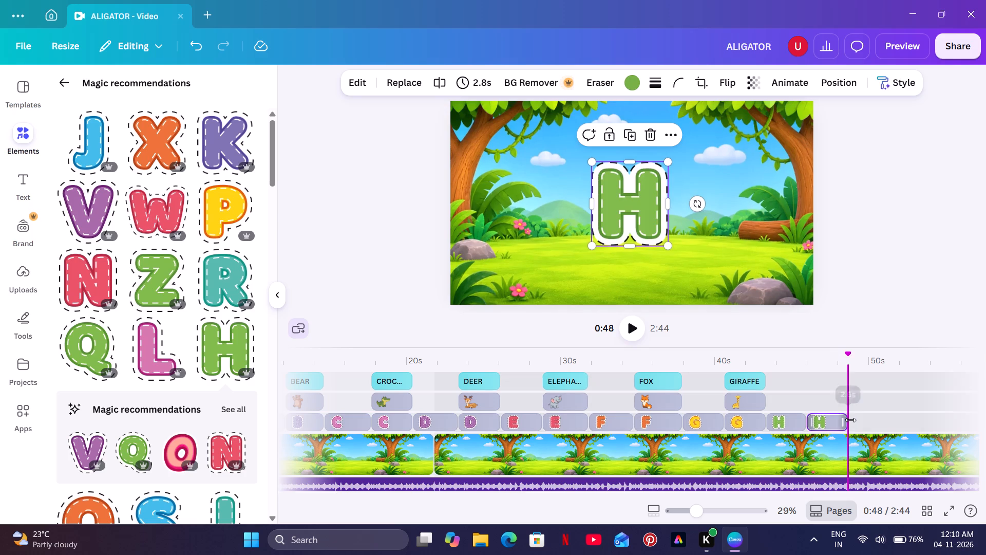
Play the video from about 0:44 to 0:51 to review the timing of the two H clips.
left_click(811, 398)
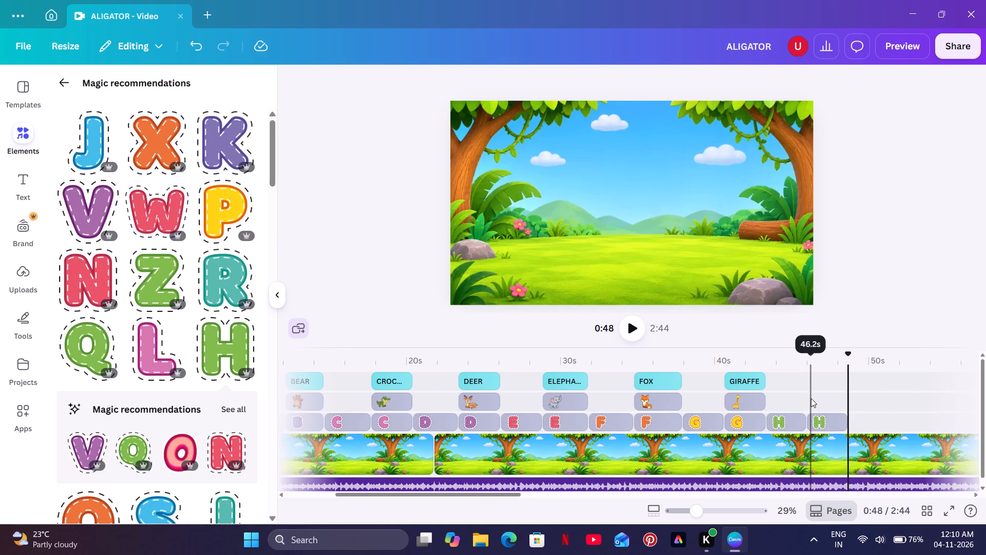
left_click(784, 397)
left_click(639, 329)
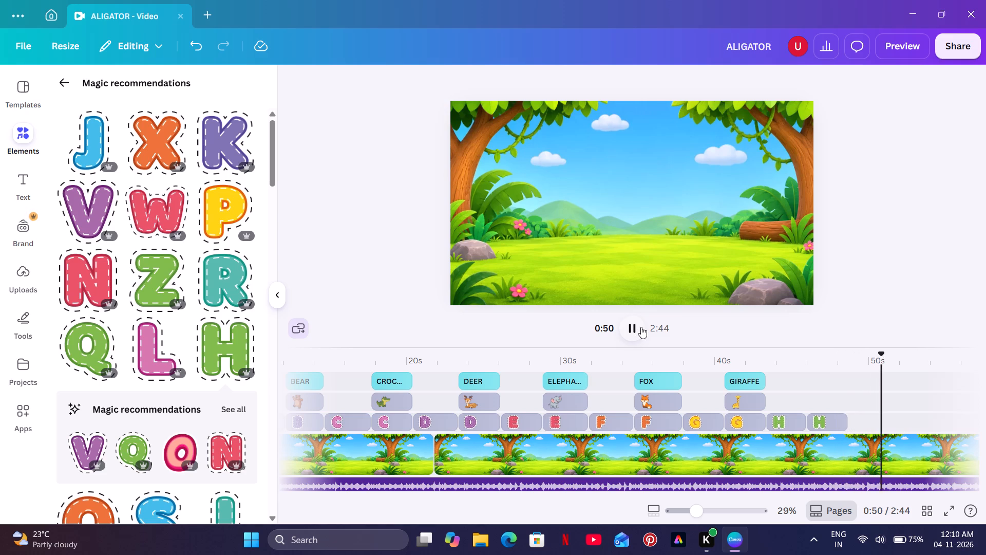
left_click(641, 327)
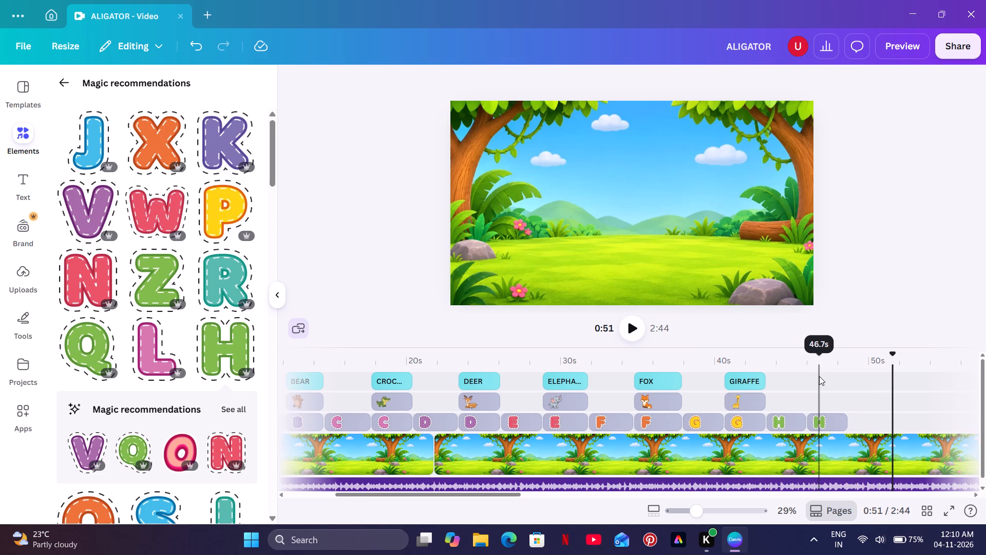
Search the elements for HIPPO and add the blue-grey cartoon hippo graphic to the video.
left_click(58, 83)
left_click(144, 101)
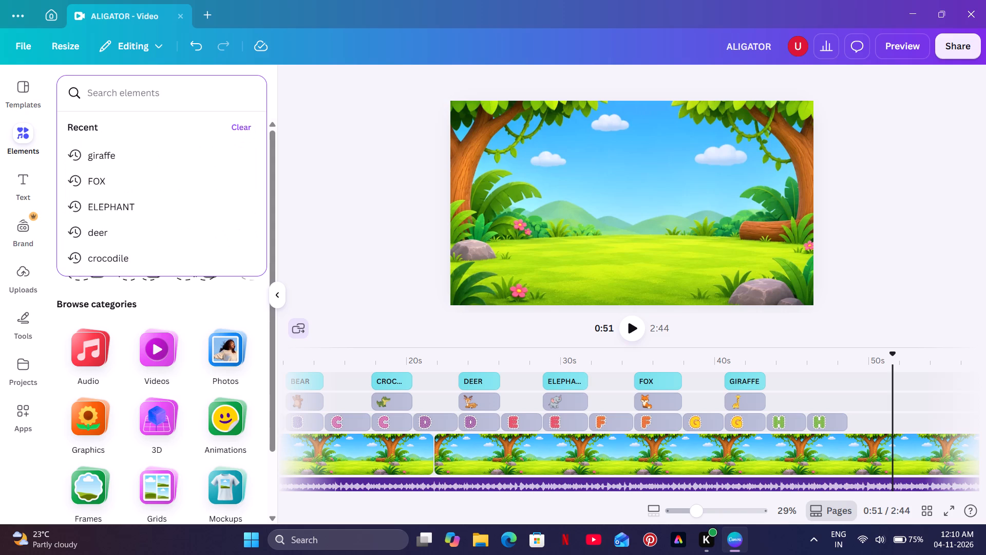
type("HIPPO")
key("Return")
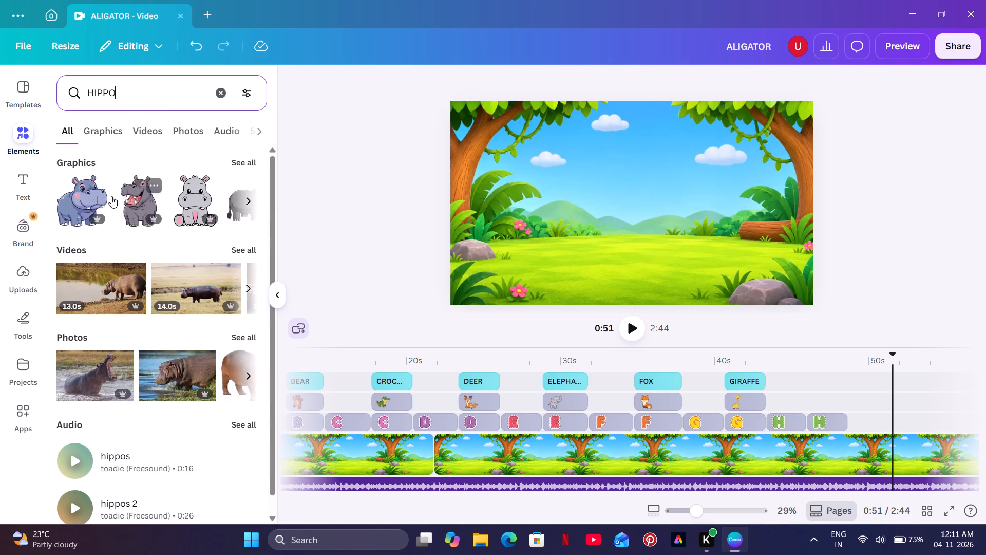
left_click(101, 196)
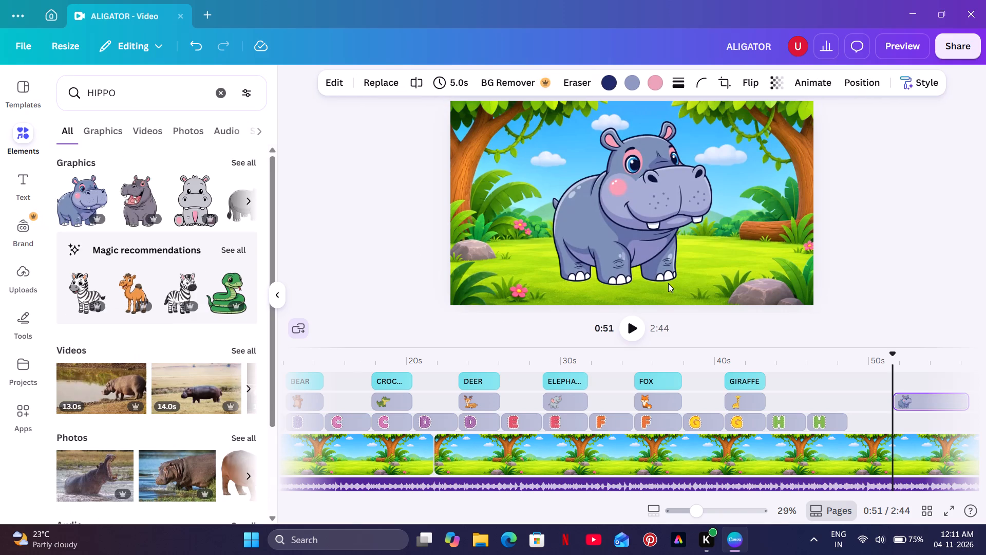
Move the hippo clip above the second H clip in the animal track and trim it to match, 2.6 s long.
left_click_drag(924, 392, 887, 400)
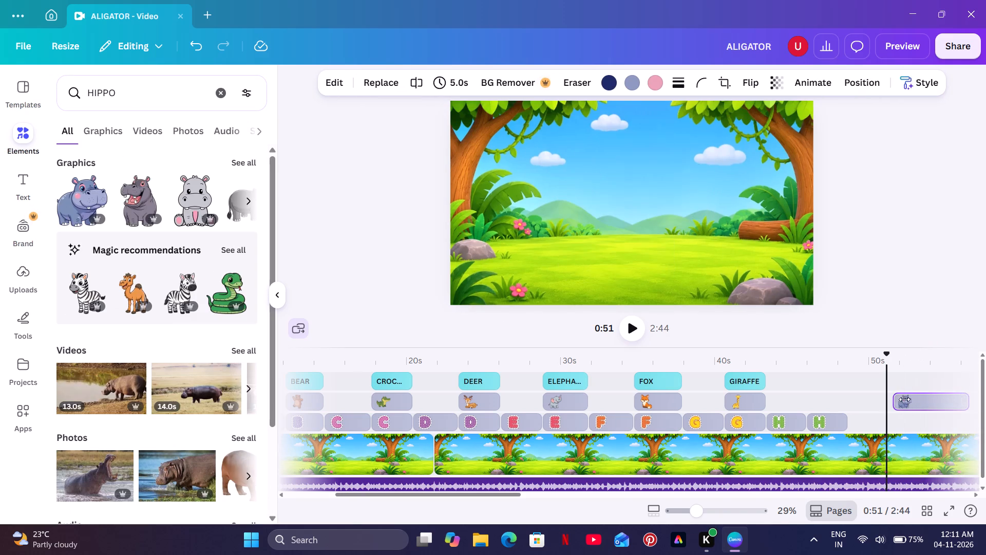
left_click_drag(920, 402, 737, 398)
left_click_drag(781, 402, 753, 404)
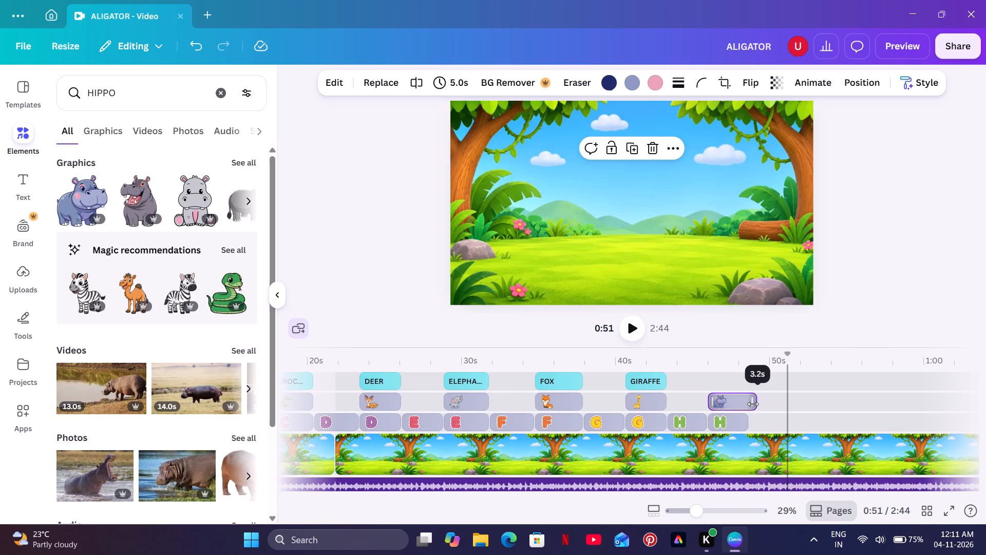
left_click_drag(753, 404, 751, 404)
Shrink the hippo to about 343 by 351 and place it on the right side of the scene at 0:47.
left_click(740, 394)
left_click(724, 377)
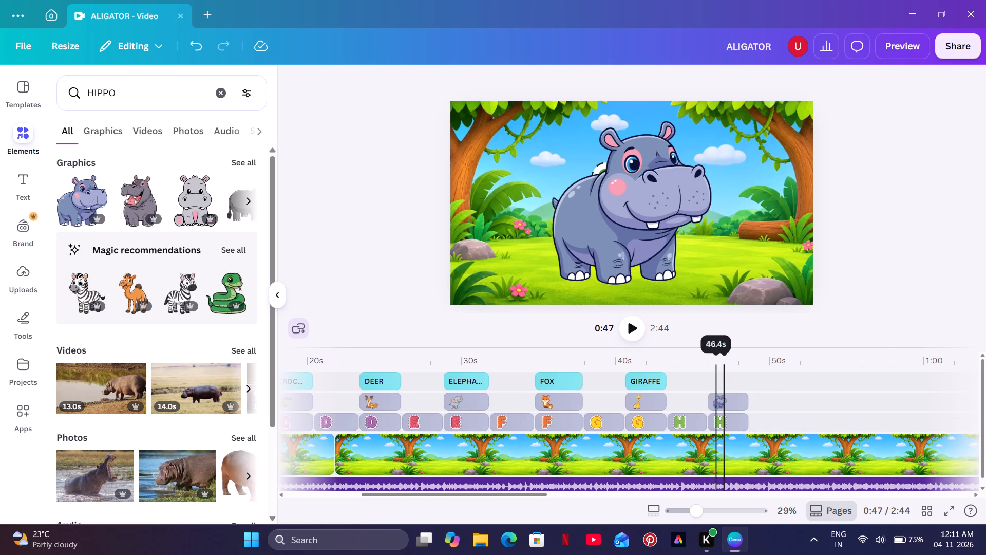
left_click(652, 218)
left_click_drag(715, 282, 651, 204)
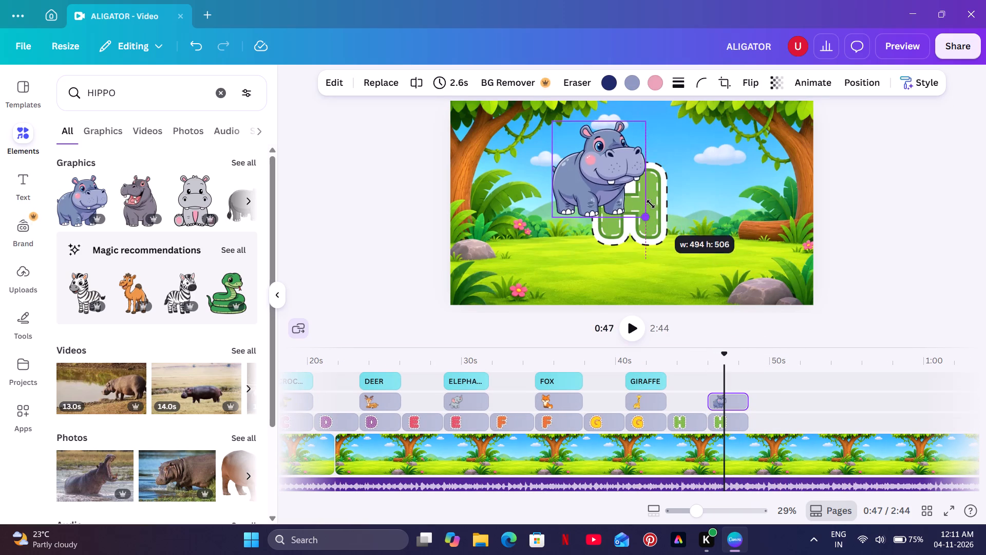
left_click_drag(651, 204, 635, 182)
left_click_drag(591, 160, 618, 176)
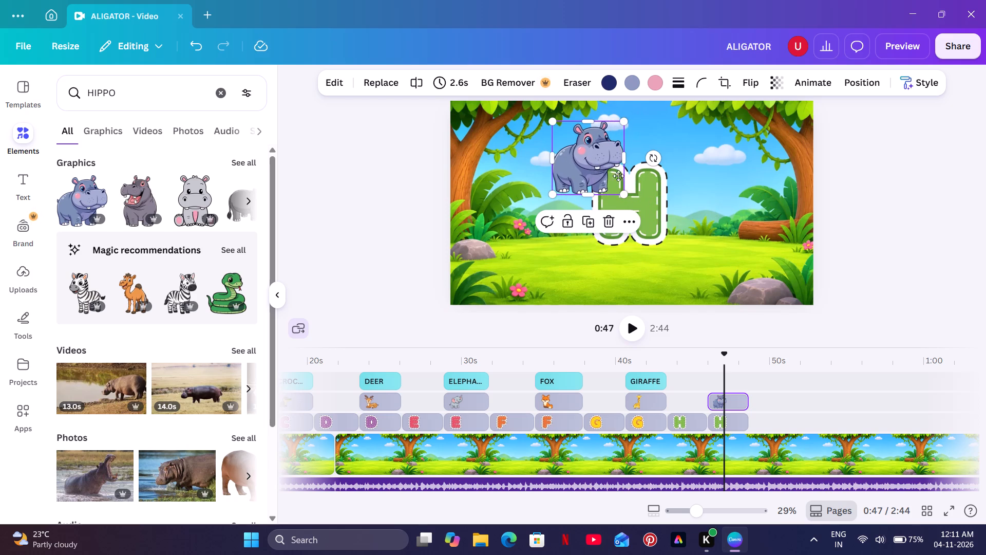
left_click_drag(618, 176, 755, 209)
left_click_drag(785, 239, 780, 233)
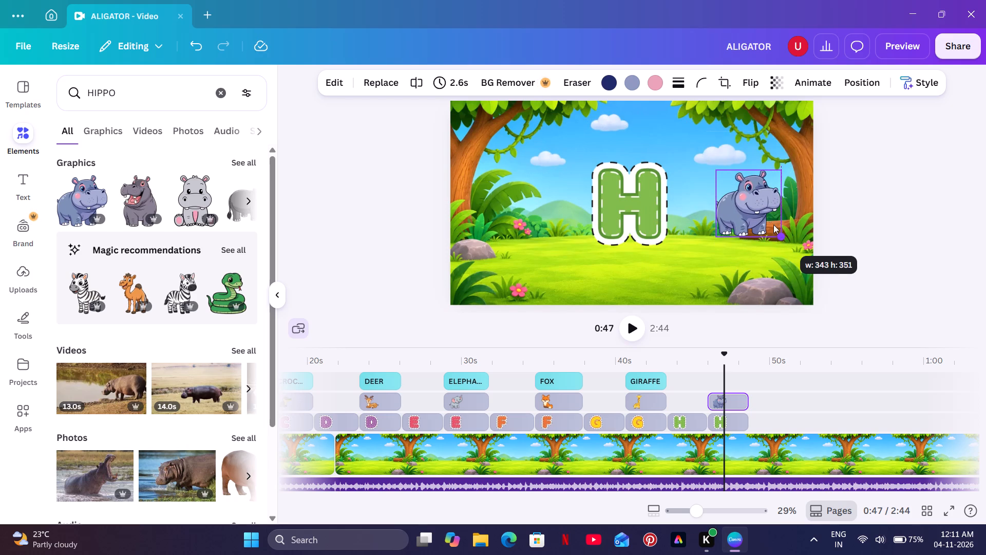
left_click_drag(764, 205, 763, 209)
Shrink the second H clip's letter slightly and place it on the left side of the scene, level with the hippo.
left_click(655, 204)
left_click(671, 245)
left_click_drag(672, 246, 662, 221)
left_click_drag(629, 200, 541, 201)
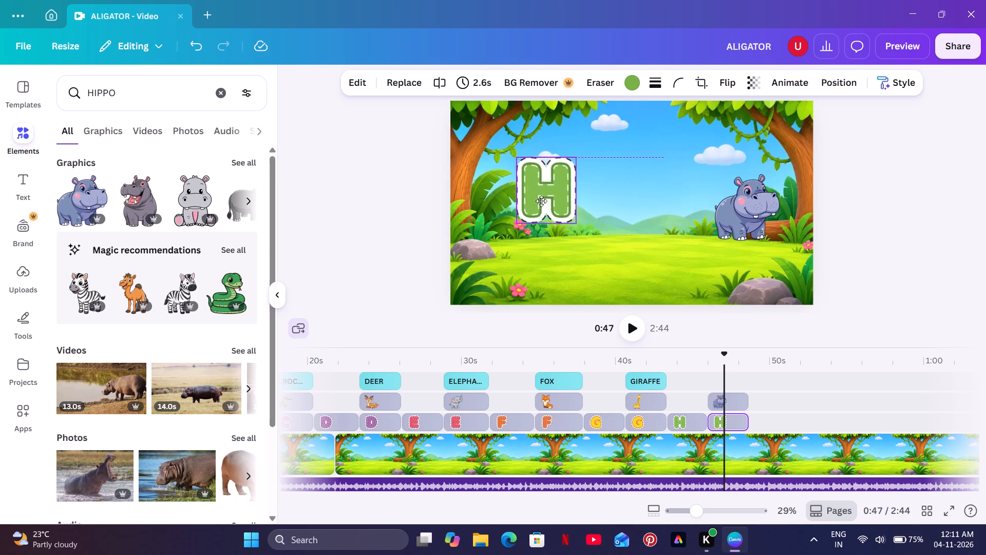
left_click_drag(541, 201, 534, 210)
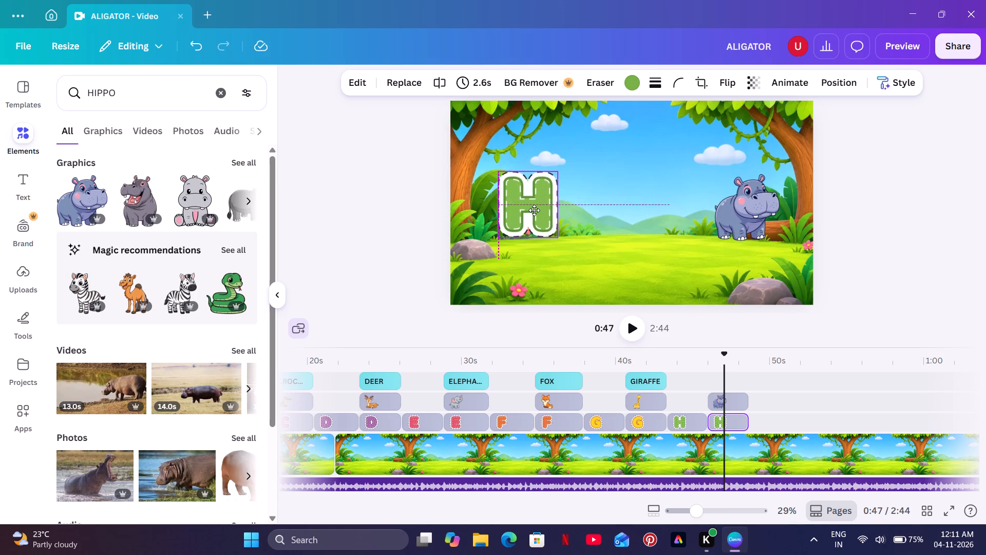
left_click_drag(534, 210, 535, 214)
left_click(886, 197)
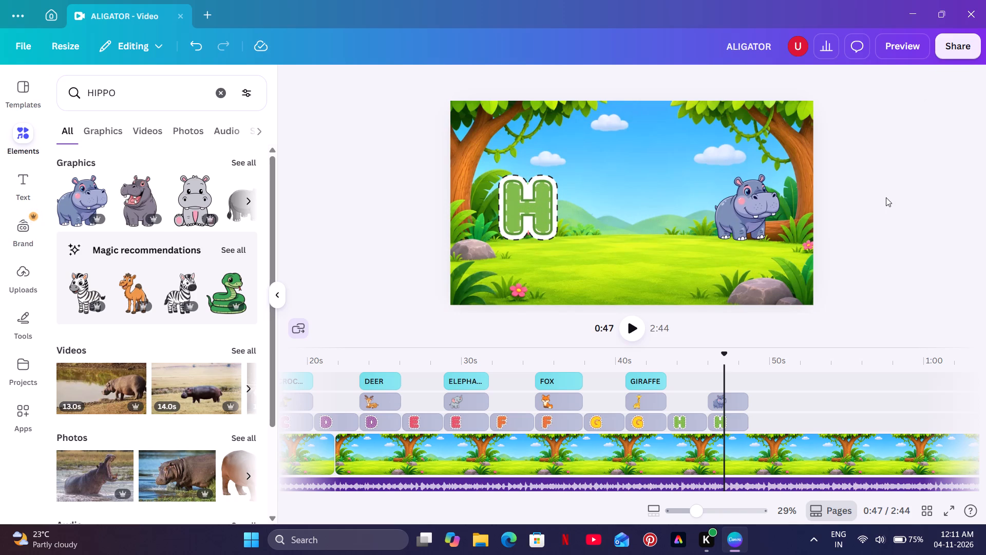
Shrink the hippo graphic slightly at 0:46 and shift it a little further towards the scene's right edge.
left_click(637, 347)
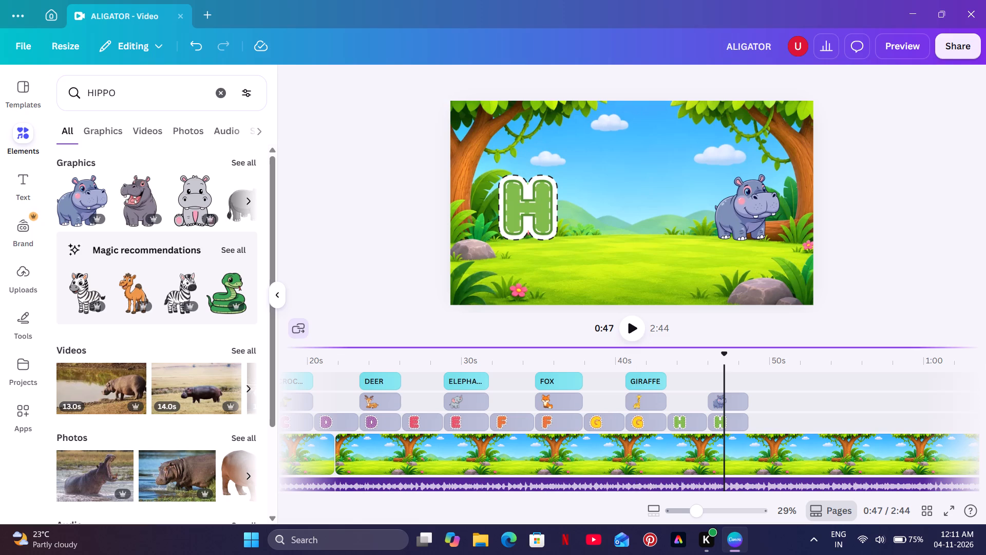
left_click(644, 353)
left_click(719, 375)
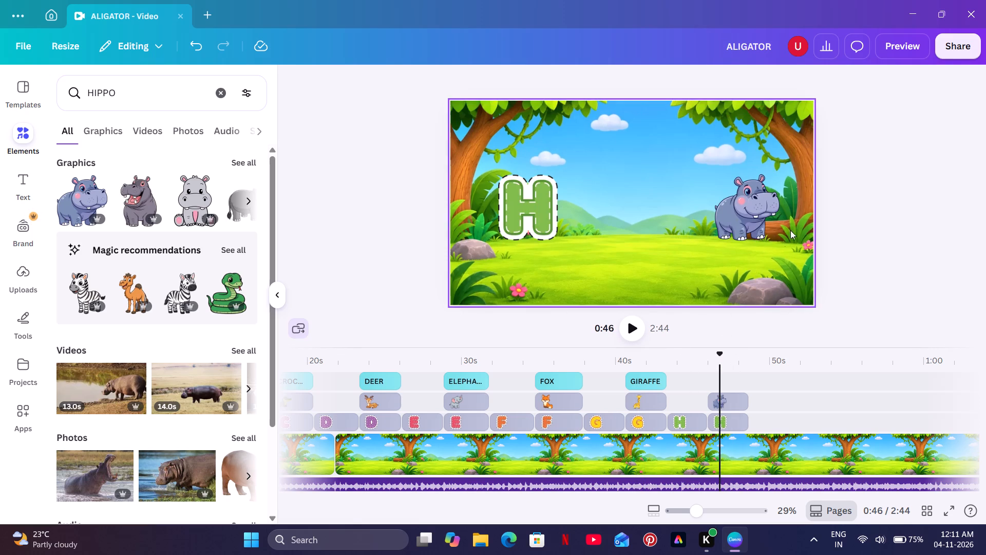
left_click(762, 219)
left_click_drag(781, 241, 781, 241)
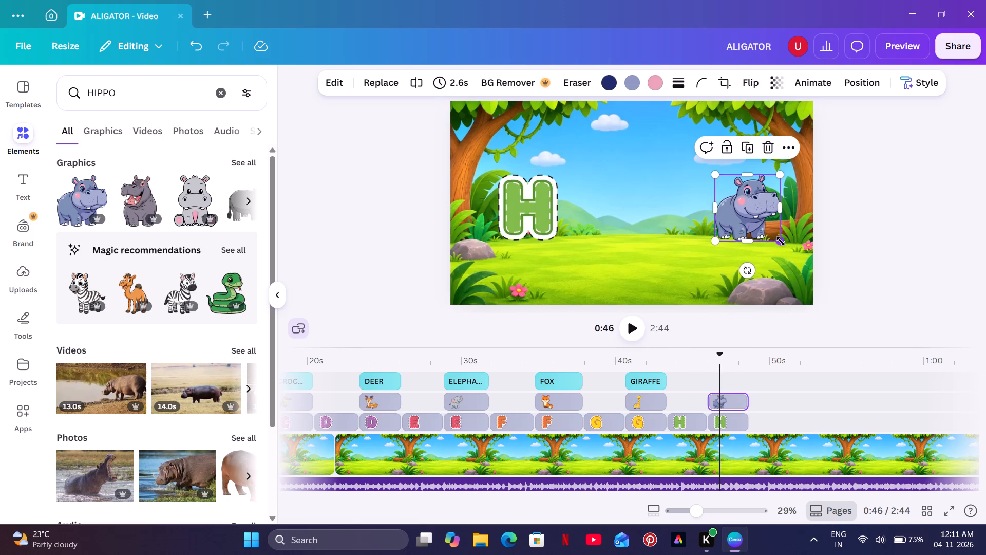
left_click_drag(781, 241, 779, 235)
left_click_drag(750, 213, 757, 218)
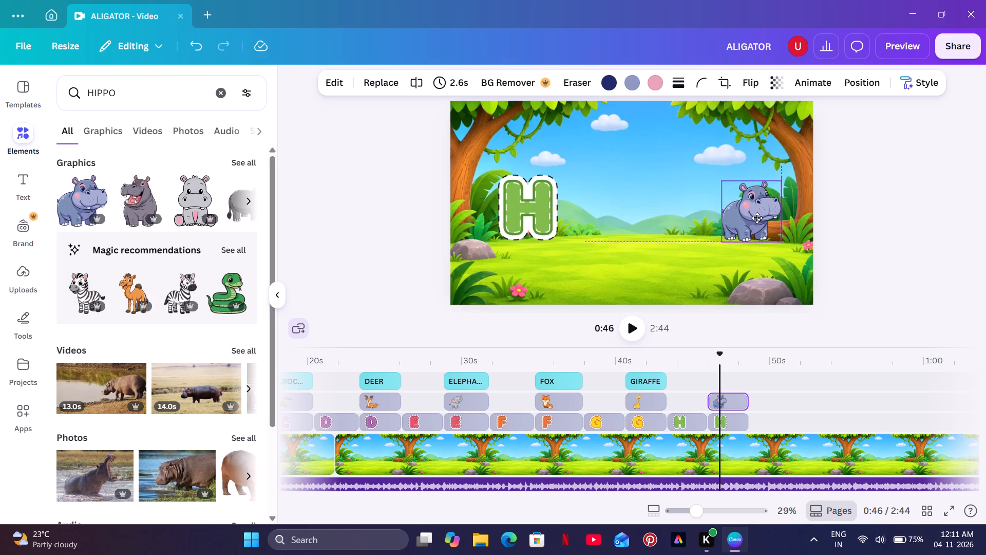
left_click_drag(757, 218, 757, 214)
Shrink the second H clip's letter slightly and reposition it on the left side of the scene, level with the hippo.
left_click(461, 193)
left_click(485, 193)
left_click(513, 193)
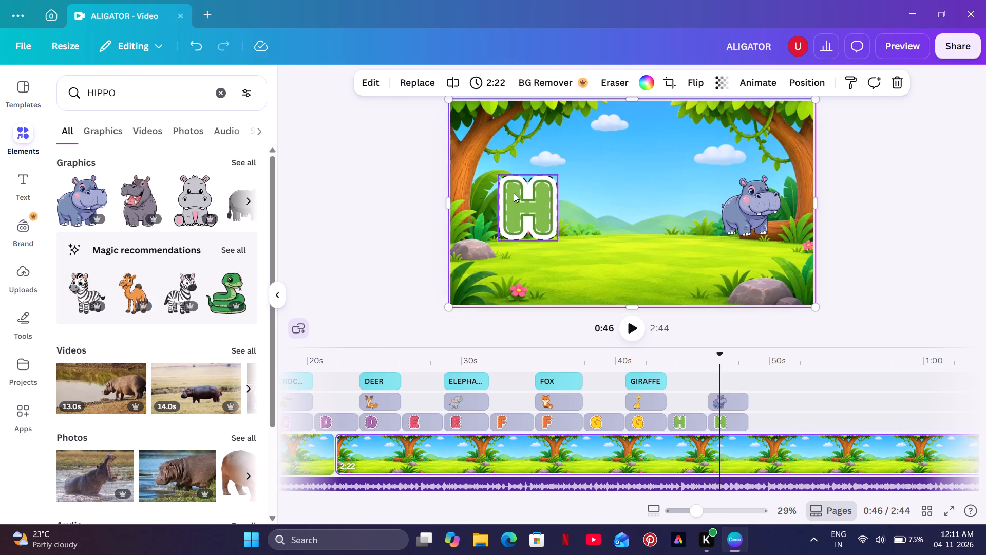
left_click_drag(497, 175, 503, 180)
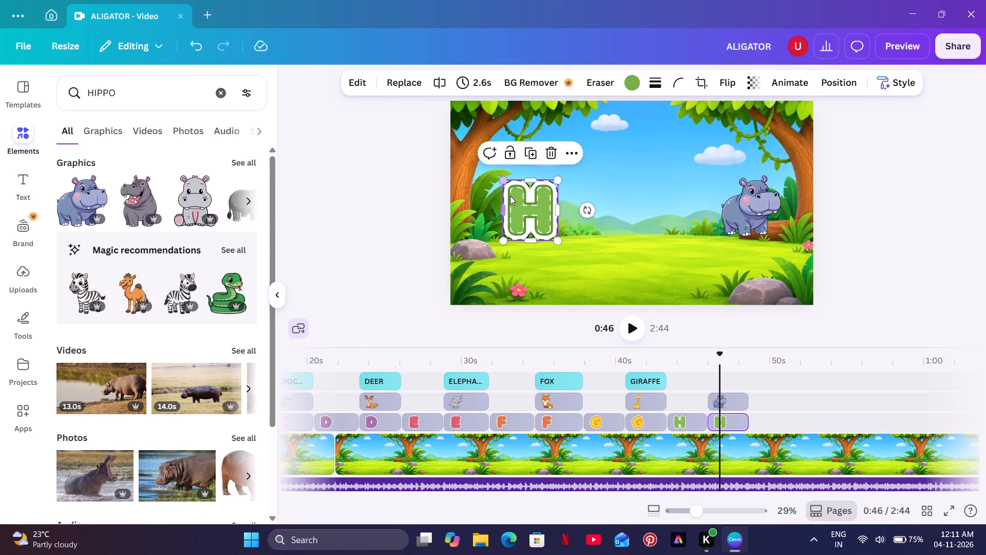
left_click_drag(519, 207, 513, 202)
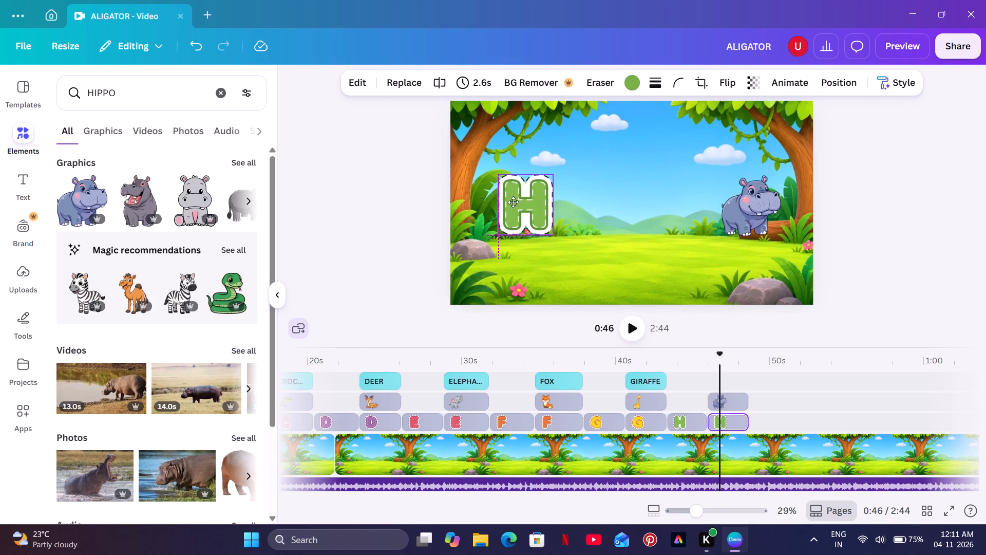
left_click_drag(513, 202, 513, 206)
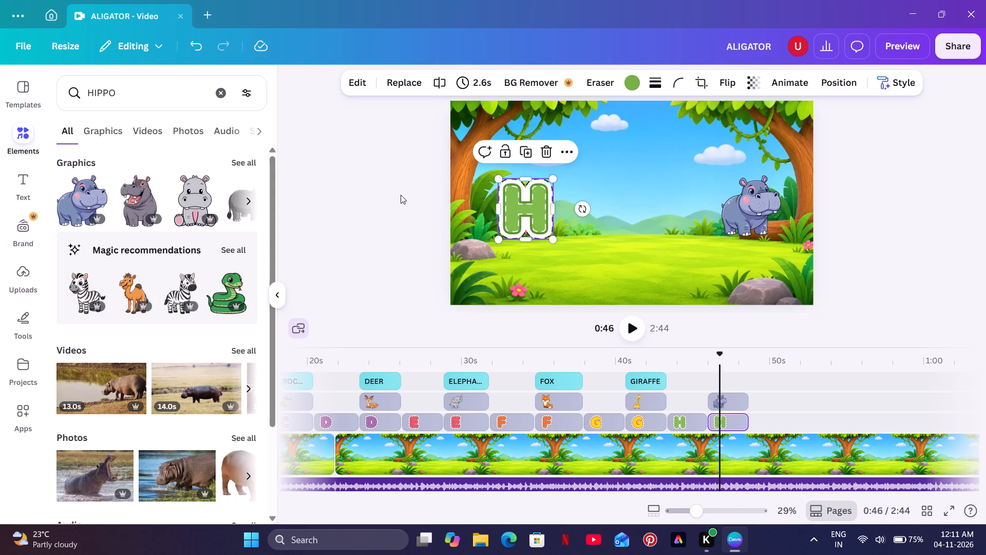
left_click(401, 195)
Duplicate the GIRAFFE text clip and place the copy in the text track directly above the hippo clip.
left_click(628, 371)
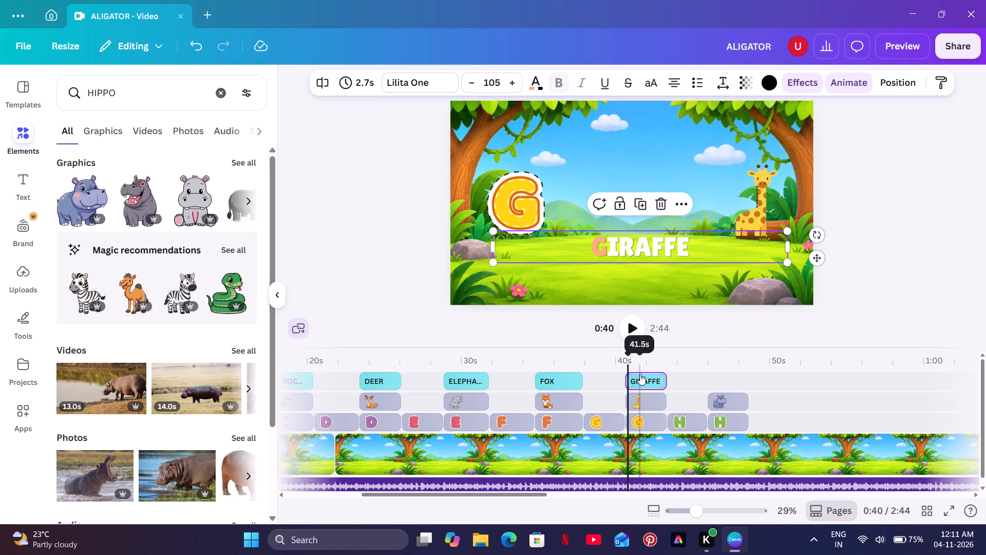
left_click(633, 201)
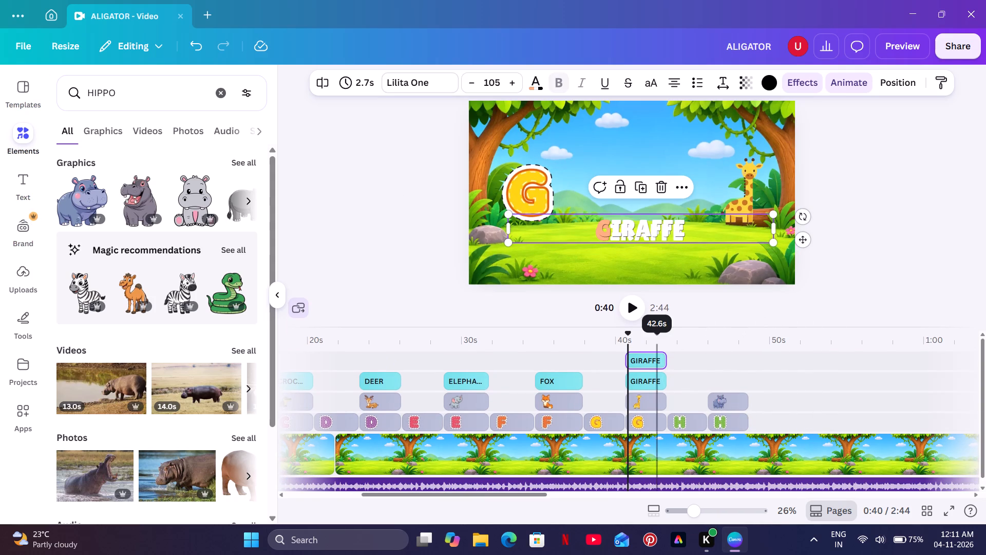
left_click_drag(649, 358, 733, 378)
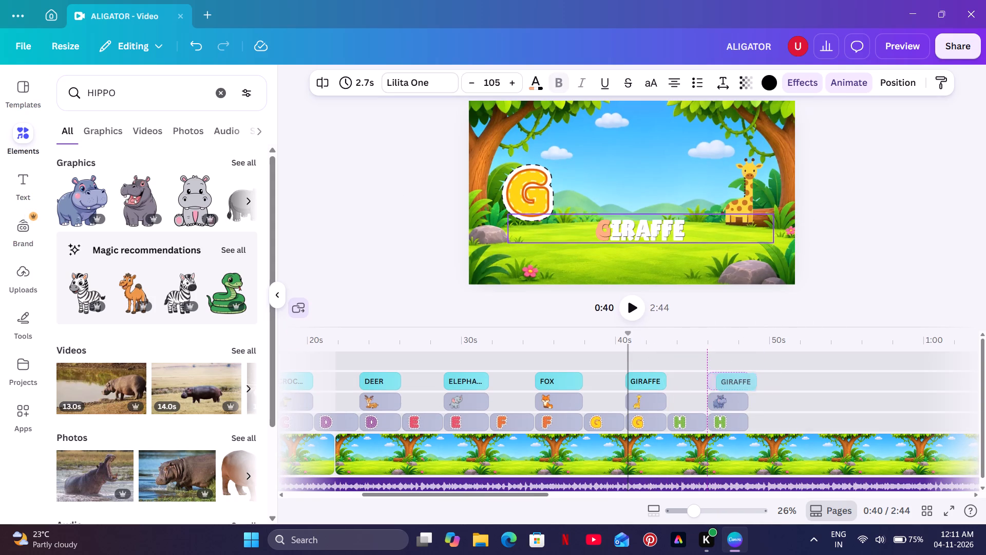
left_click_drag(733, 378, 728, 378)
Replace the copied GIRAFFE caption at 0:47 with the text HIPPO.
left_click(727, 365)
left_click(660, 230)
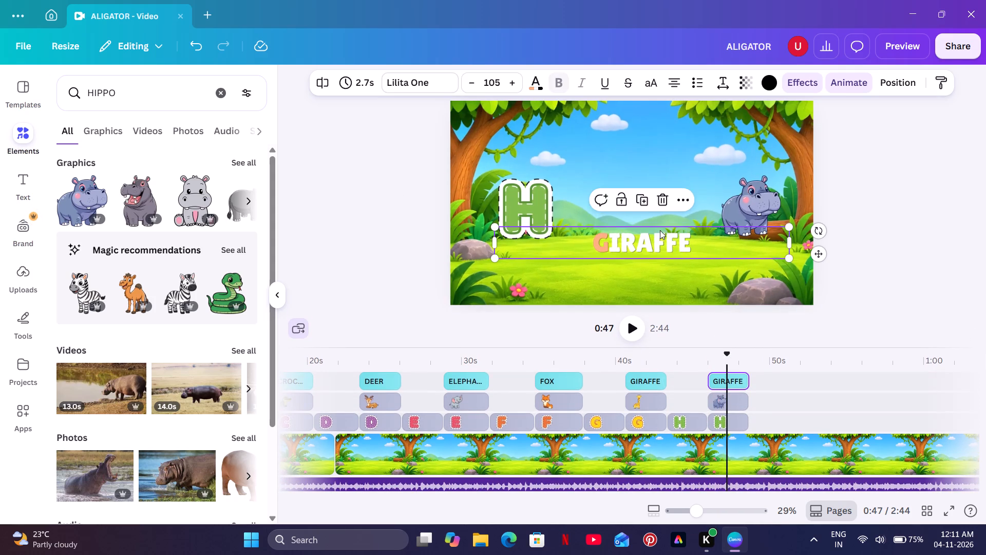
key("BackSpace")
type("HIPPO")
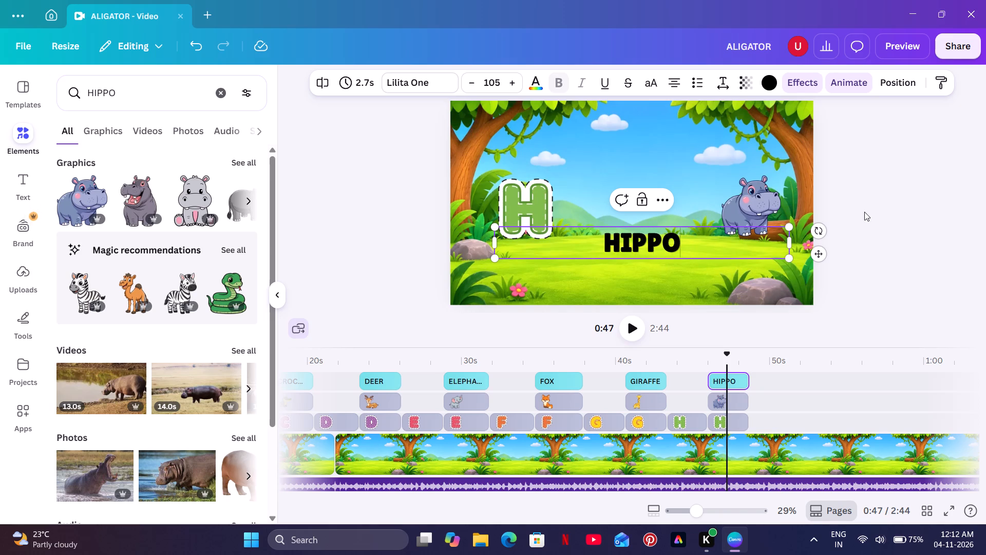
left_click(874, 211)
Colour the letters IPPO of the HIPPO caption white.
left_click(677, 239)
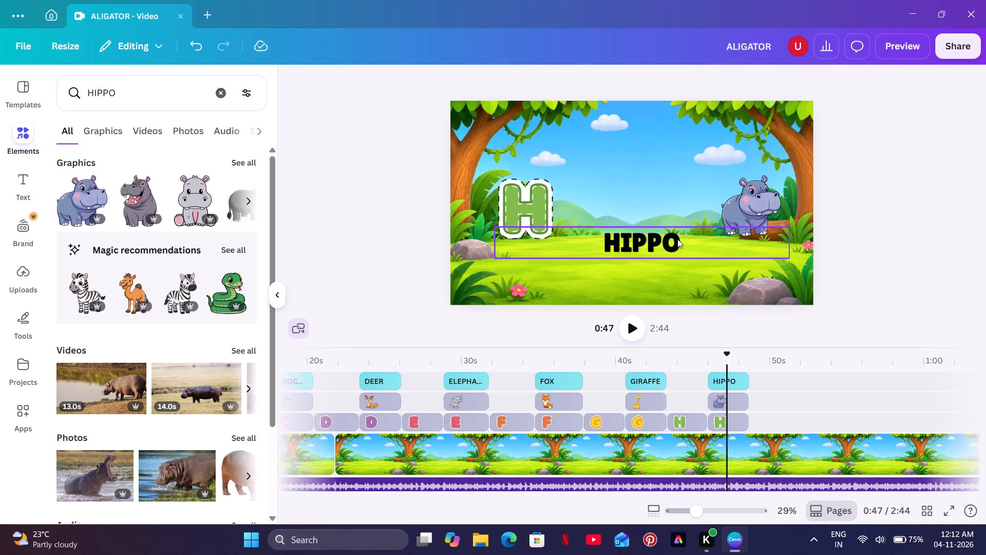
left_click(683, 237)
left_click_drag(682, 237, 615, 242)
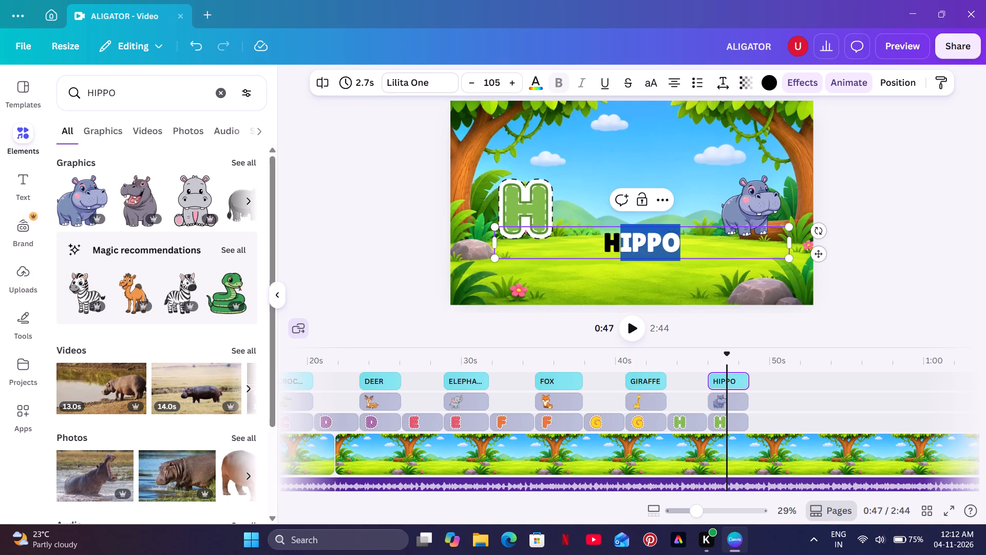
left_click(535, 83)
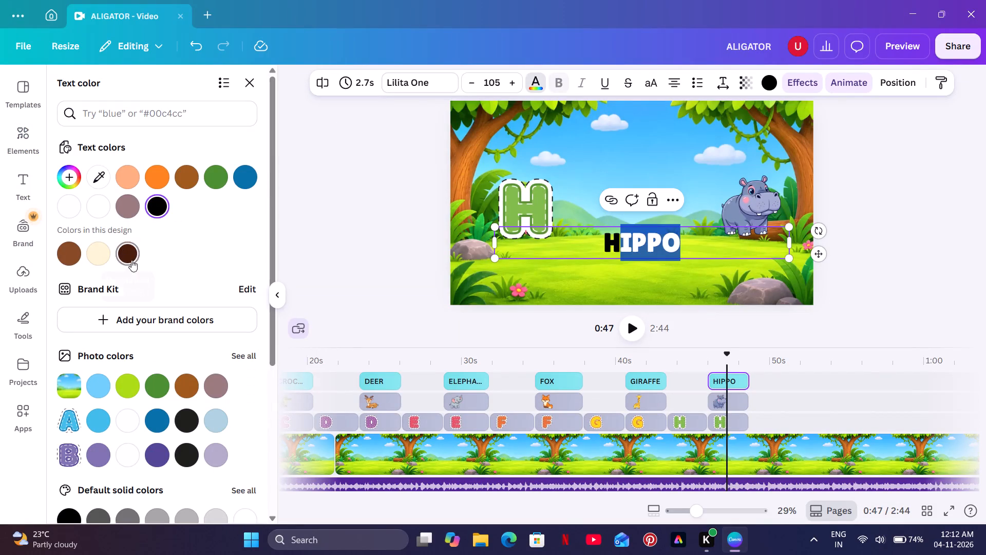
left_click(91, 200)
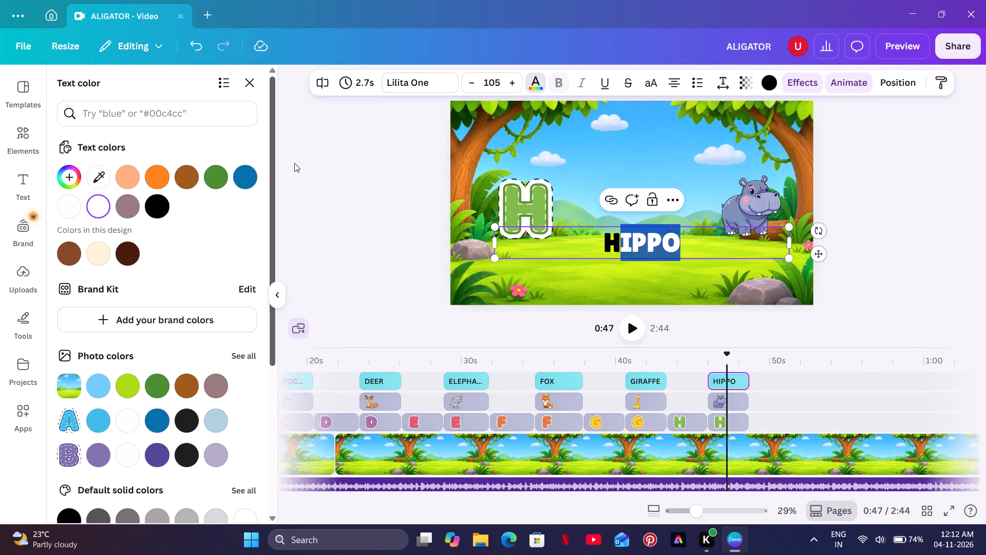
double_click(304, 157)
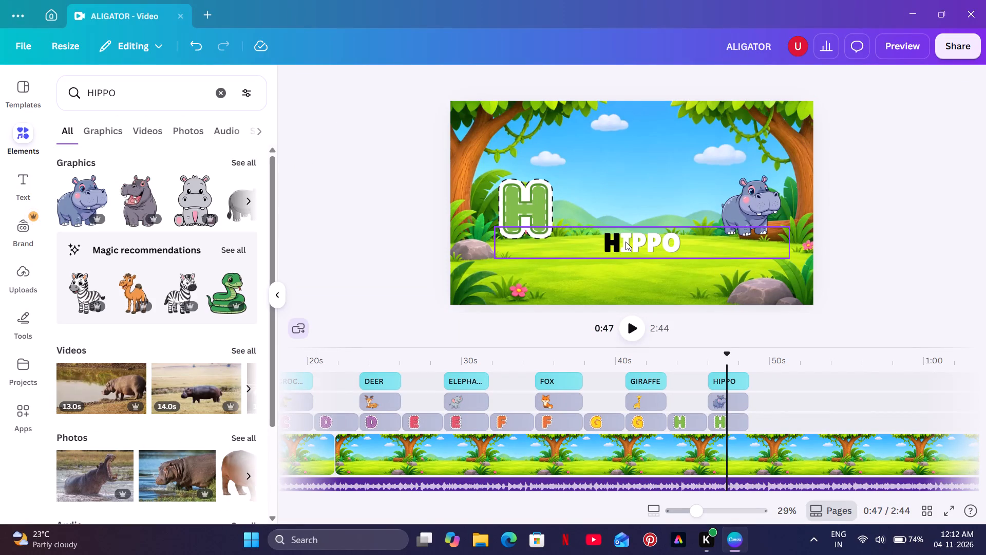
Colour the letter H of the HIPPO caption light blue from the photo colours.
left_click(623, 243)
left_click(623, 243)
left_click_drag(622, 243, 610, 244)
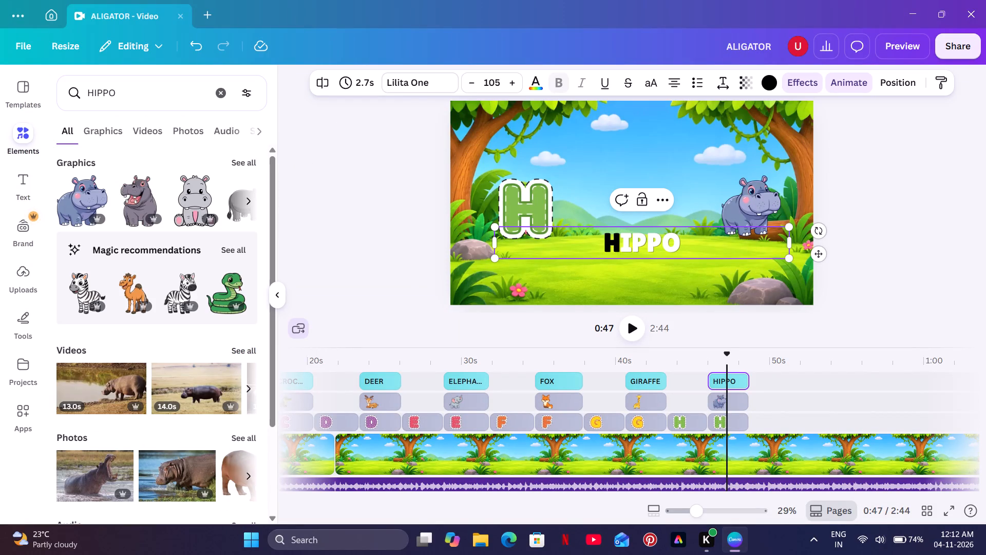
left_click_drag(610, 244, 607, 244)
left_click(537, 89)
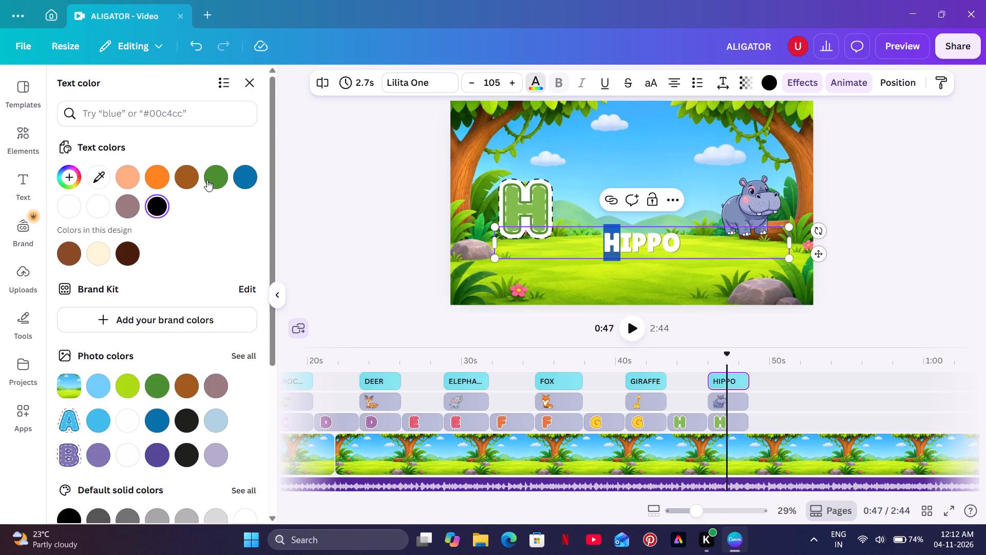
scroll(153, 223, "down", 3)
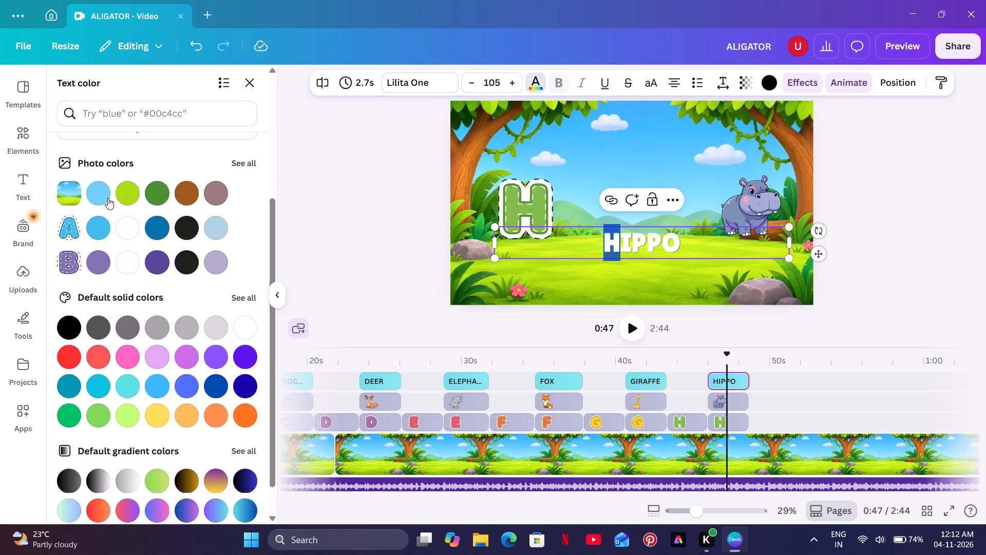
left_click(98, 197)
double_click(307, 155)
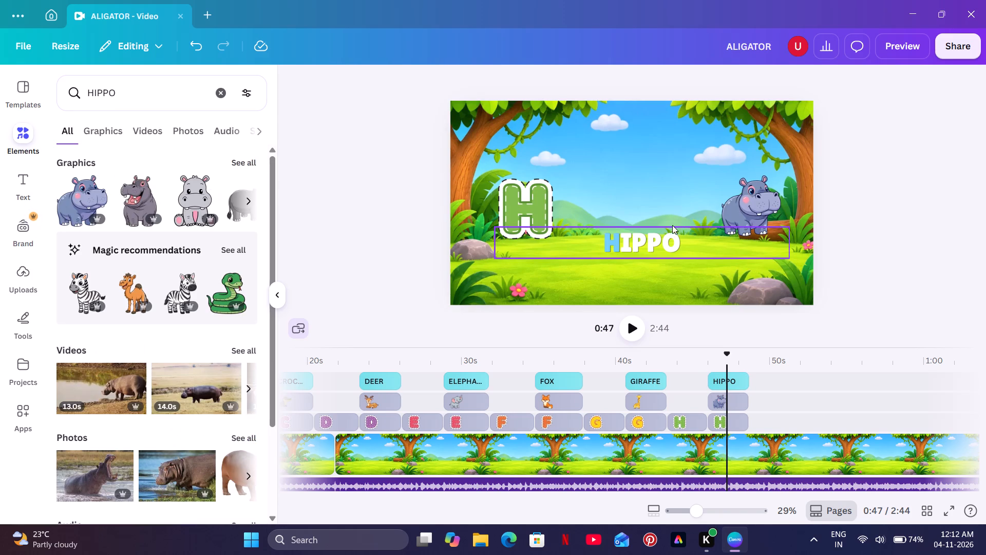
Colour the letter H of the HIPPO caption indigo, #544796.
left_click(616, 245)
left_click(617, 242)
left_click_drag(617, 241, 607, 251)
left_click(542, 90)
scroll(204, 238, "down", 3)
left_click(159, 258)
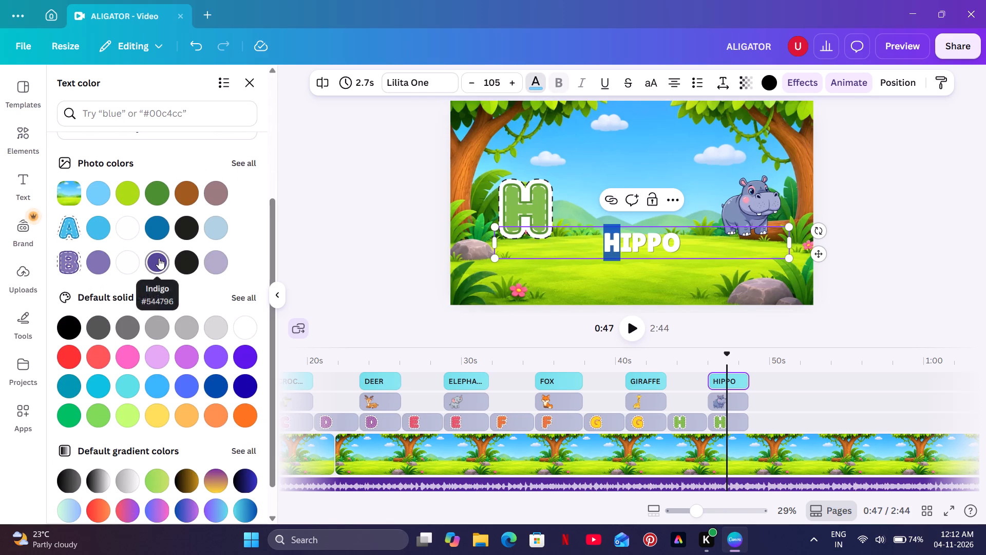
double_click(337, 171)
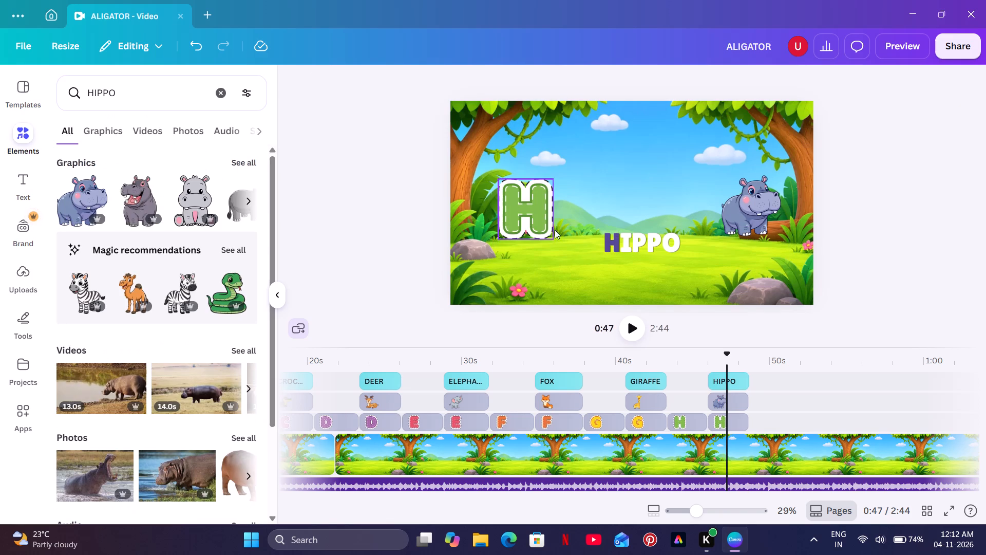
Apply the Tumble animation to both H letter clips and the hippo clip together.
left_click(750, 409)
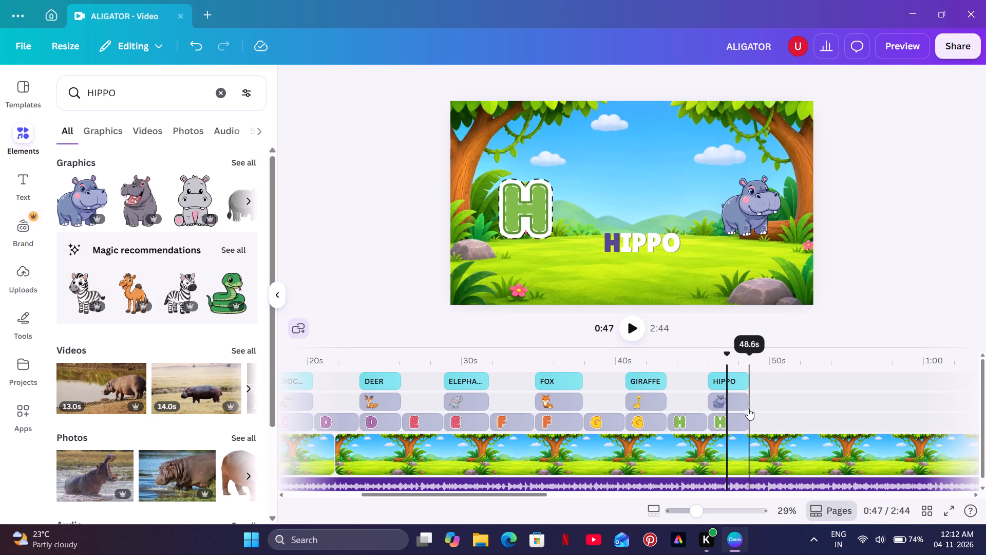
left_click_drag(751, 396, 689, 424)
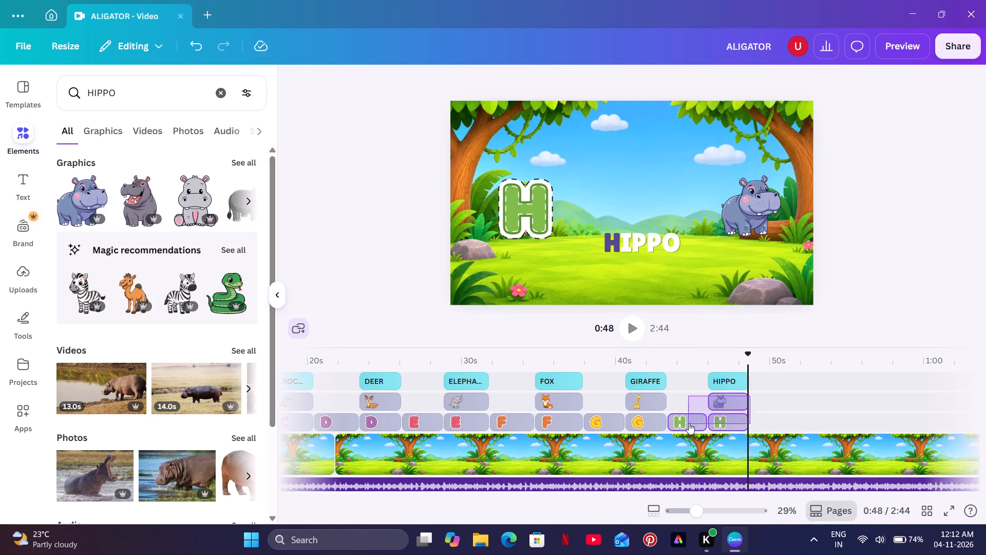
left_click(662, 85)
scroll(175, 221, "down", 3)
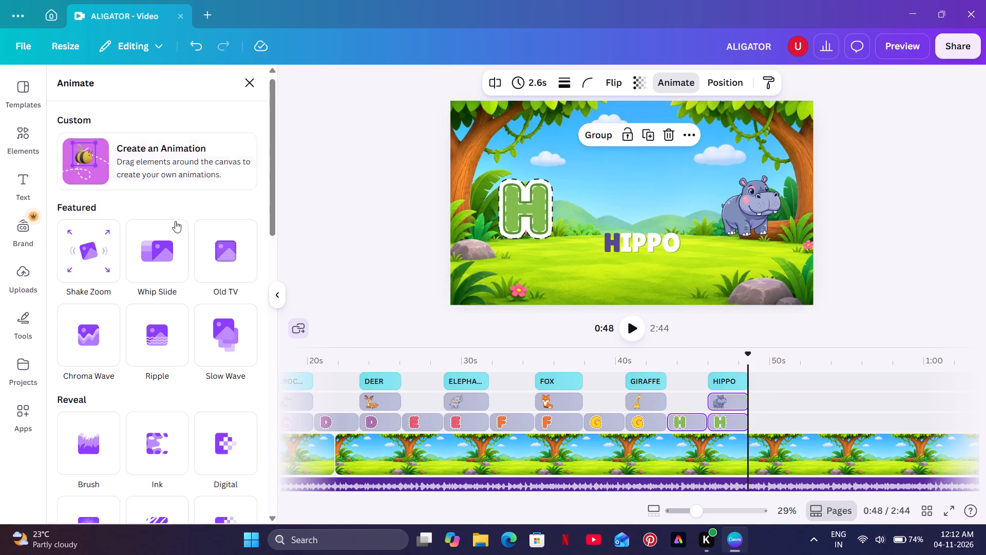
scroll(175, 221, "down", 6)
scroll(221, 298, "down", 2)
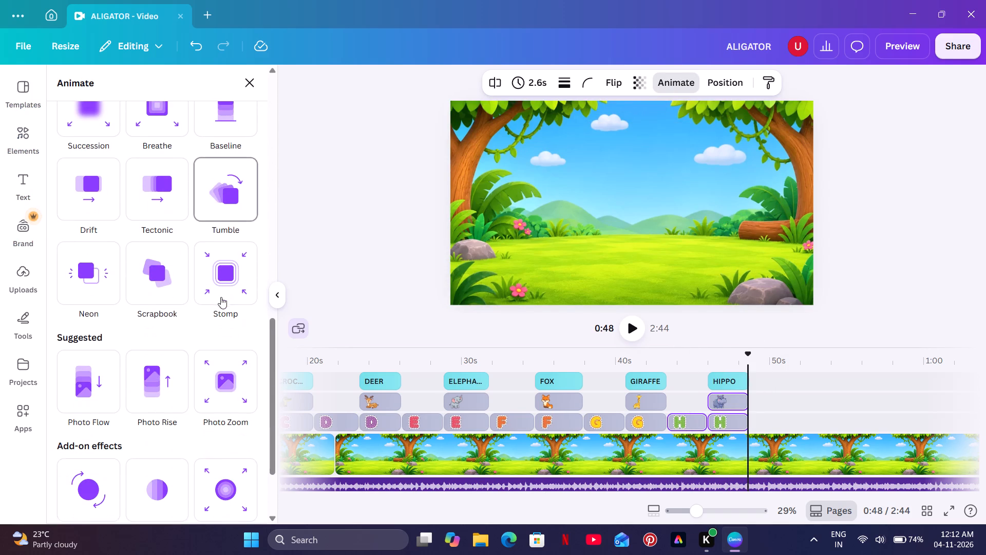
left_click(223, 208)
Add the Pulse effect to the selected H and hippo clips with its intensity at the minimum.
scroll(223, 208, "down", 5)
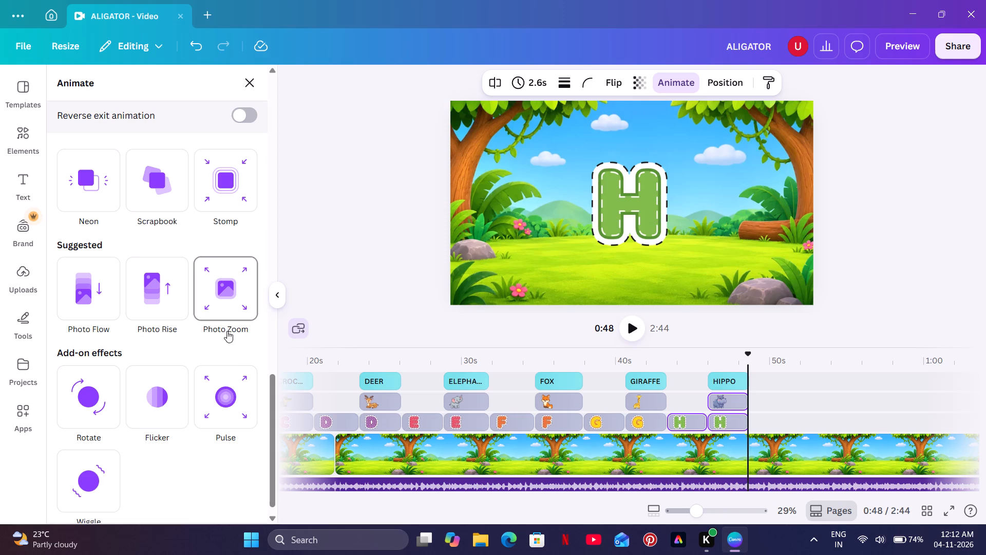
left_click(234, 390)
scroll(219, 323, "down", 4)
left_click_drag(160, 350, 62, 370)
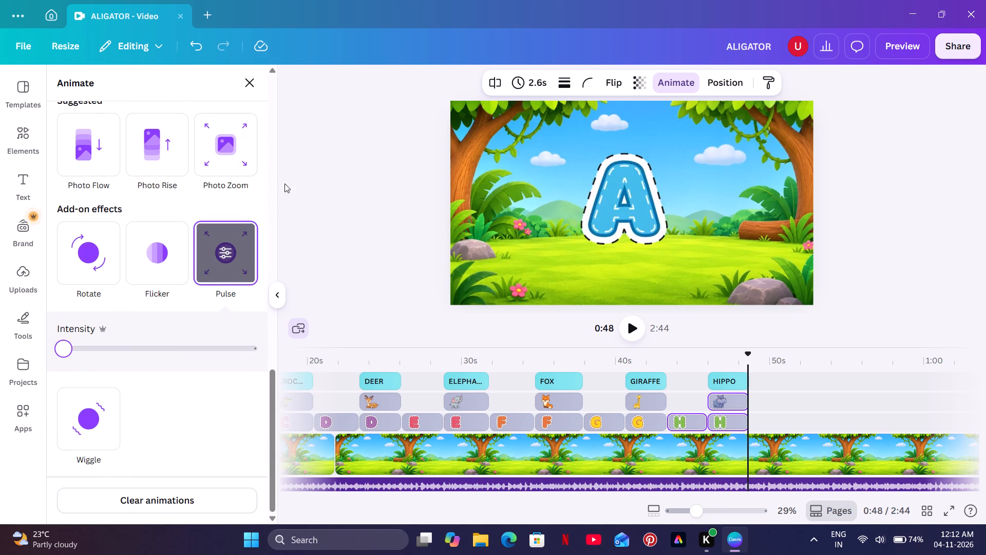
double_click(318, 168)
Play back the H for hippo section from about 44.8 s to check its animations.
left_click(691, 361)
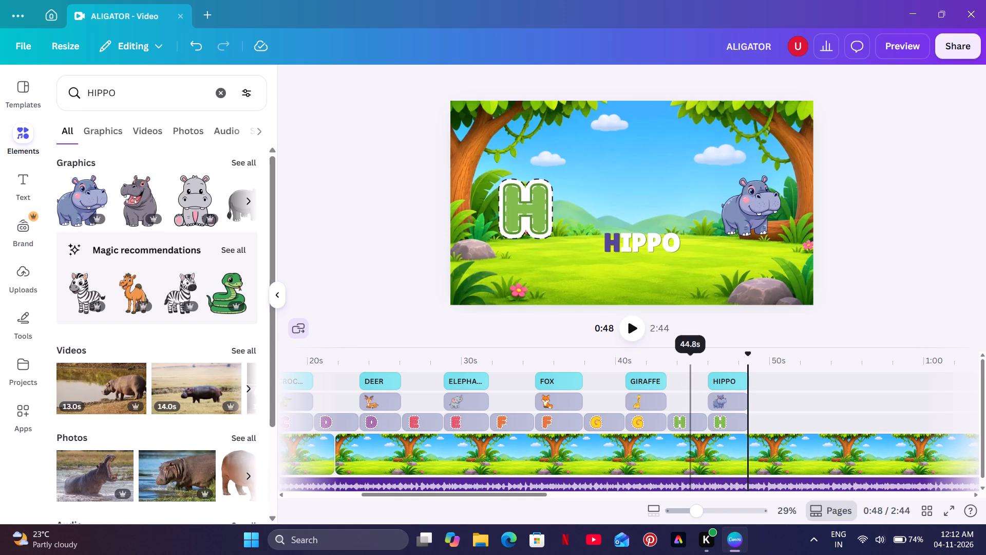
left_click(635, 330)
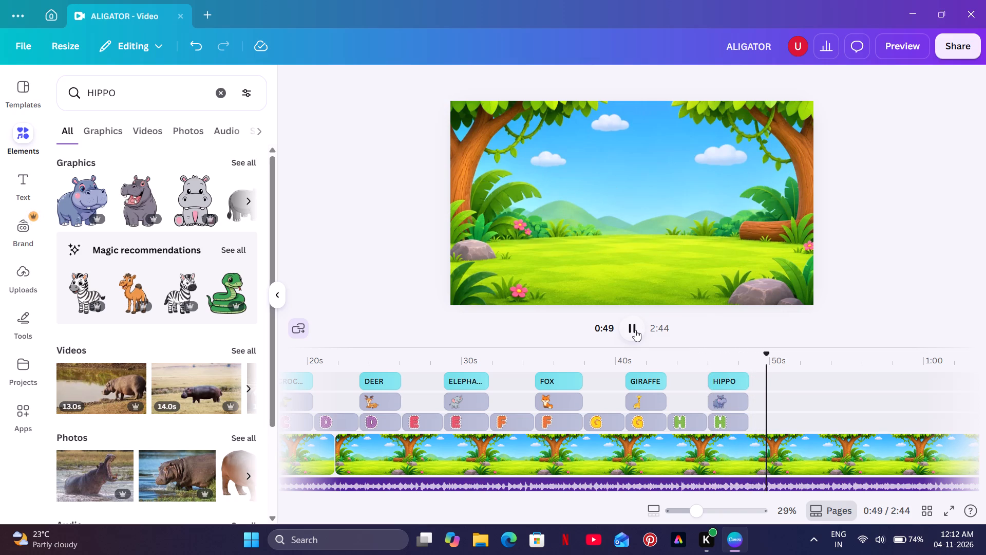
left_click(361, 189)
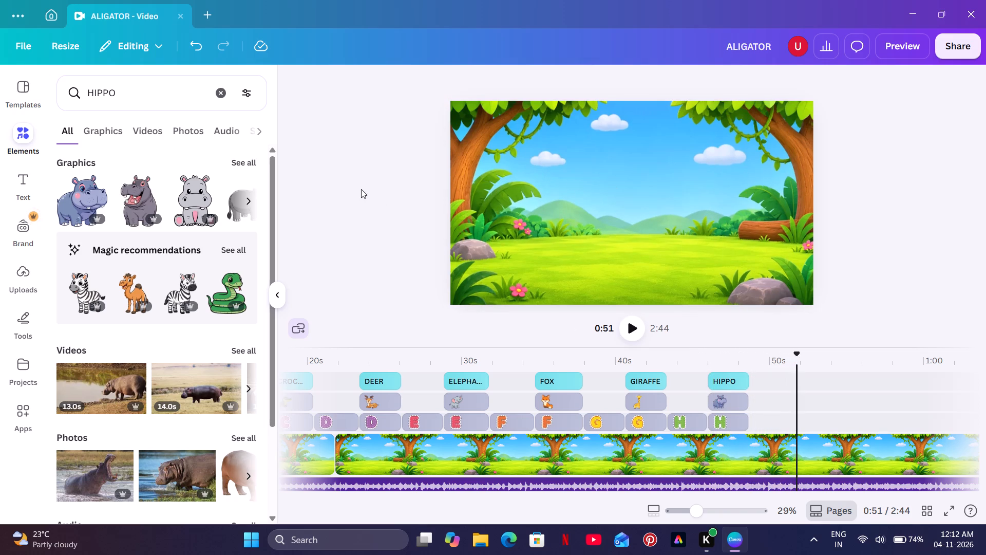
Clear the HIPPO search from the elements library.
left_click(217, 97)
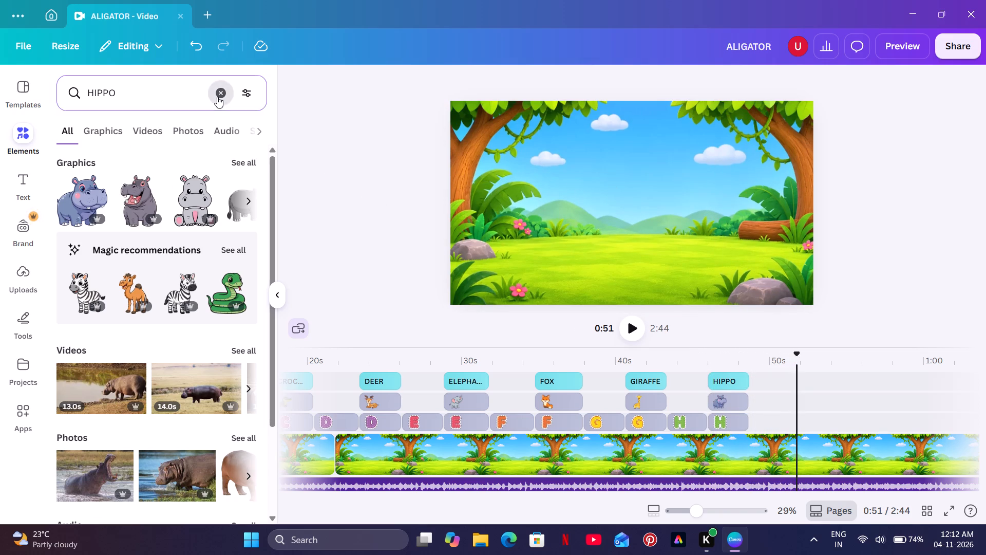
Play the video onward from 0:51 to about 1:01, pausing along the way, to review the stretch after the hippo section.
left_click(643, 334)
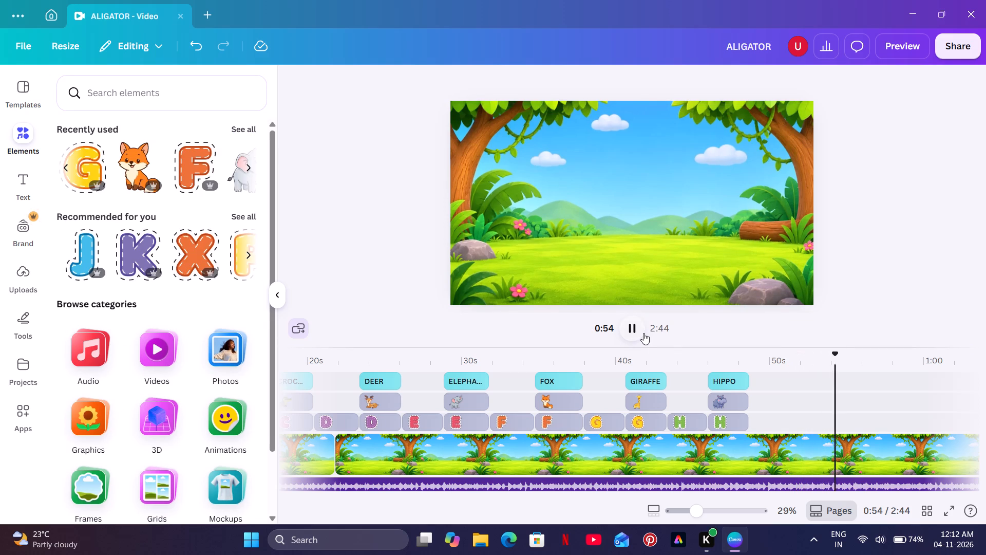
left_click(643, 333)
left_click(643, 333)
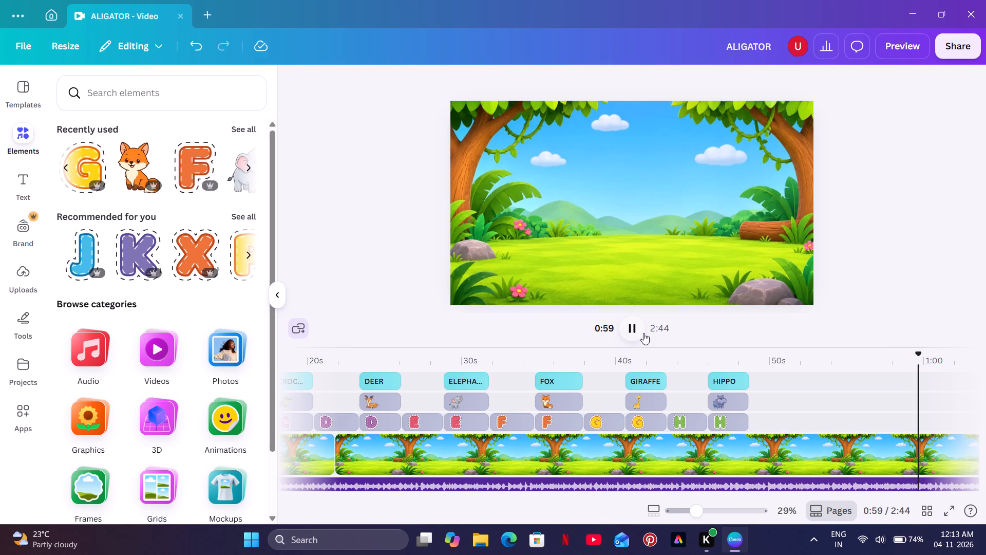
left_click(643, 333)
left_click(643, 333)
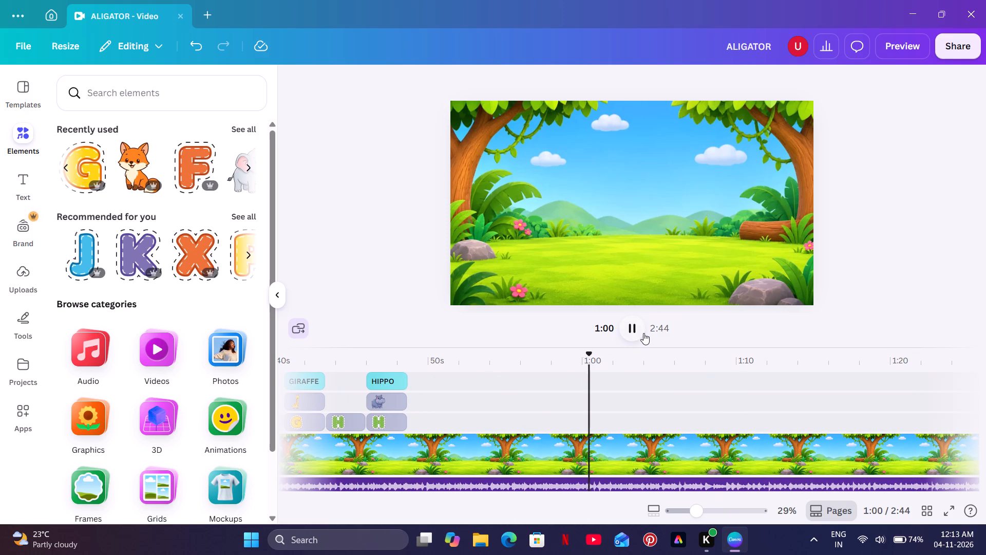
left_click(643, 333)
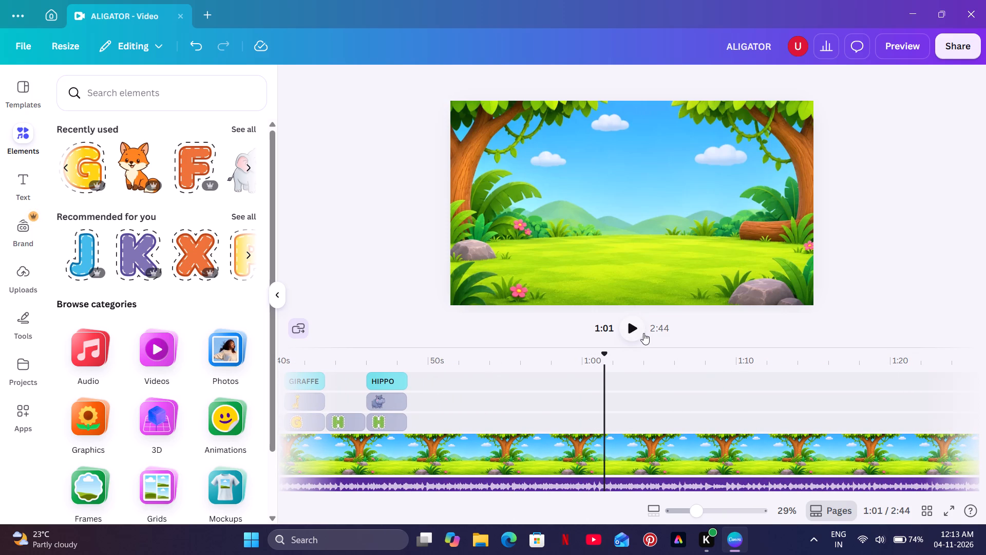
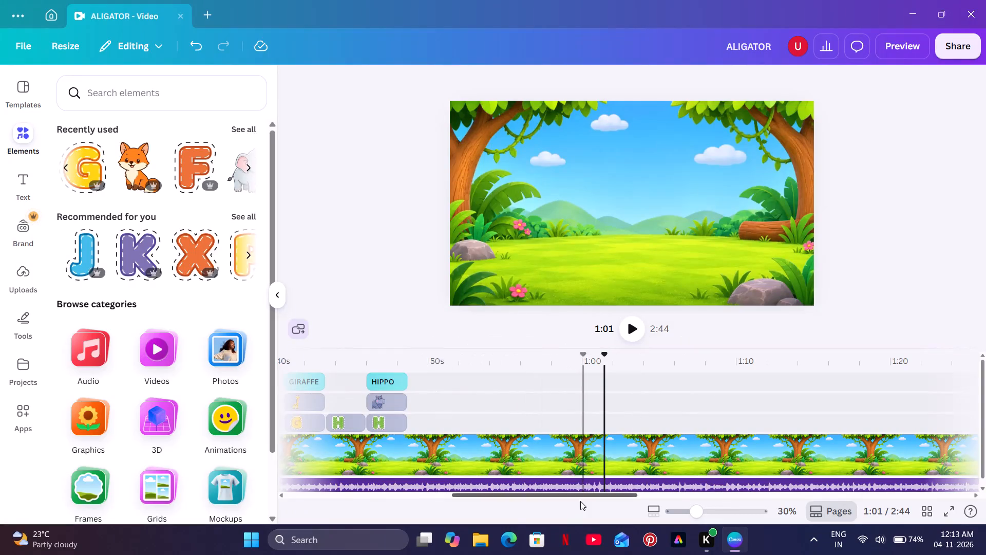
Add the teal stitched letter I from the recommended graphics, shrunk to about 180 by 380 on the scene's left side.
left_click_drag(582, 496, 530, 506)
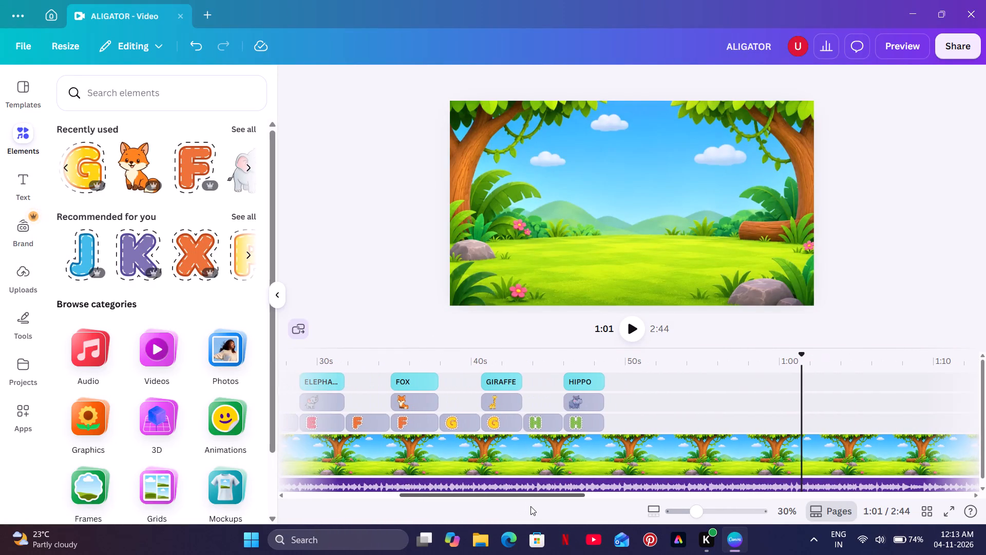
left_click_drag(530, 506, 514, 515)
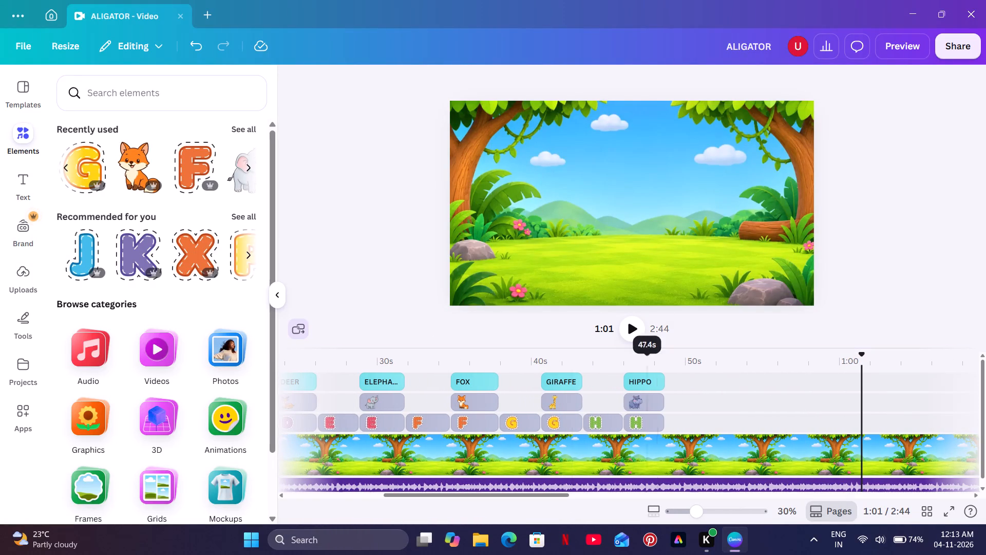
left_click(232, 218)
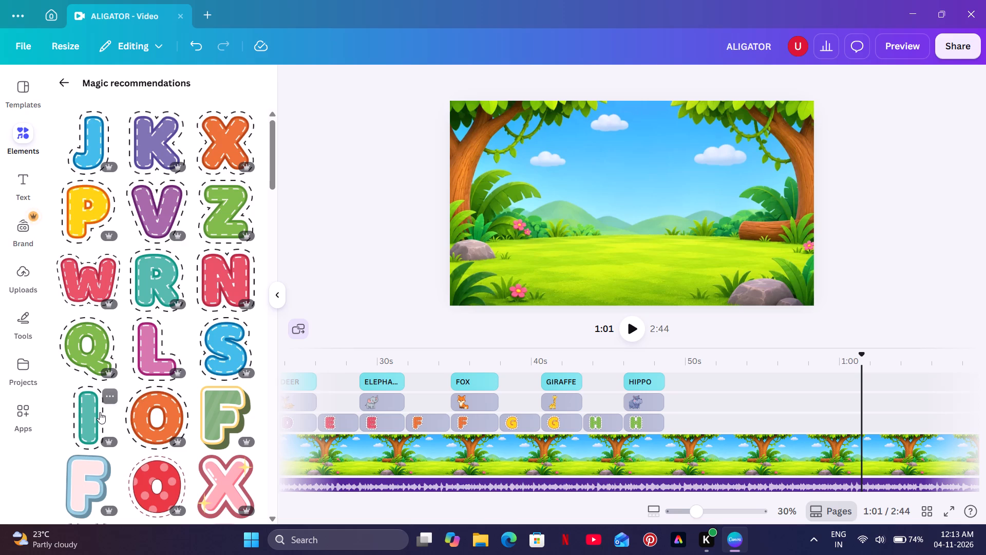
left_click(100, 412)
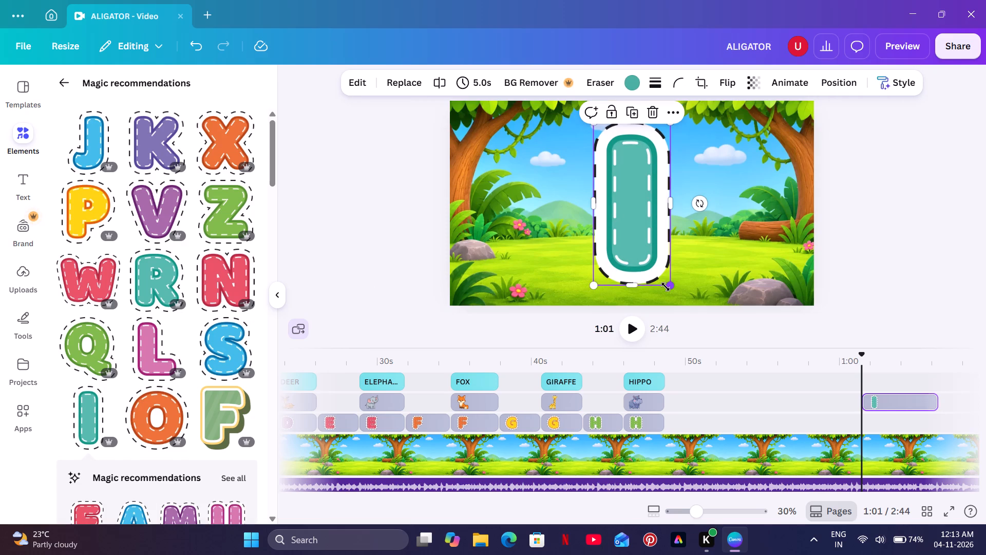
left_click_drag(666, 287, 601, 213)
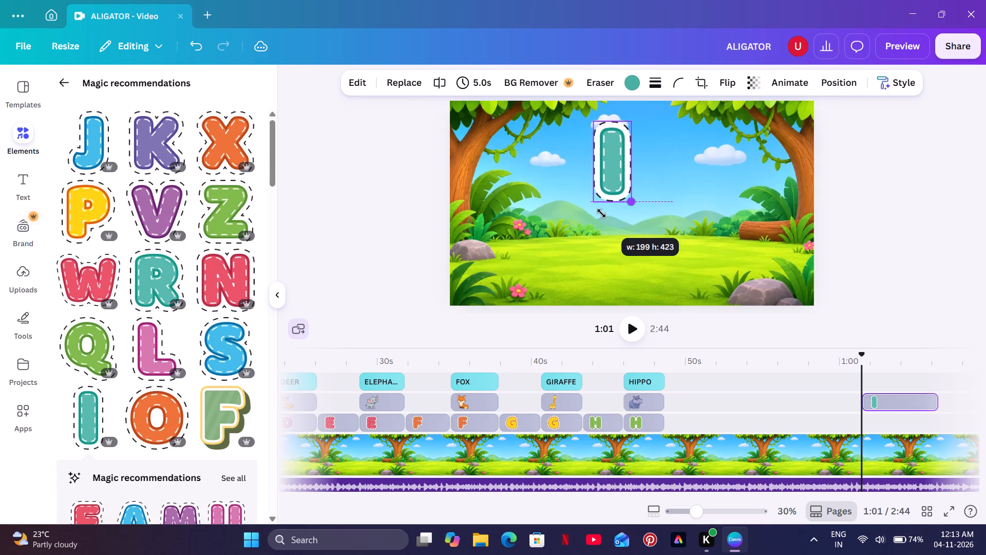
left_click_drag(601, 213, 601, 211)
left_click_drag(634, 201, 624, 190)
left_click_drag(607, 158, 544, 190)
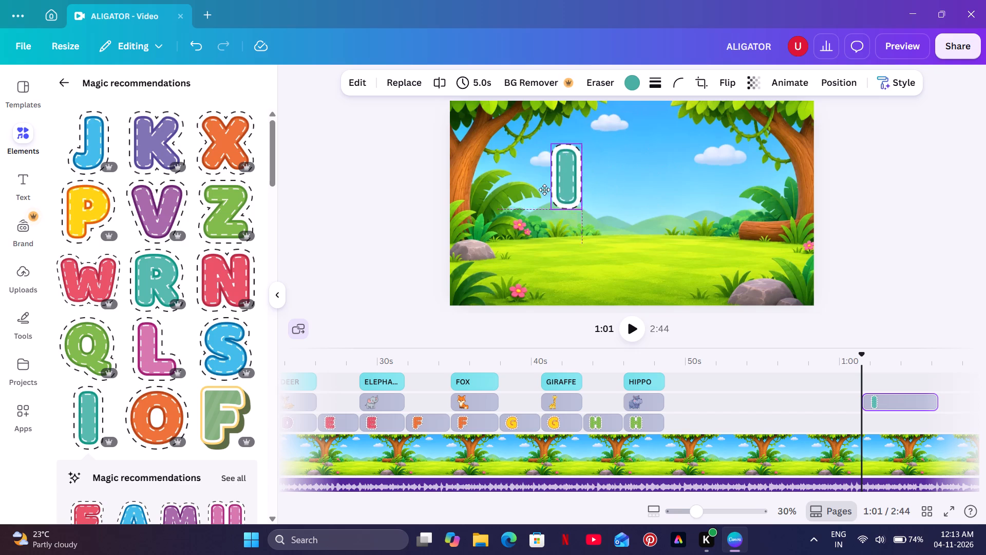
left_click_drag(544, 190, 519, 200)
left_click_drag(534, 235, 537, 242)
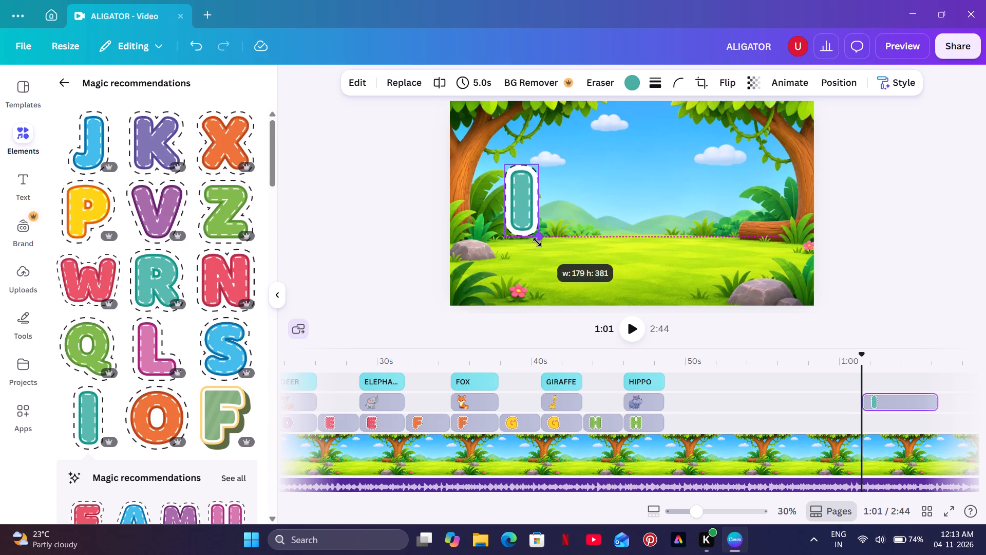
left_click_drag(537, 242, 545, 250)
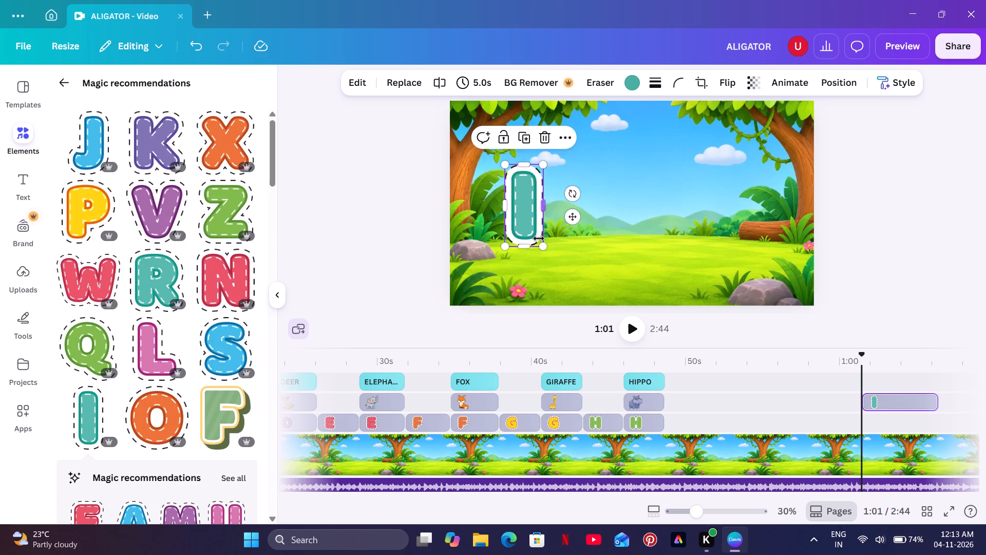
left_click_drag(541, 246, 535, 236)
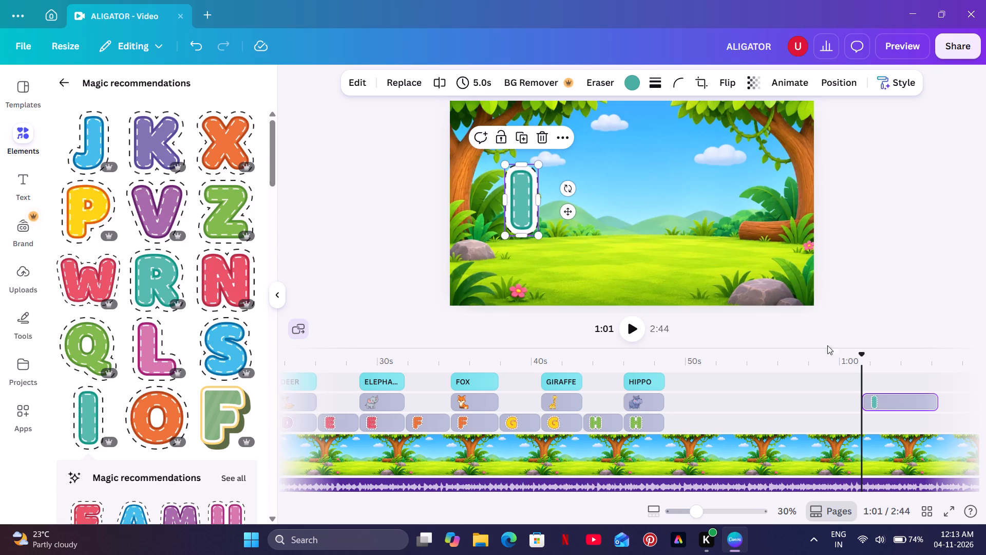
Move the letter I clip on the timeline so it starts directly after the second H clip.
left_click_drag(920, 398, 821, 409)
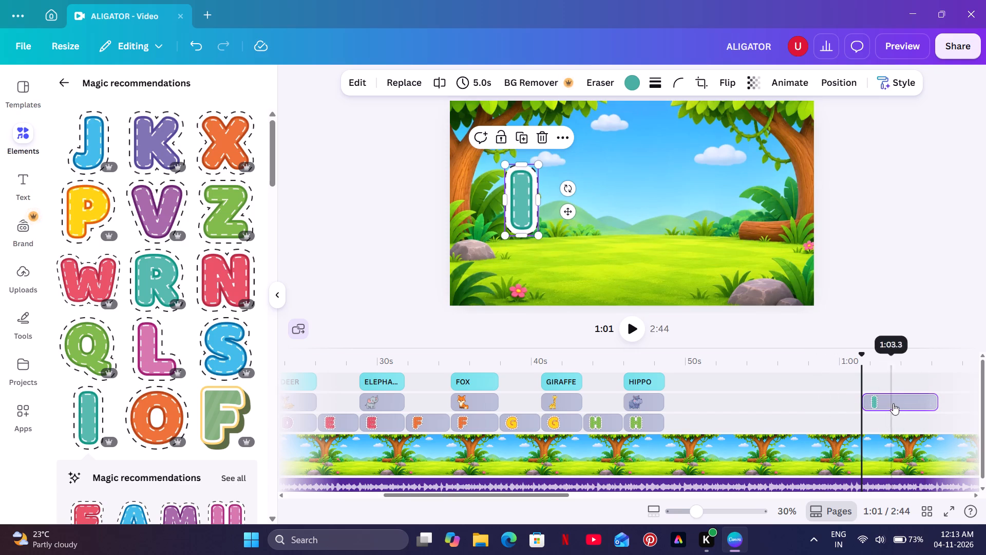
left_click_drag(895, 402, 667, 419)
Move the letter I to the middle of the scene at about 0:51 and enlarge it.
left_click(676, 373)
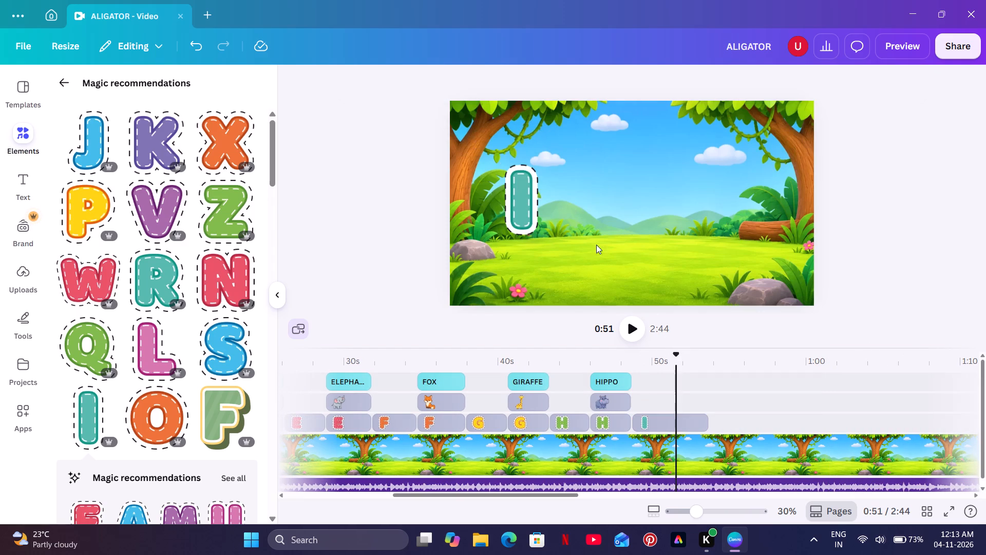
left_click(526, 184)
left_click_drag(526, 184, 620, 182)
left_click(637, 237)
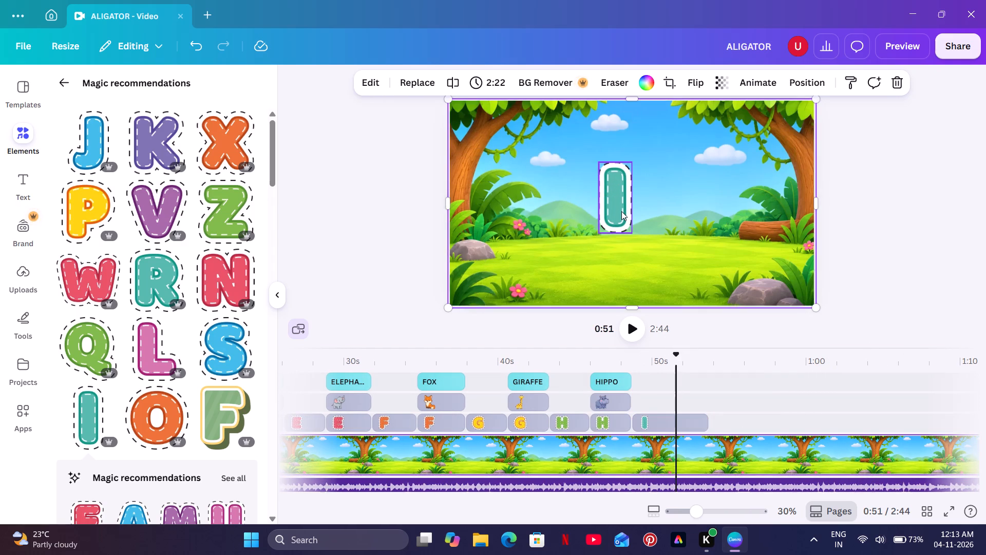
left_click(621, 211)
left_click_drag(630, 231, 649, 253)
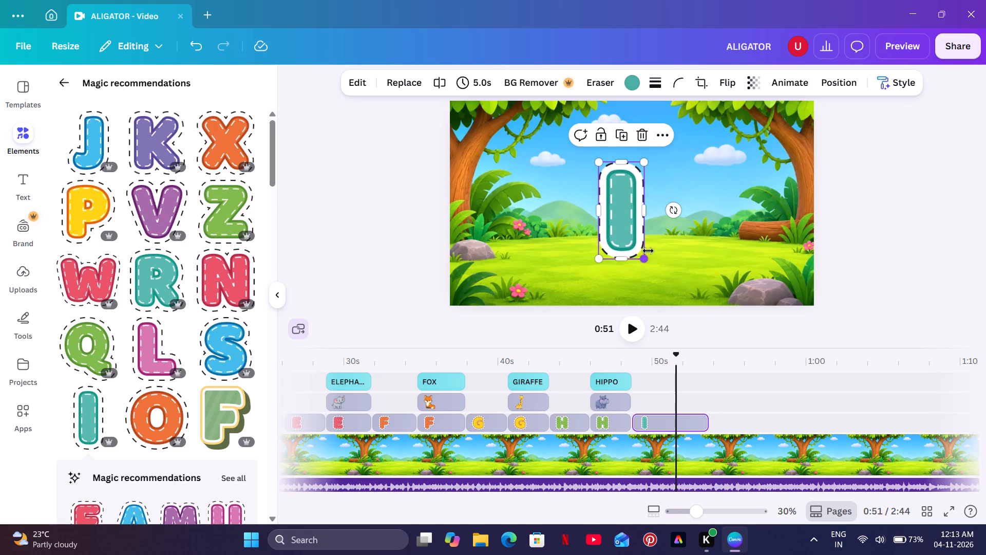
left_click_drag(628, 230, 628, 219)
left_click(877, 154)
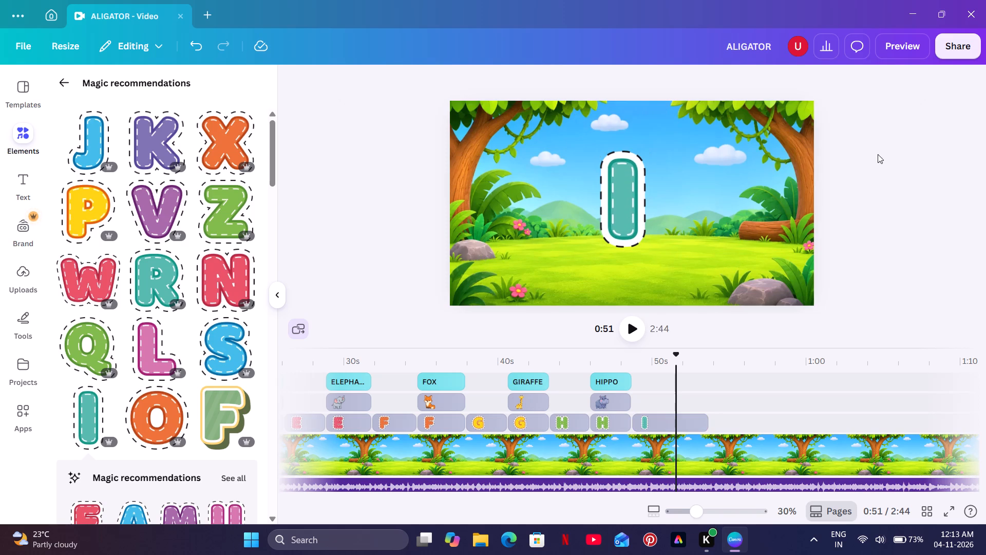
Play the letter I section from about 0:49 and extend the I clip's duration to 5.3 s.
left_click(663, 418)
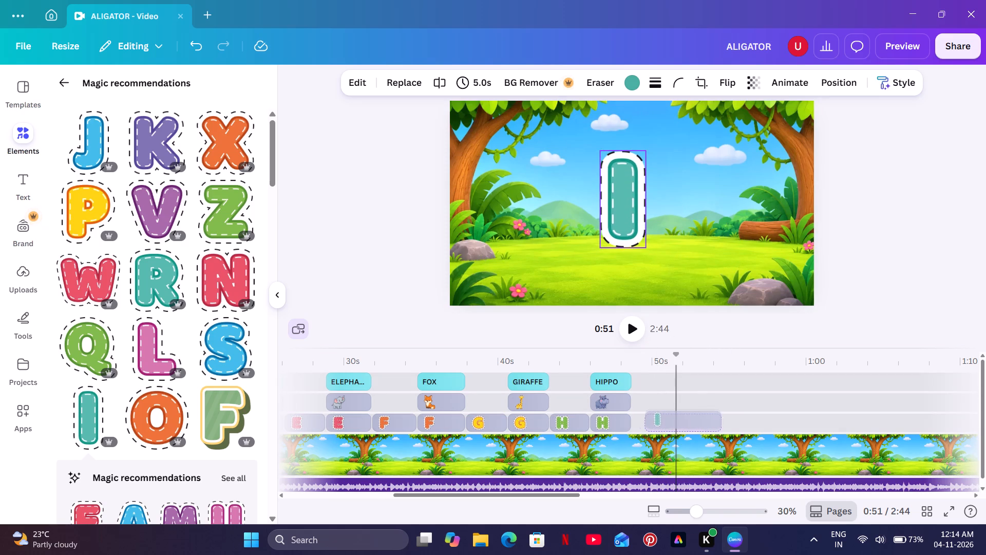
left_click(650, 396)
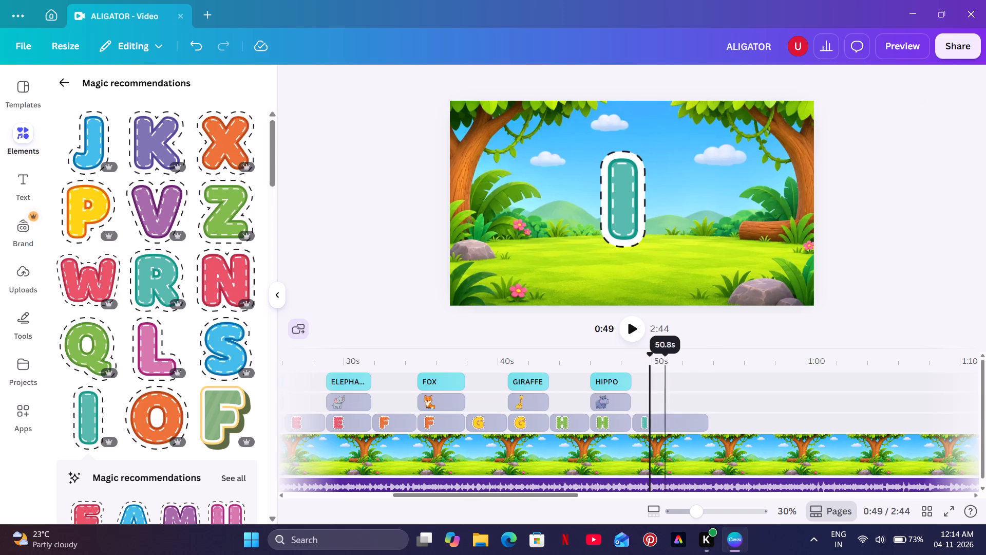
left_click(635, 326)
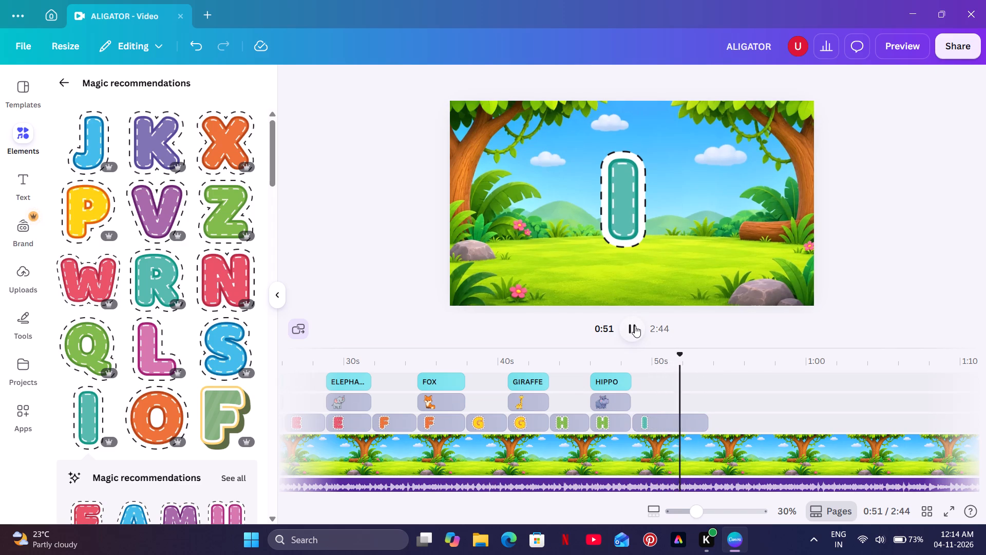
left_click(635, 326)
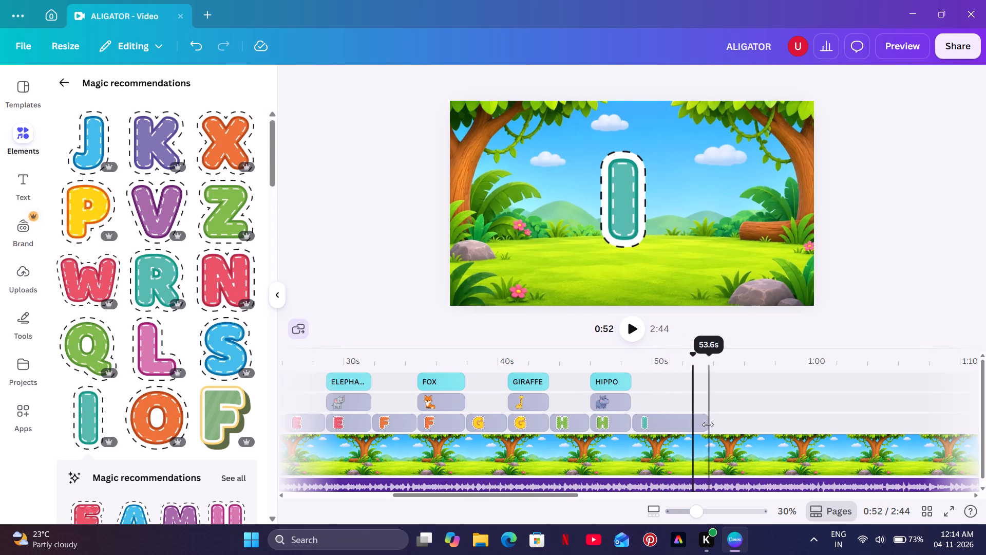
left_click_drag(705, 424, 710, 424)
left_click(710, 424)
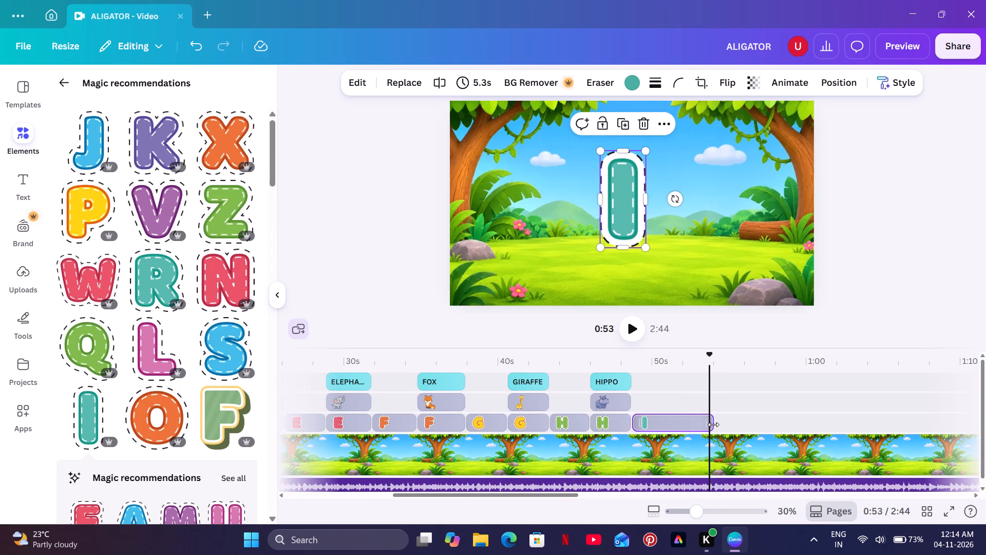
Play from about 0:51 to find the cut point and split the letter I clip at about 0:51.
left_click(674, 406)
left_click(629, 316)
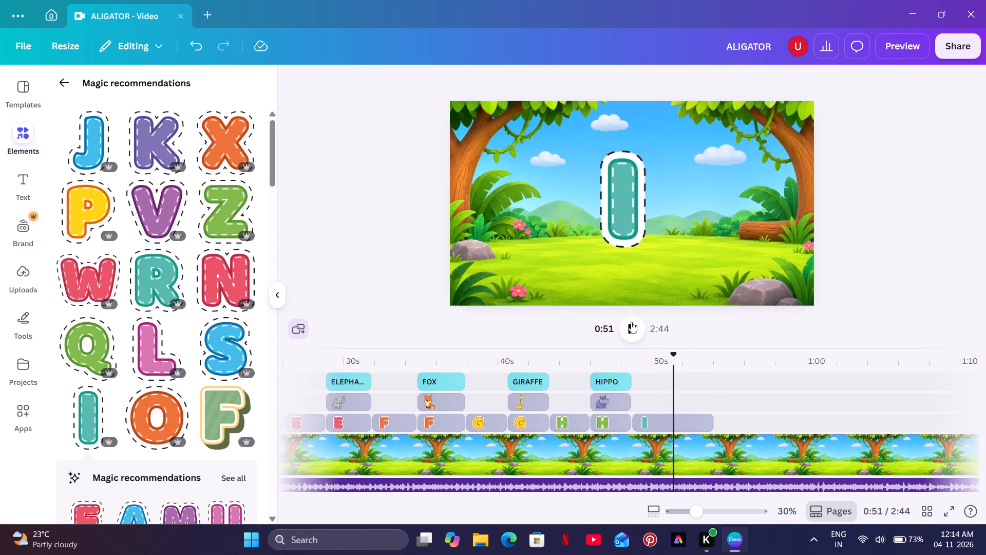
left_click(633, 325)
left_click(633, 325)
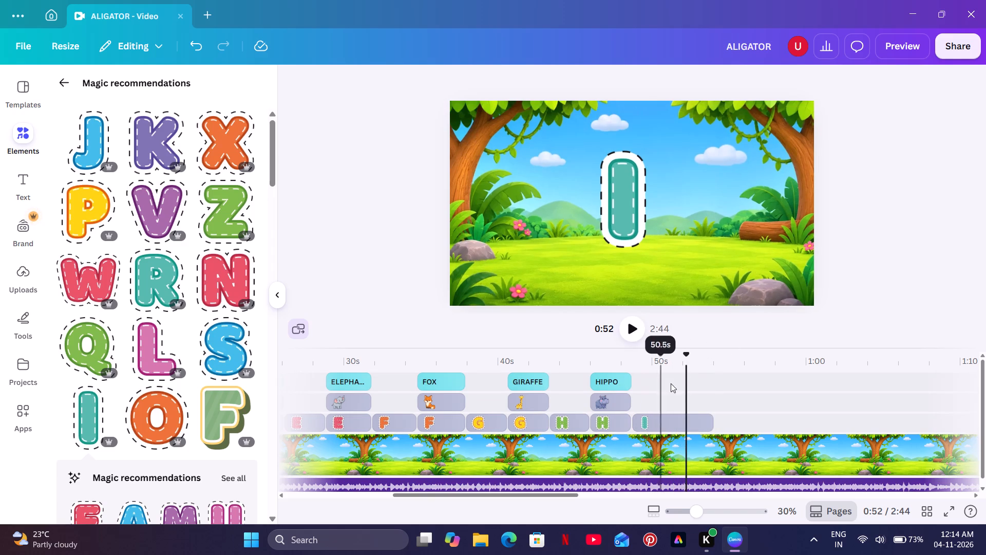
left_click(680, 383)
left_click(677, 387)
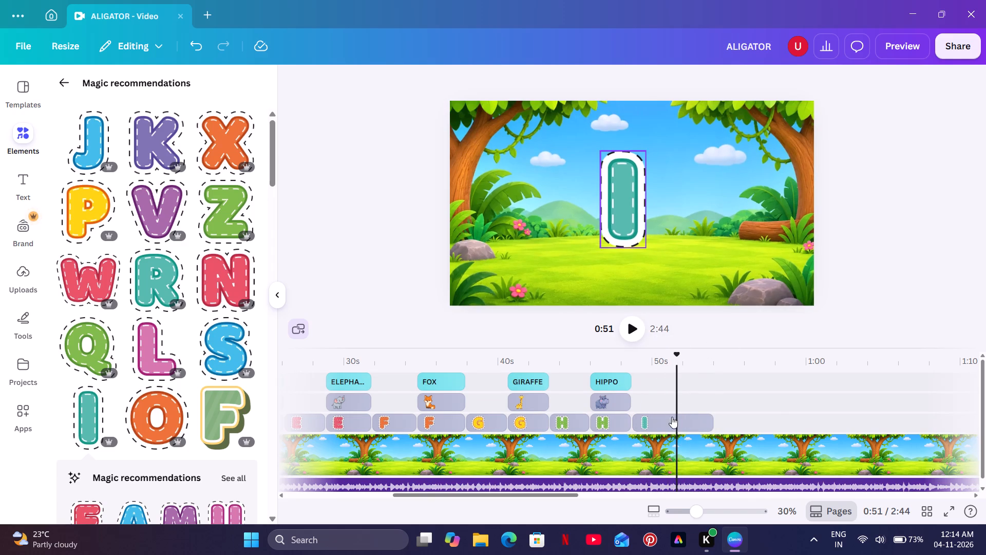
right_click(679, 421)
left_click(737, 379)
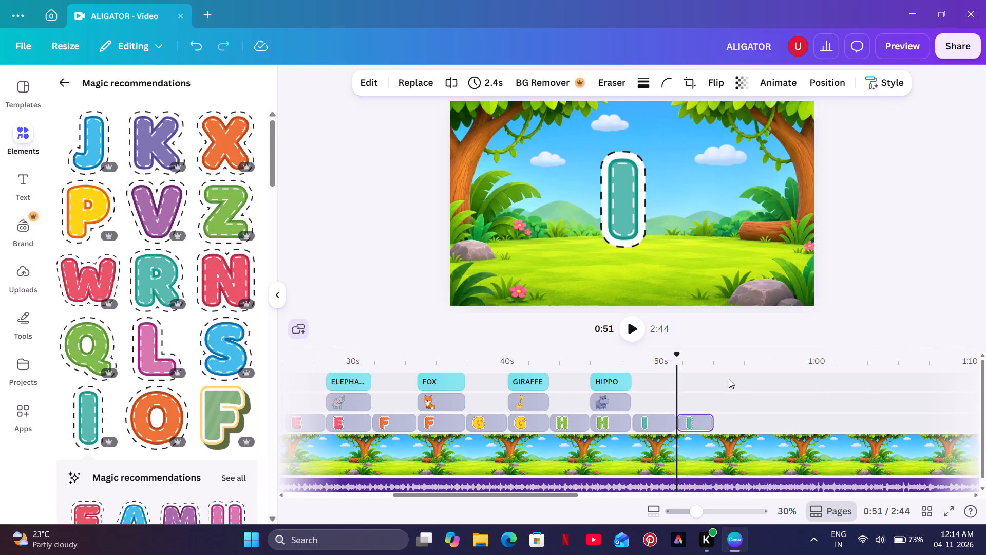
Shrink the letter I in the second I clip and place it on the left side of the scene.
left_click(663, 406)
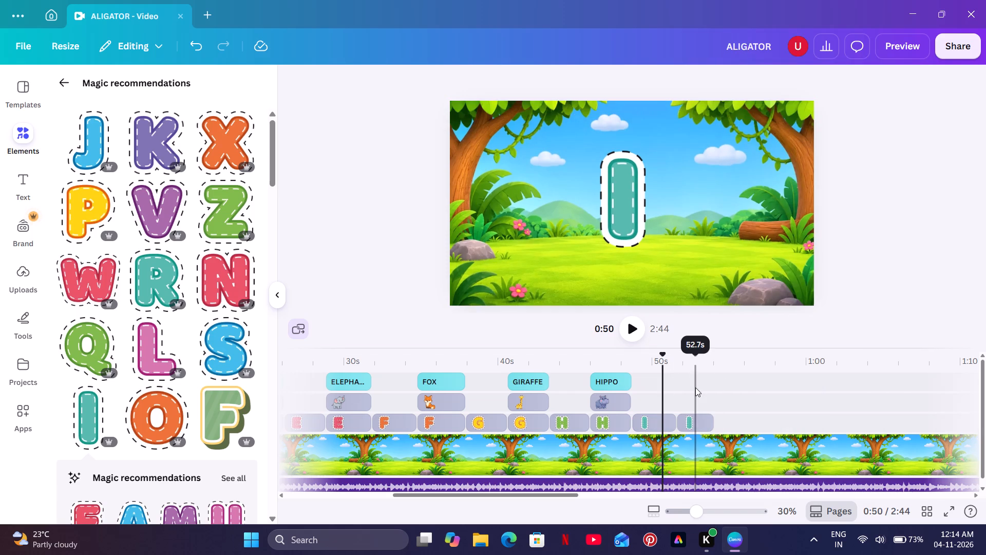
left_click(695, 387)
left_click(644, 227)
left_click_drag(647, 250, 632, 224)
left_click_drag(622, 194, 532, 217)
left_click(364, 200)
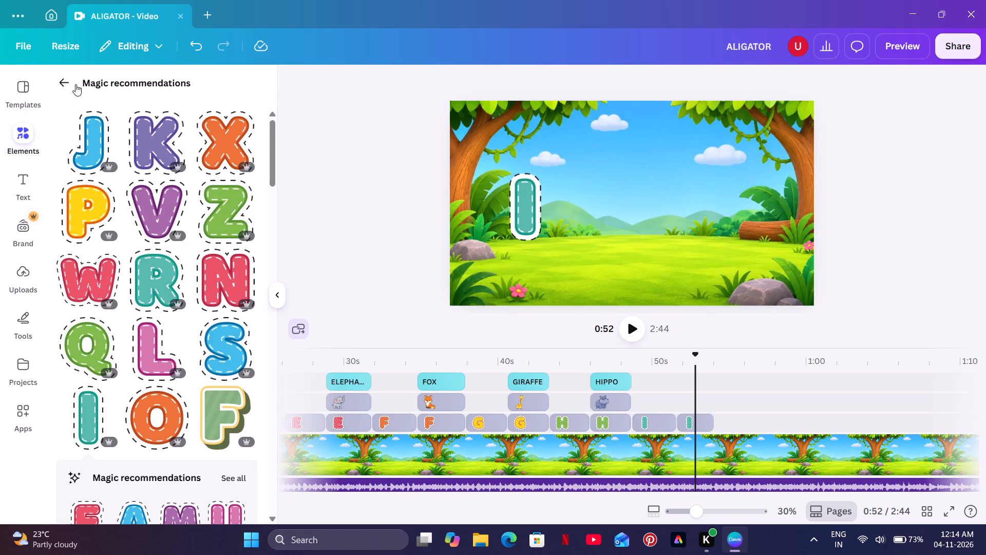
Search the elements library for iguana and add the green cartoon iguana with orange stripes at 0:52.
left_click(72, 84)
left_click(144, 93)
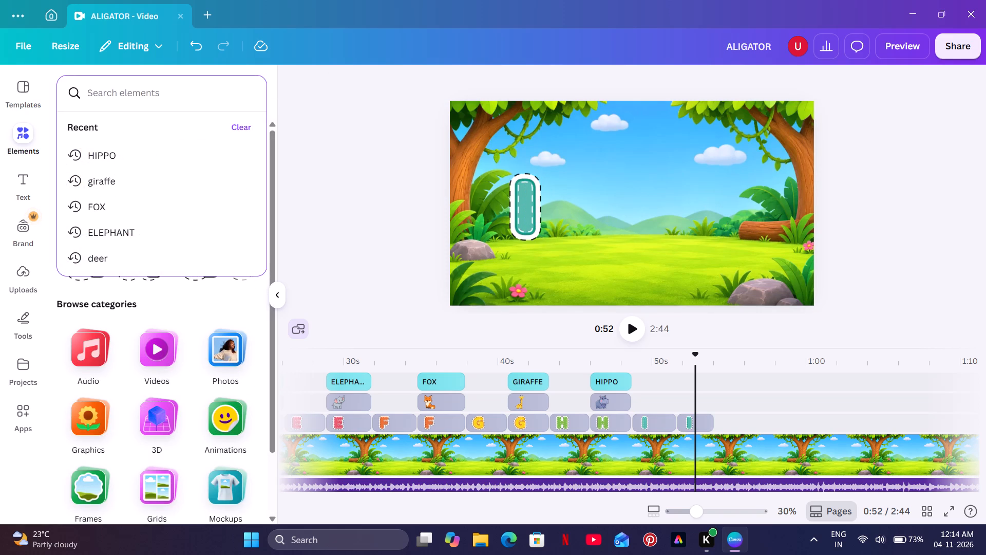
type("IGUA")
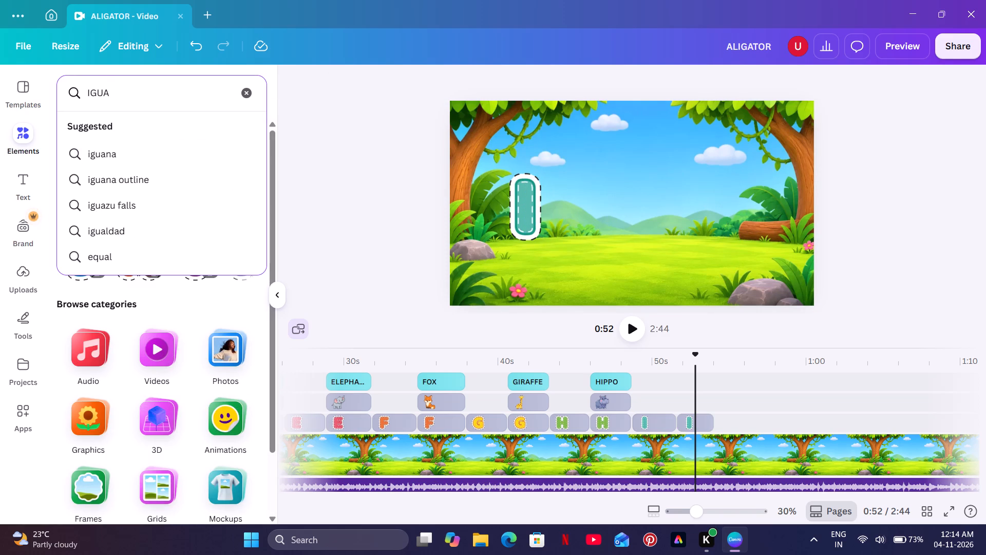
left_click(130, 147)
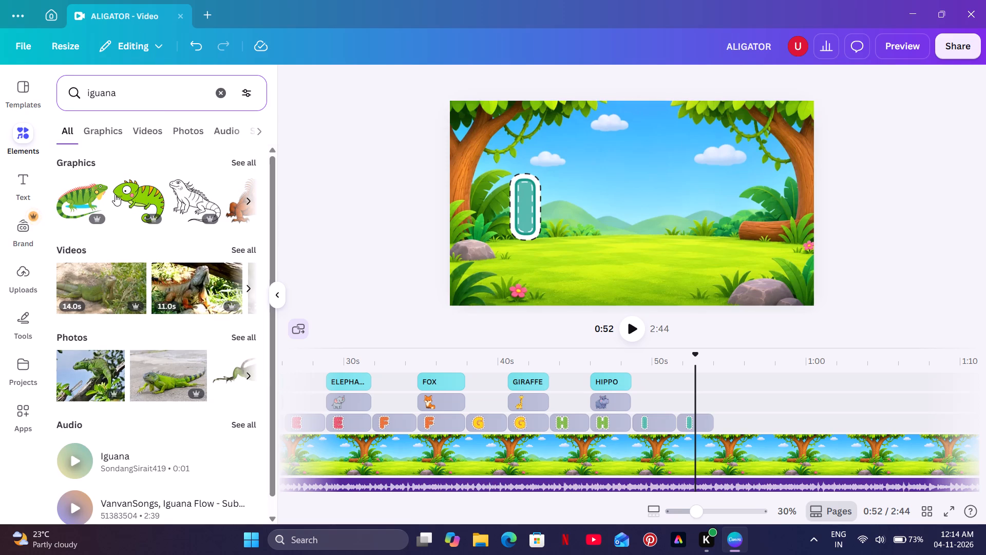
left_click(117, 193)
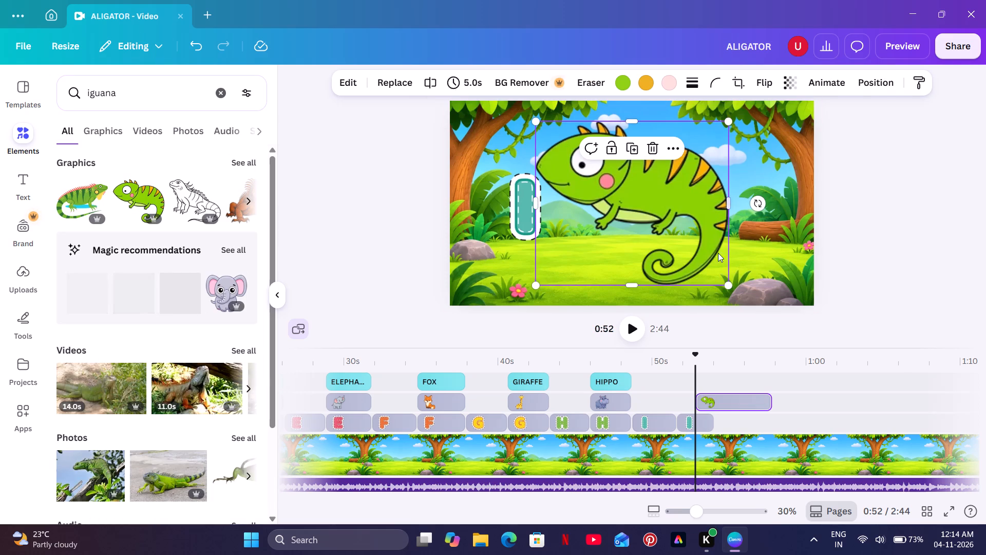
Shrink the iguana and place it on the right side of the scene, over the log.
left_click_drag(731, 287, 627, 170)
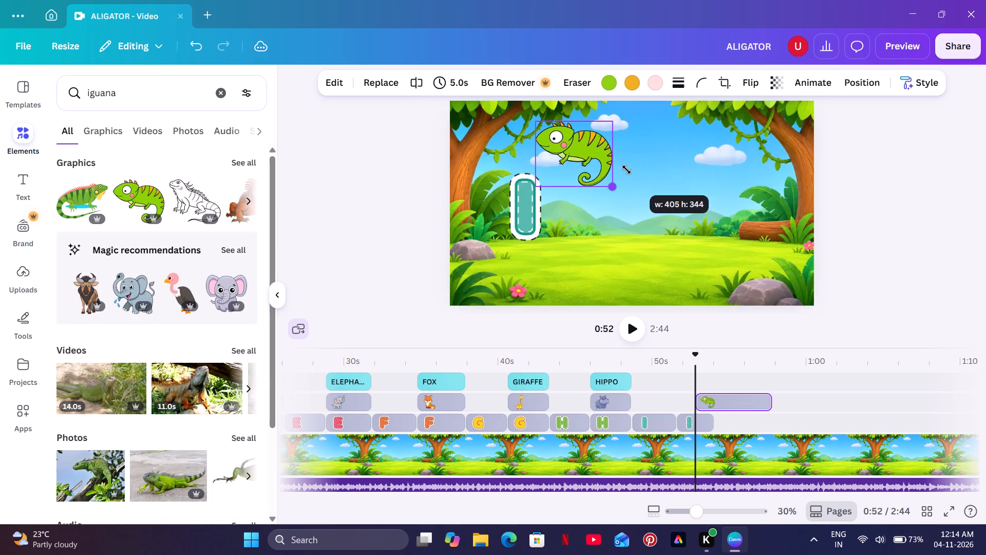
left_click_drag(627, 170, 622, 163)
left_click_drag(581, 152, 770, 207)
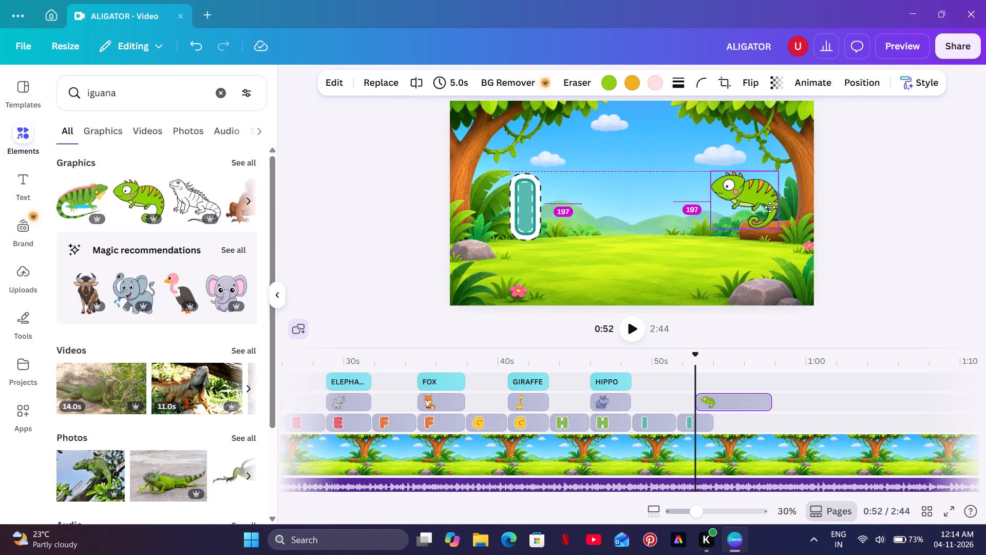
left_click_drag(770, 207, 761, 211)
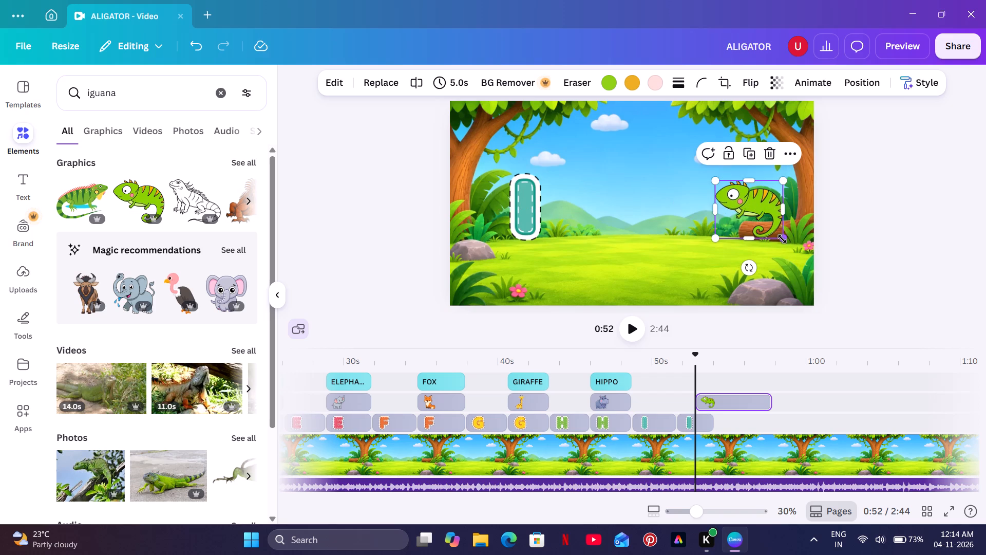
left_click_drag(782, 239, 775, 233)
left_click_drag(755, 207, 759, 212)
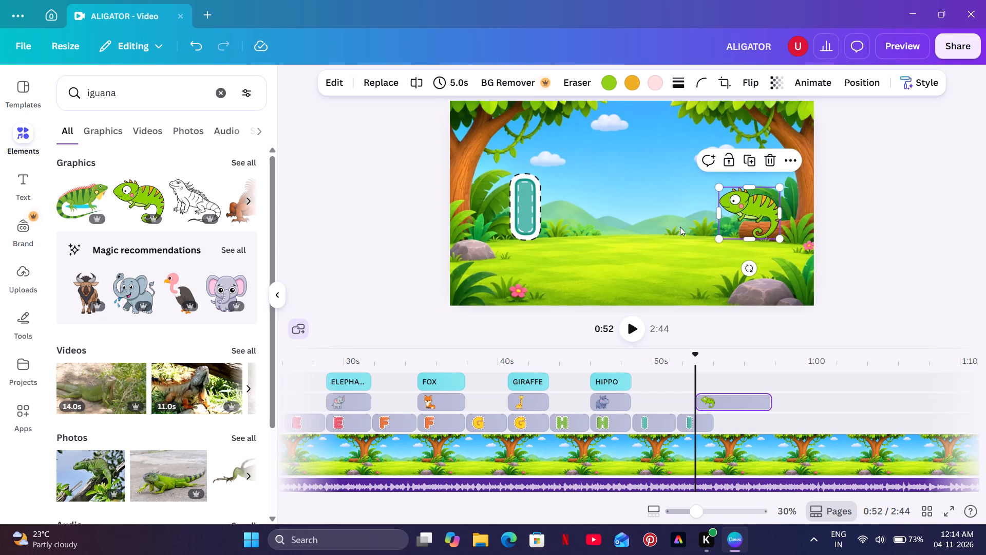
left_click(679, 227)
Align the iguana clip's start with the second I clip and trim its duration to 2.4 s to match.
left_click_drag(724, 398, 710, 399)
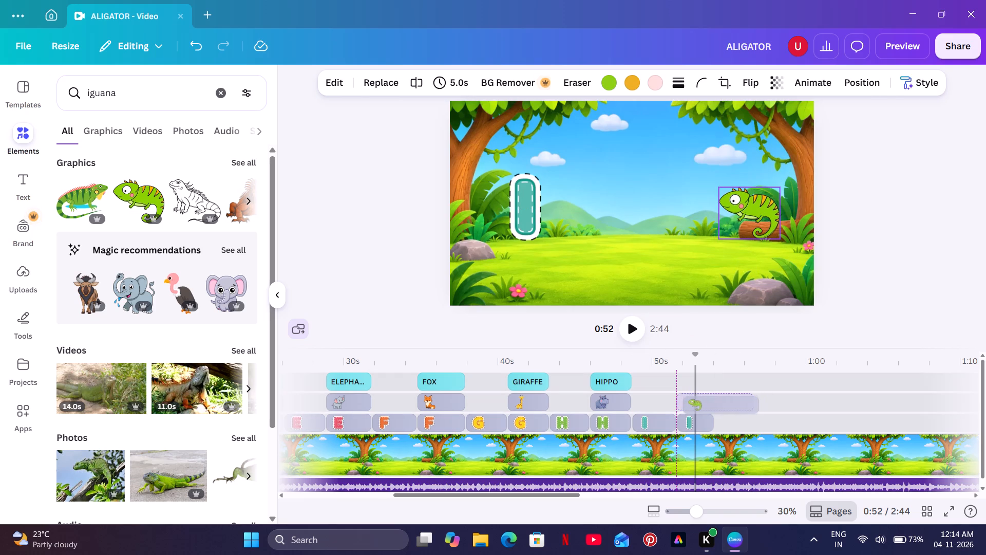
left_click_drag(710, 399, 707, 399)
left_click(693, 384)
left_click_drag(752, 402, 717, 406)
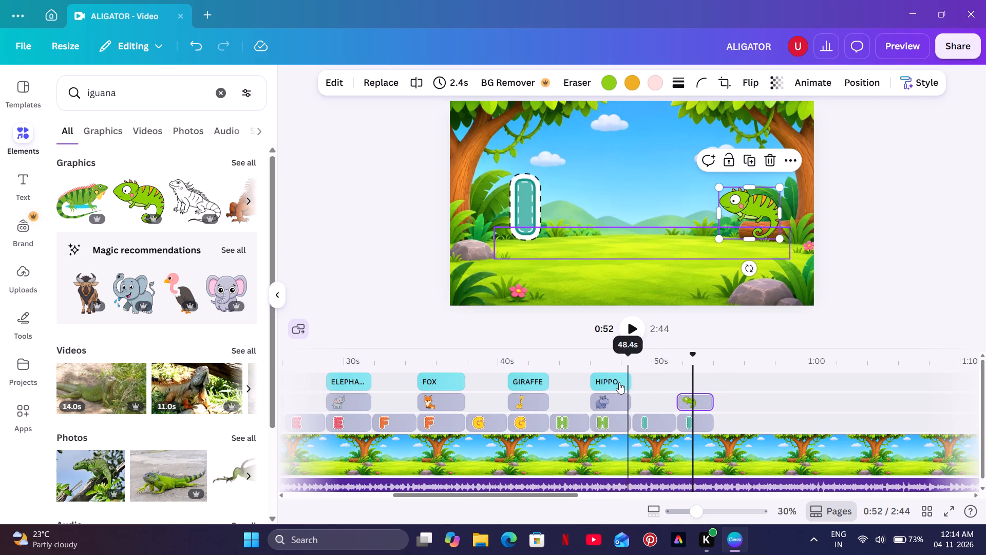
Duplicate the HIPPO text clip, align the copy with the second I clip and trim it to 2.4 s.
left_click(619, 382)
left_click(636, 194)
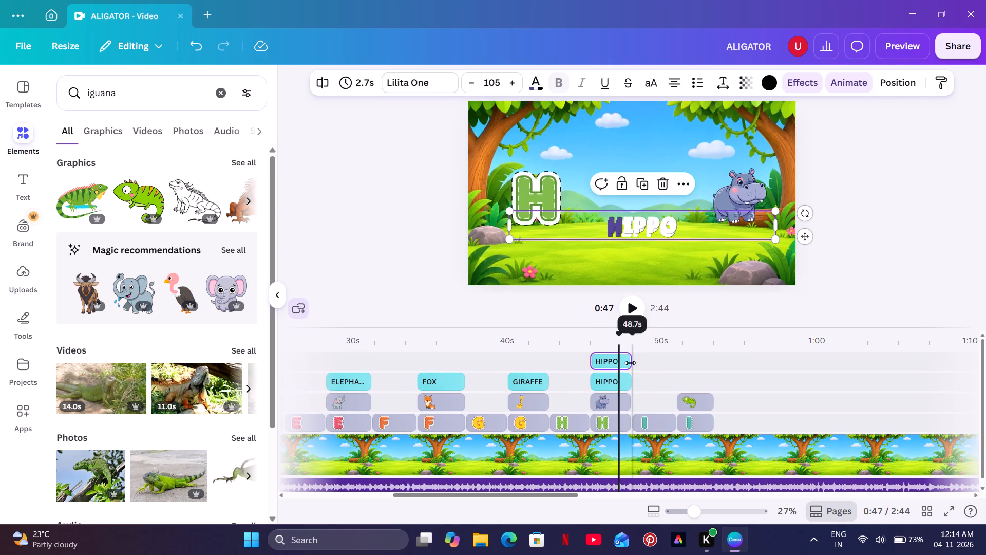
left_click_drag(614, 361, 704, 377)
left_click(712, 379)
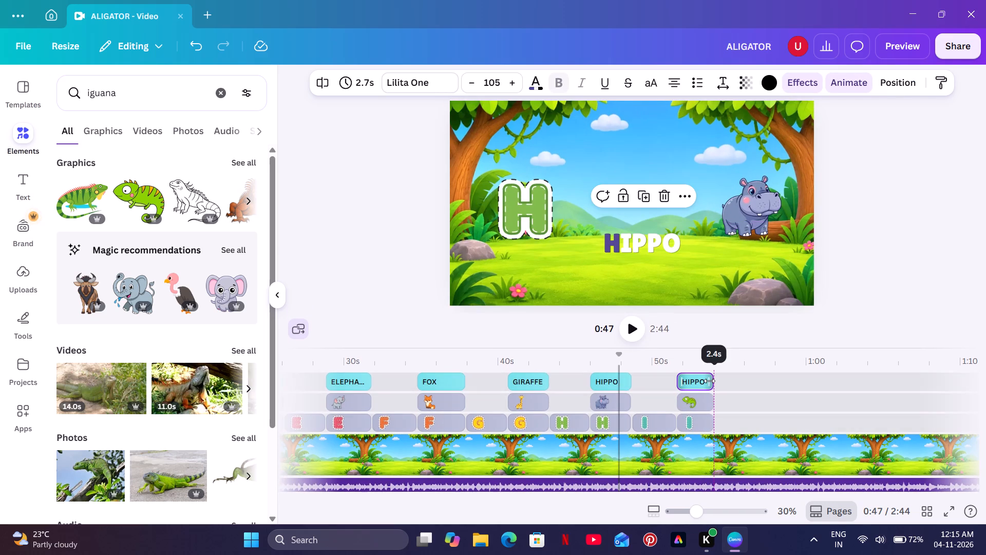
Replace the copied HIPPO text over the I scene with IGUANA.
left_click(696, 366)
left_click(671, 239)
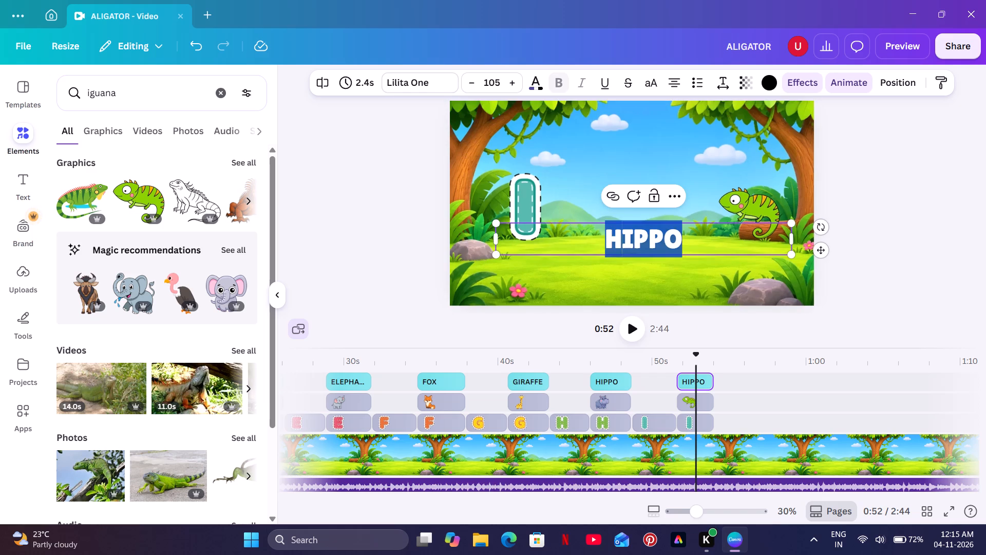
key("BackSpace")
type("IGUANA")
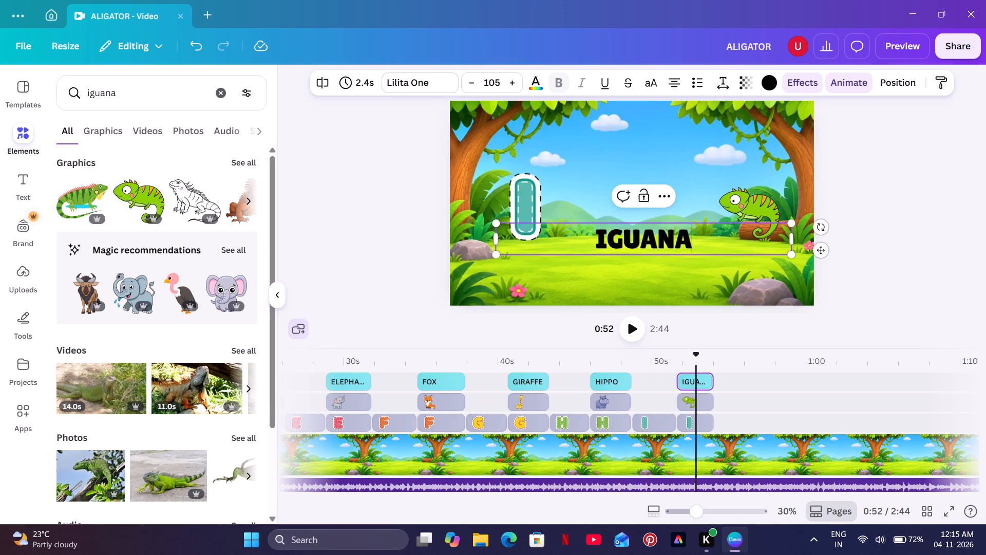
left_click(966, 194)
Color the letters GUANA of the IGUANA text white.
left_click(684, 233)
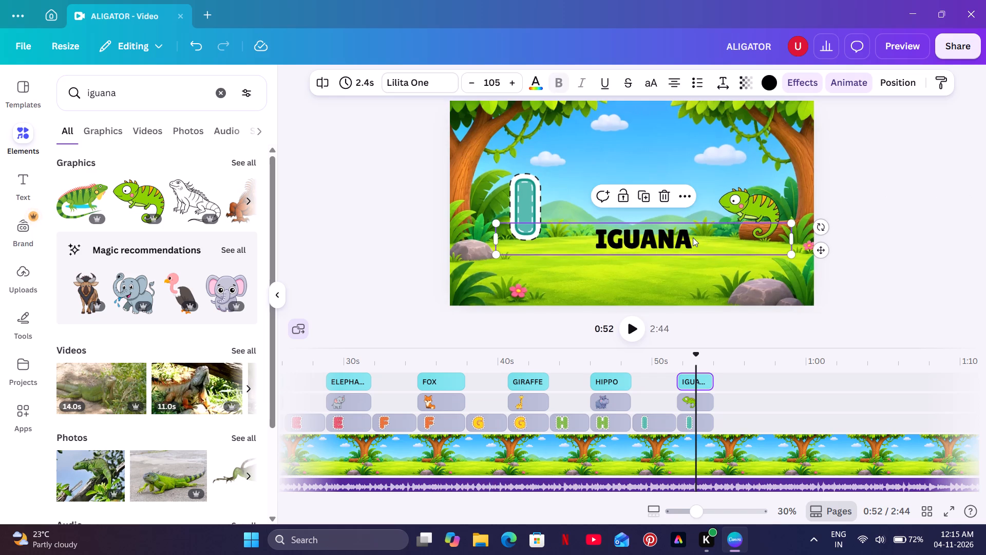
left_click(693, 237)
left_click_drag(693, 237, 612, 237)
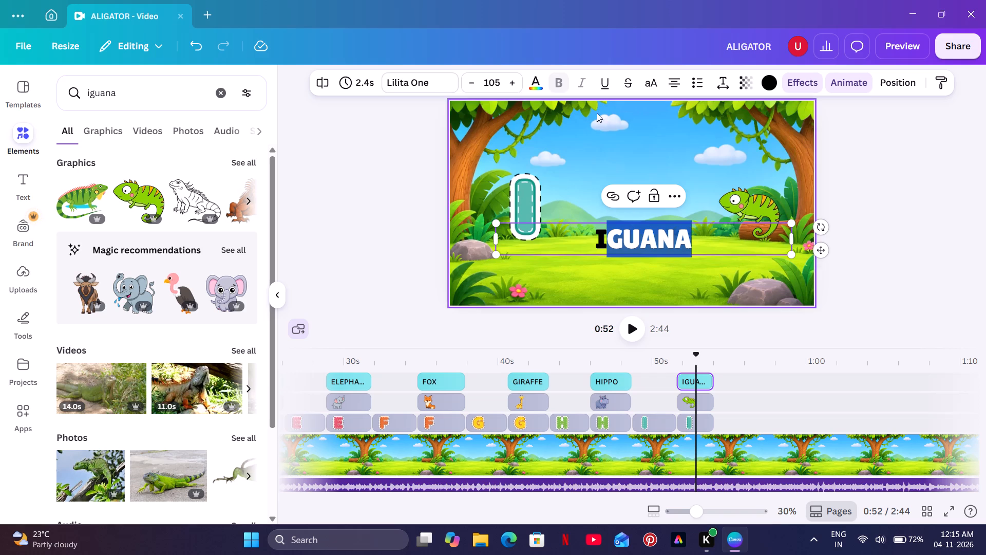
left_click(534, 87)
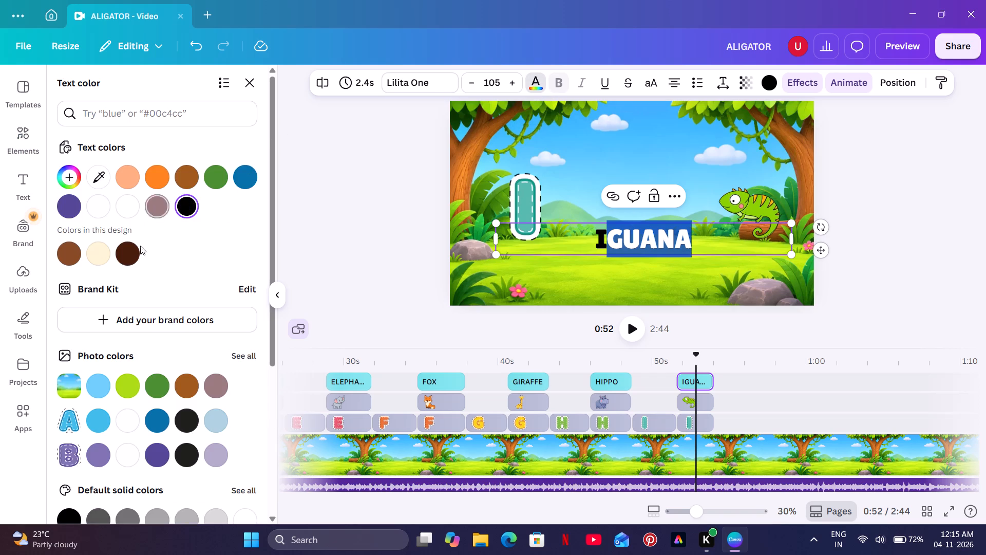
left_click(128, 213)
double_click(395, 180)
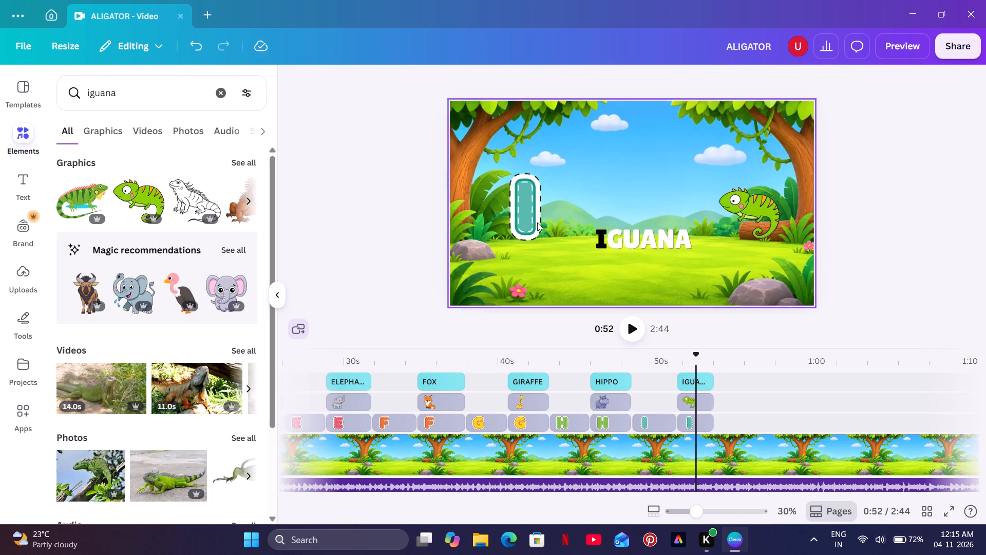
Color the initial I of the IGUANA text green from the default solid colors.
left_click(601, 232)
left_click(605, 236)
left_click_drag(605, 236, 602, 236)
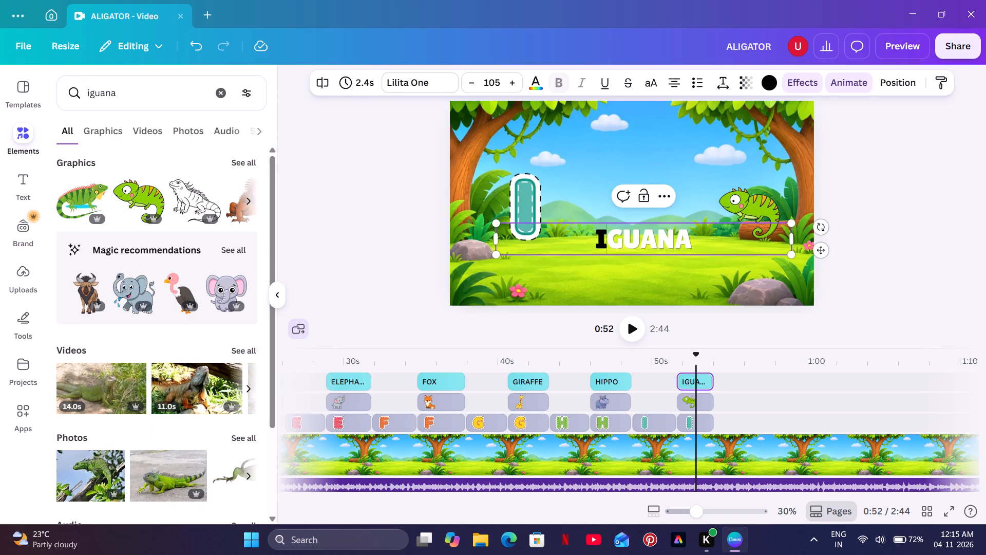
left_click_drag(602, 236, 593, 238)
left_click(529, 84)
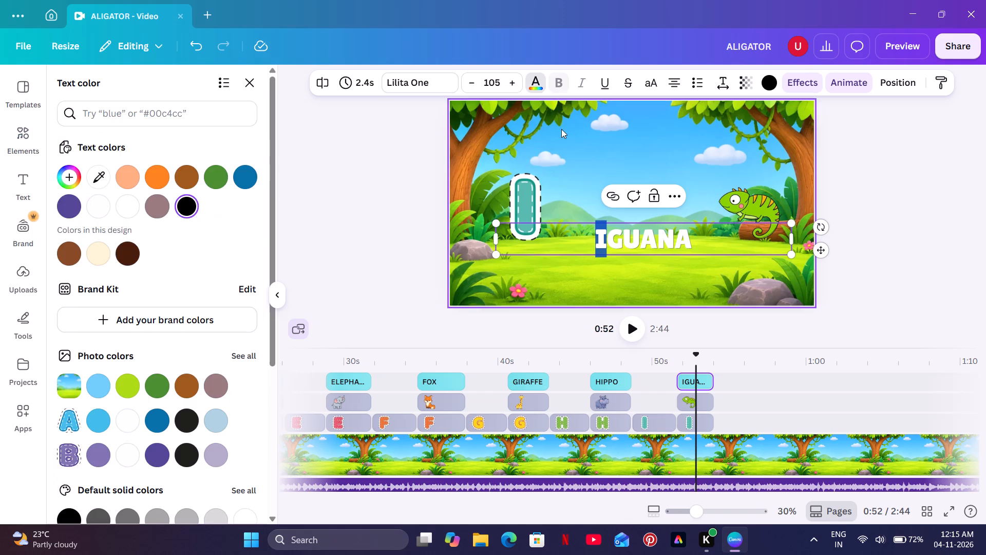
scroll(124, 252, "down", 2)
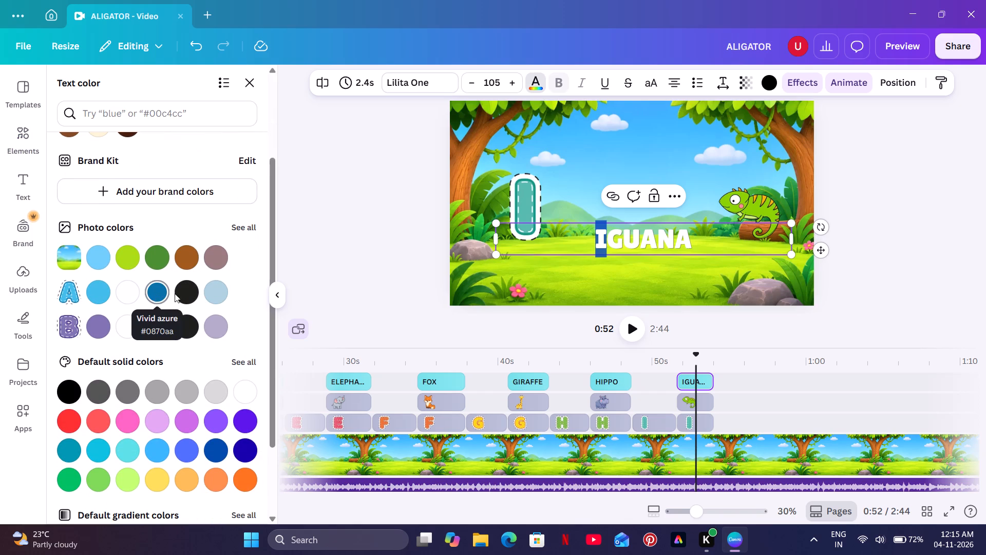
left_click(121, 417)
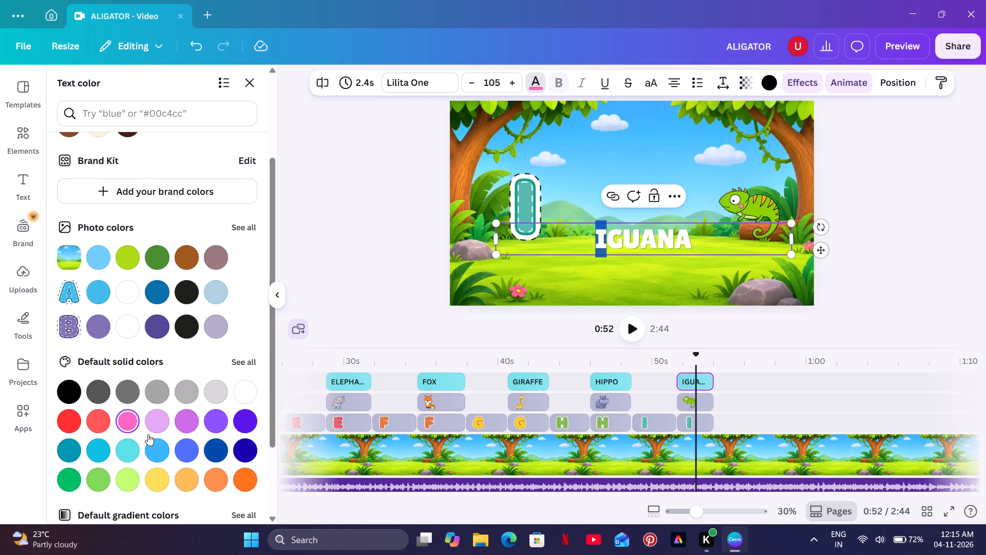
left_click(70, 481)
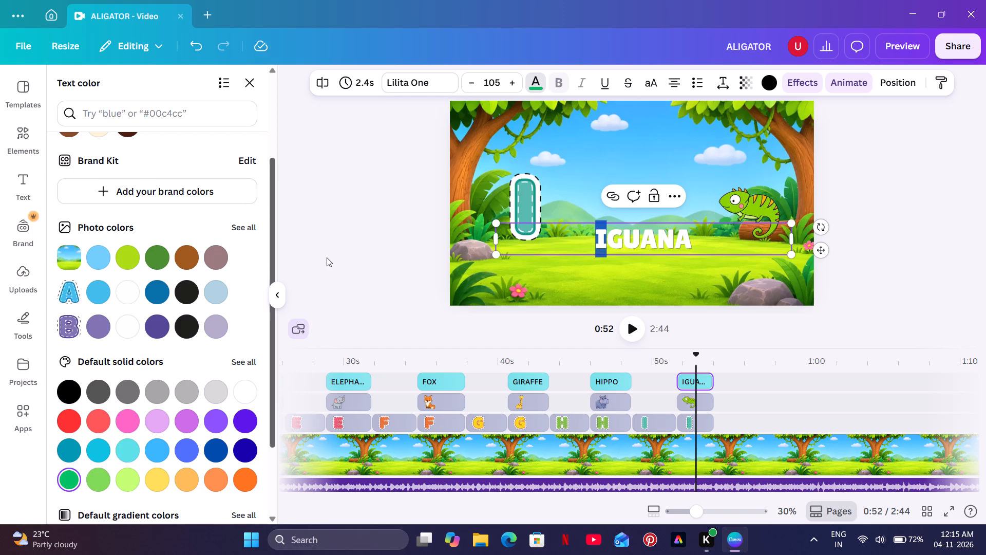
double_click(332, 245)
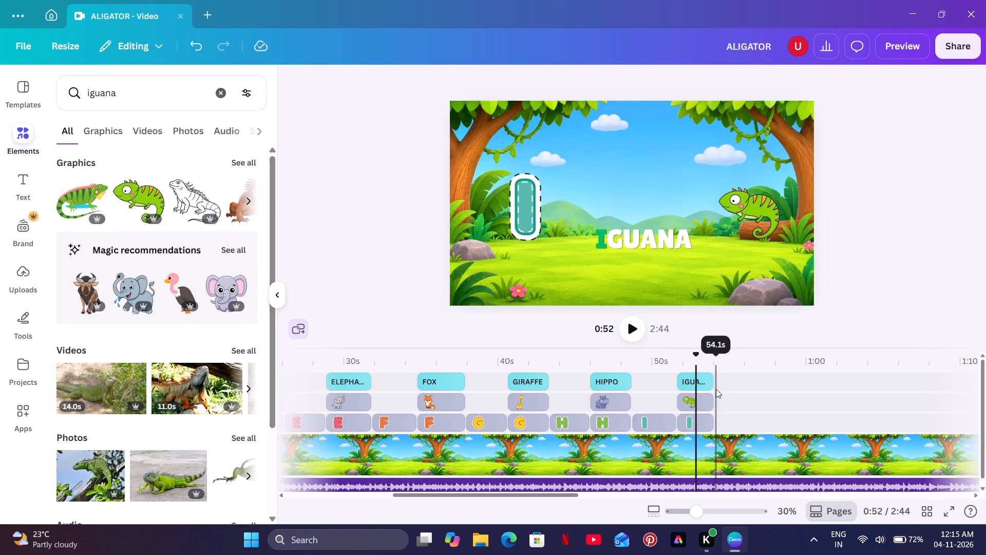
Select both I clips and the iguana clip together and apply the Tumble animation to them.
left_click_drag(717, 390, 720, 412)
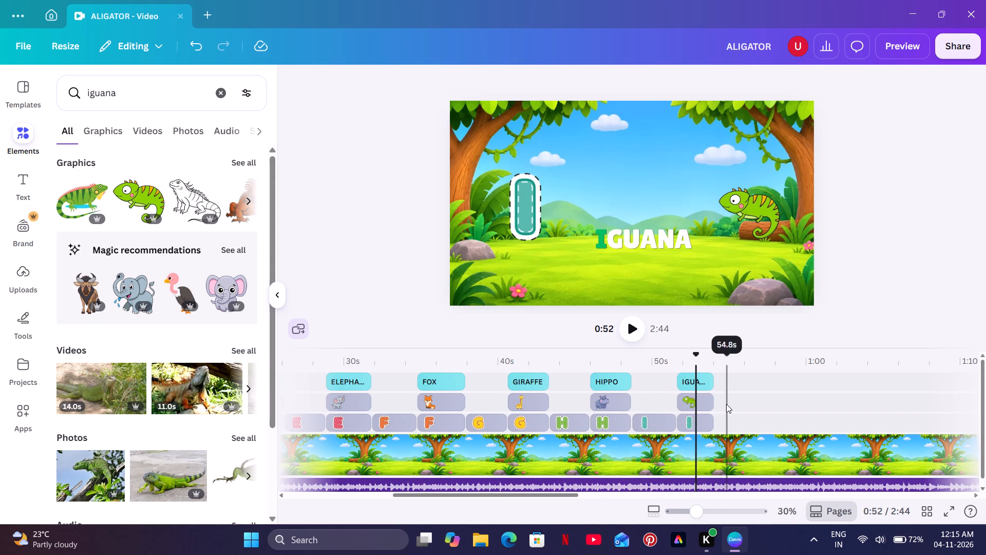
left_click_drag(725, 404, 662, 430)
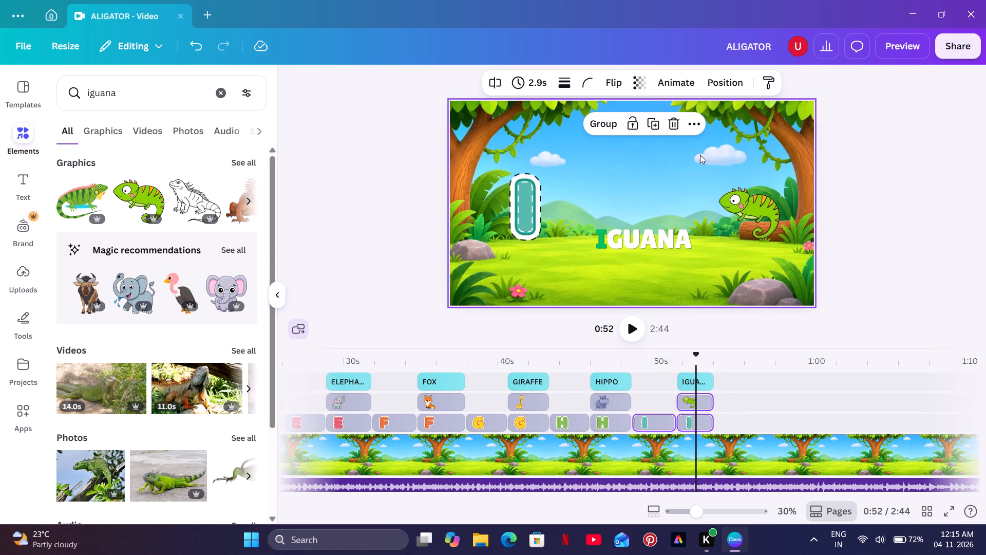
left_click(682, 82)
scroll(151, 286, "down", 4)
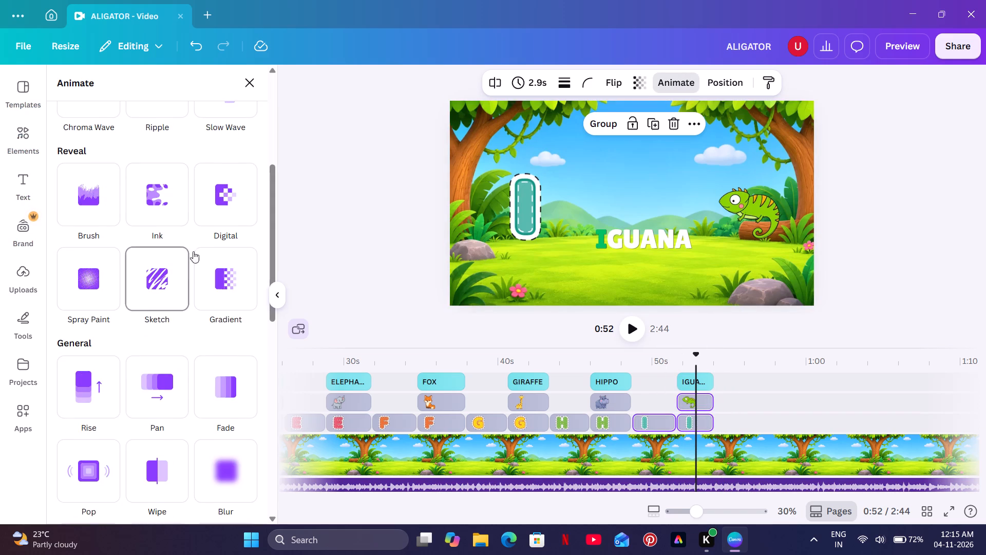
scroll(203, 244, "down", 5)
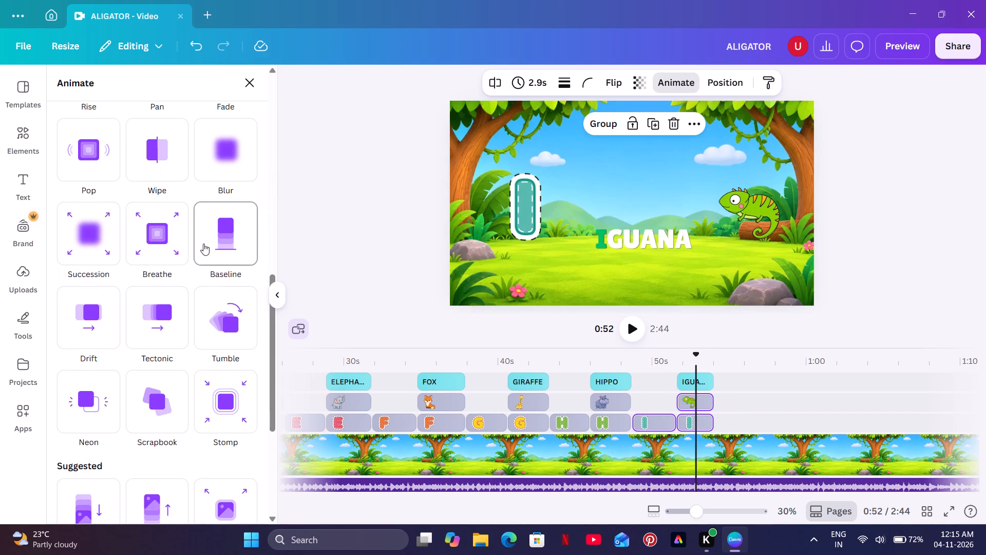
left_click(227, 302)
Add the Pulse effect to the selected I and iguana clips and lower its intensity to nearly the minimum.
scroll(230, 276, "down", 5)
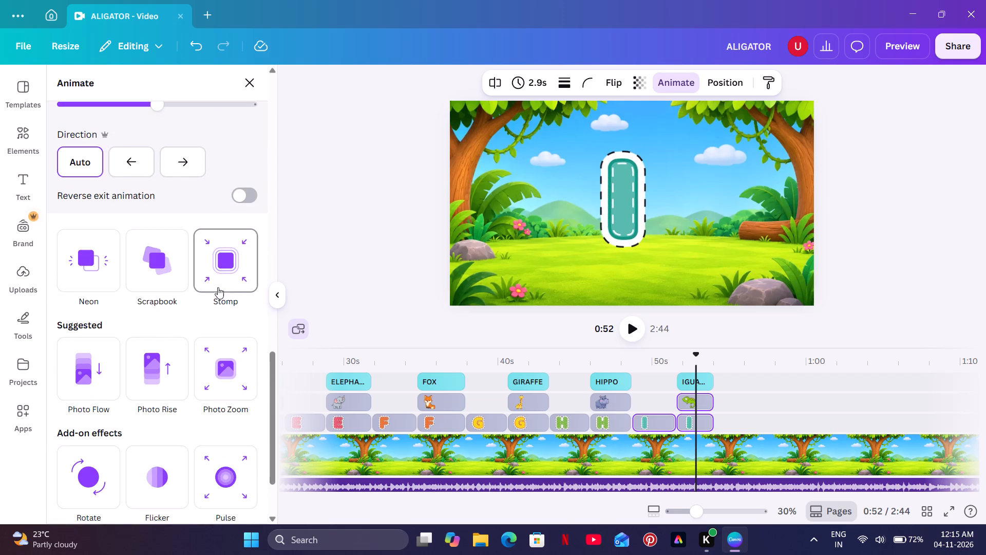
scroll(218, 290, "down", 3)
left_click(216, 376)
scroll(200, 315, "down", 3)
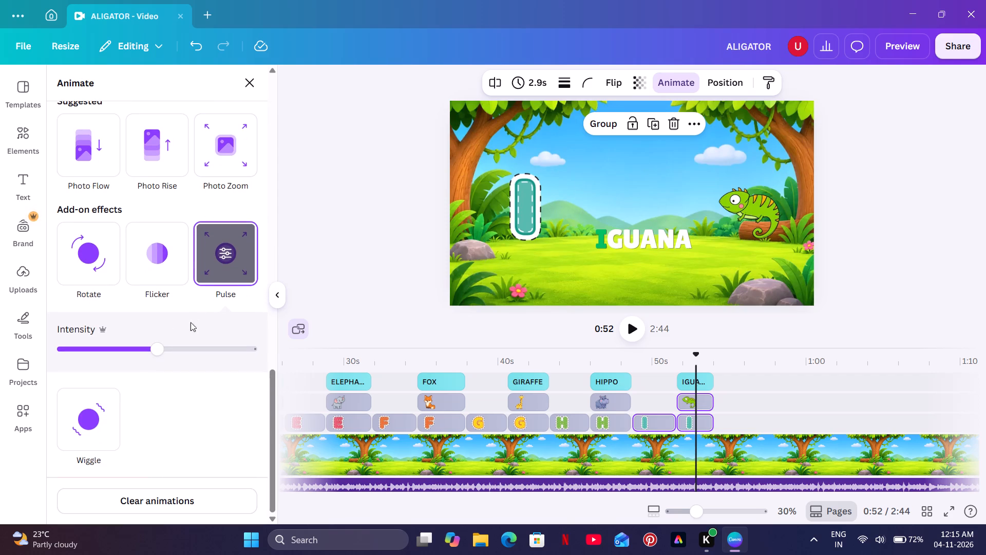
left_click_drag(166, 349, 65, 372)
left_click(295, 186)
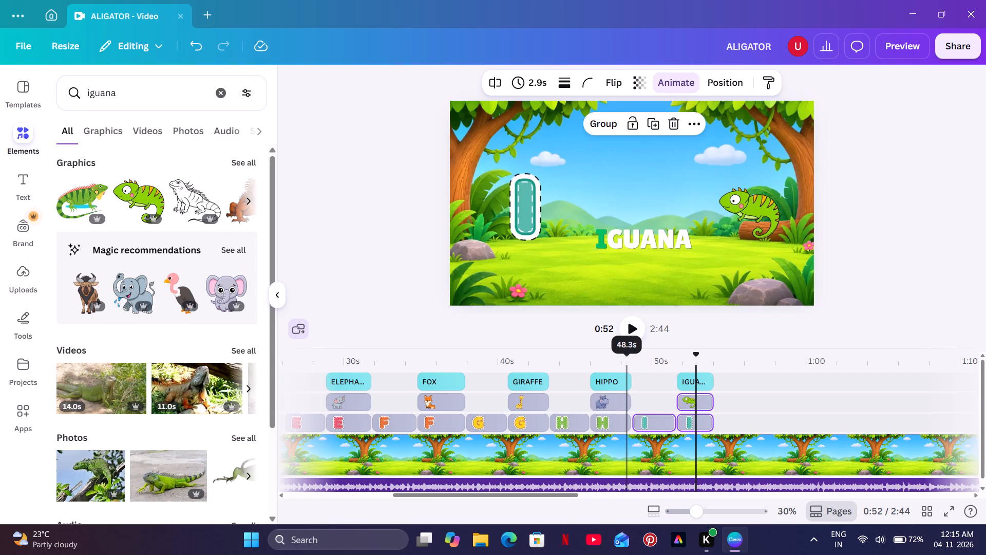
Extend the IGUANA text, iguana and second I clips to 2.7 s each, playing the section to check its timing.
left_click(627, 358)
left_click(631, 328)
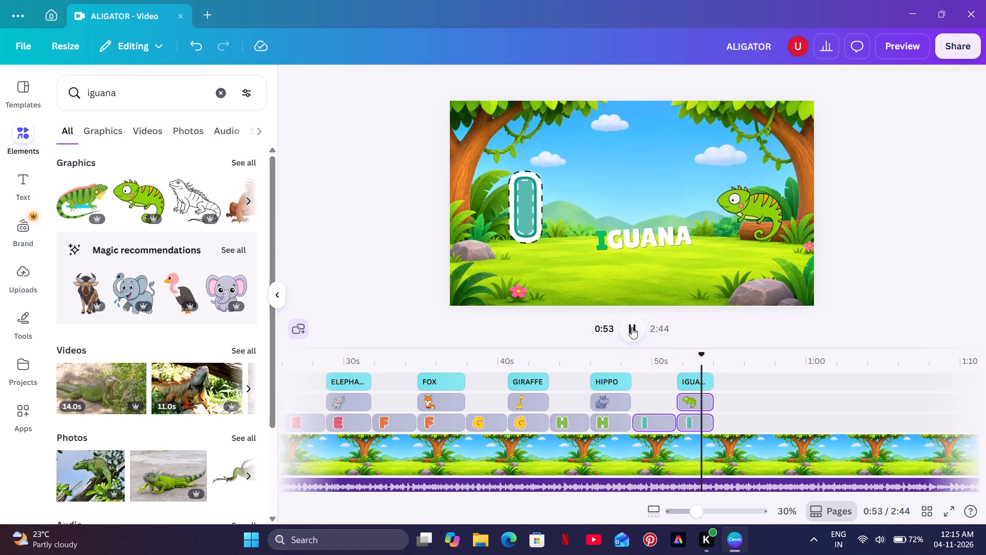
left_click(632, 327)
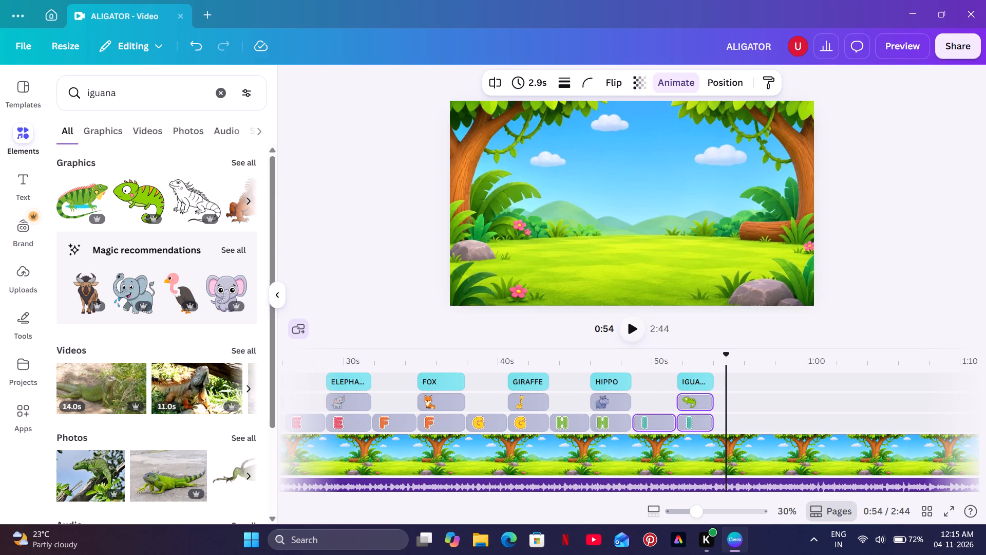
left_click(709, 380)
left_click(709, 380)
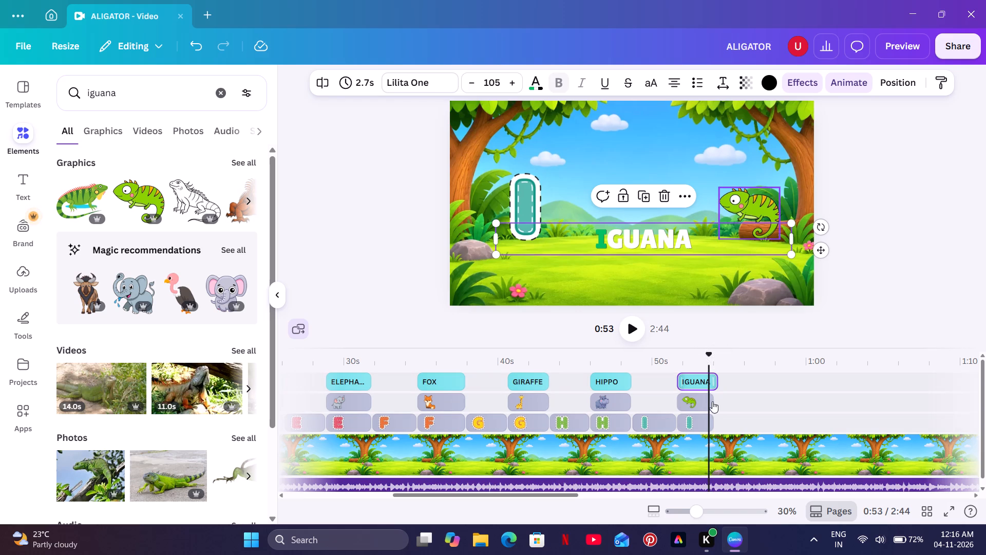
left_click(711, 404)
left_click_drag(711, 404, 716, 399)
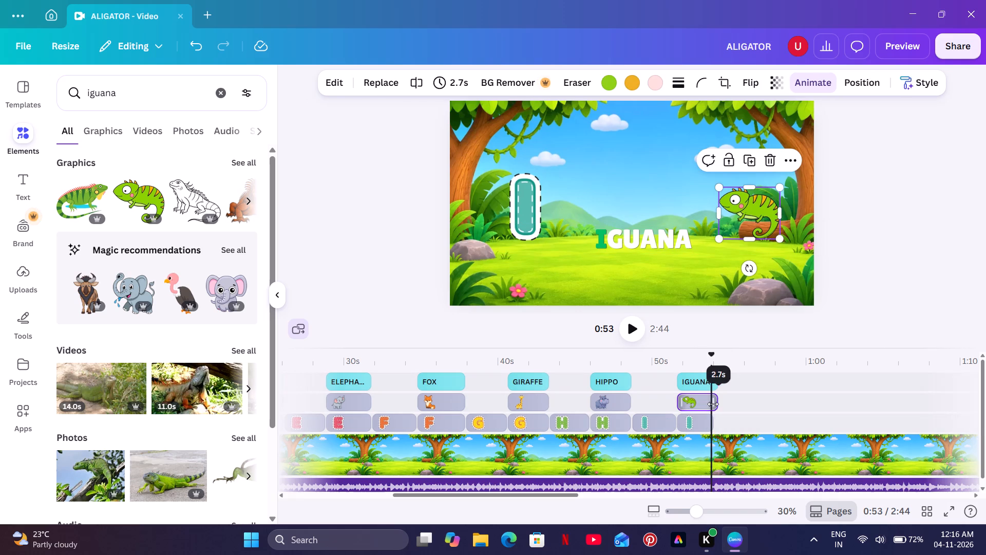
left_click(708, 424)
left_click(708, 424)
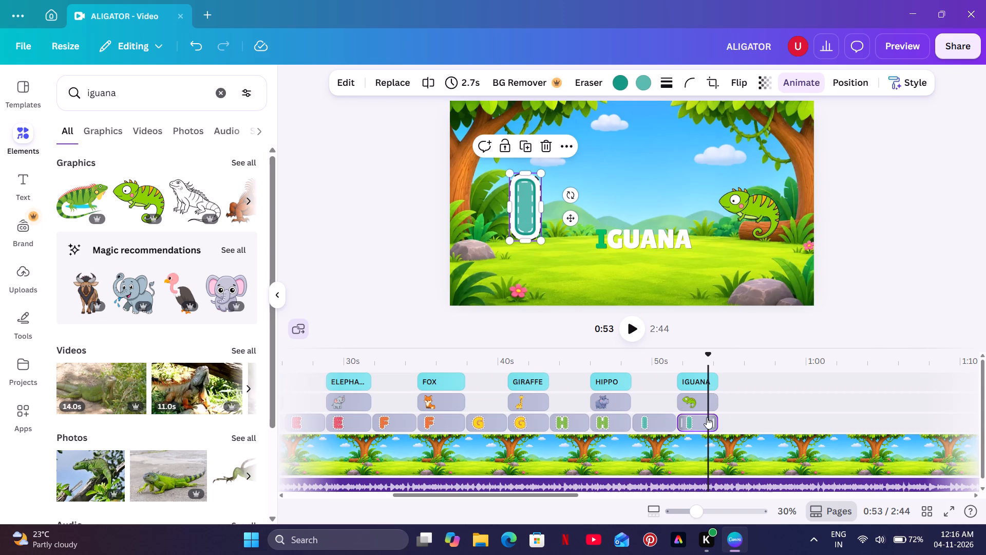
left_click_drag(713, 421, 714, 421)
left_click_drag(714, 421, 718, 421)
left_click(661, 369)
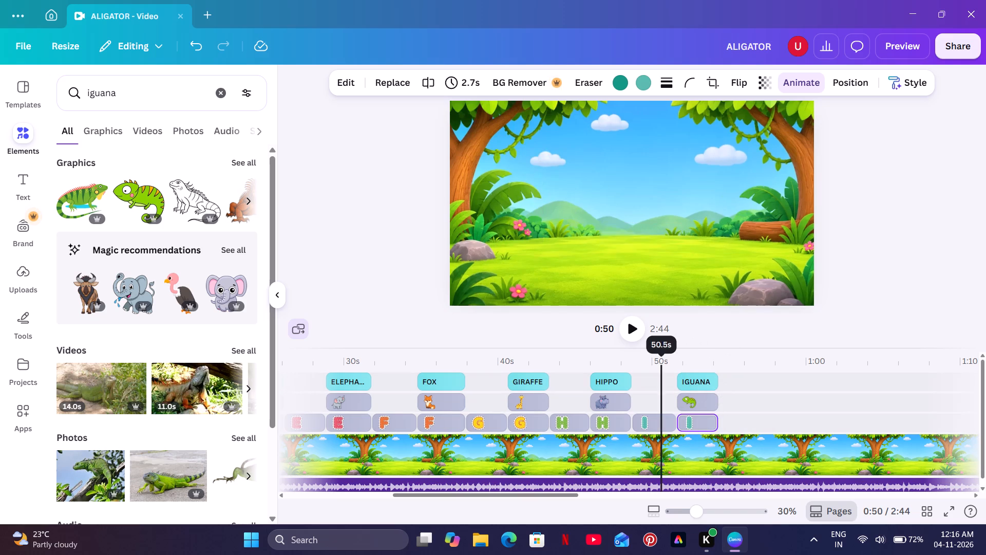
left_click(626, 330)
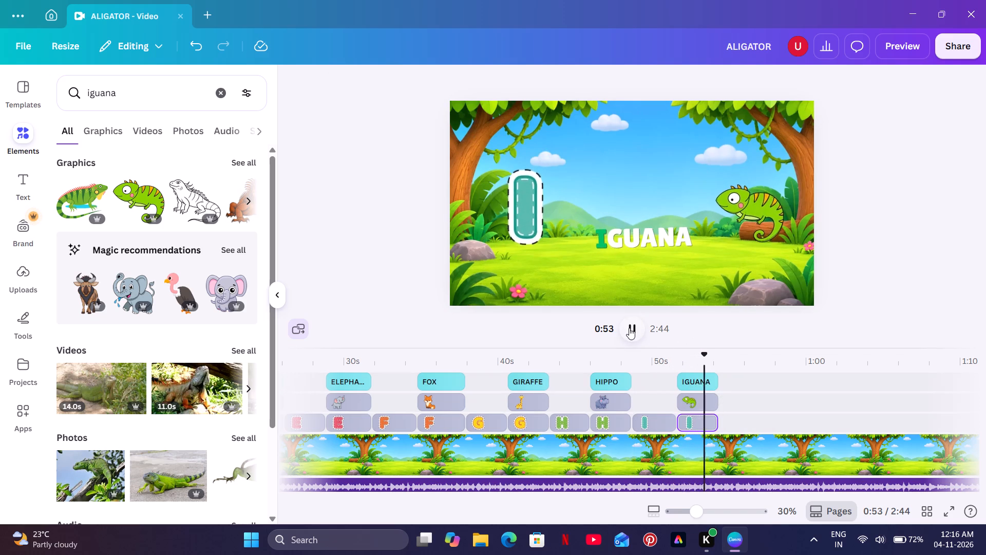
left_click(629, 328)
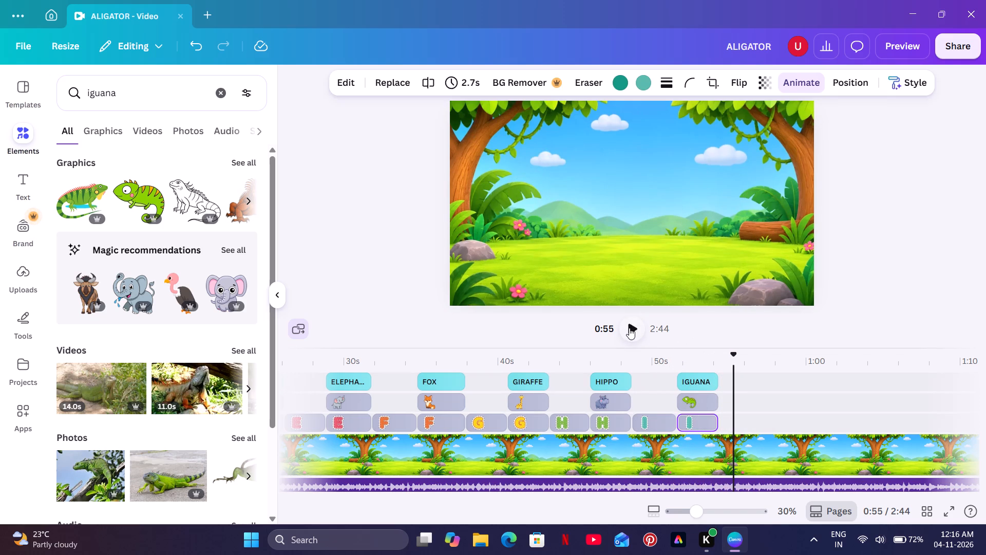
Add the blue dashed-outline letter J from the recommended elements at 0:55.
left_click(226, 101)
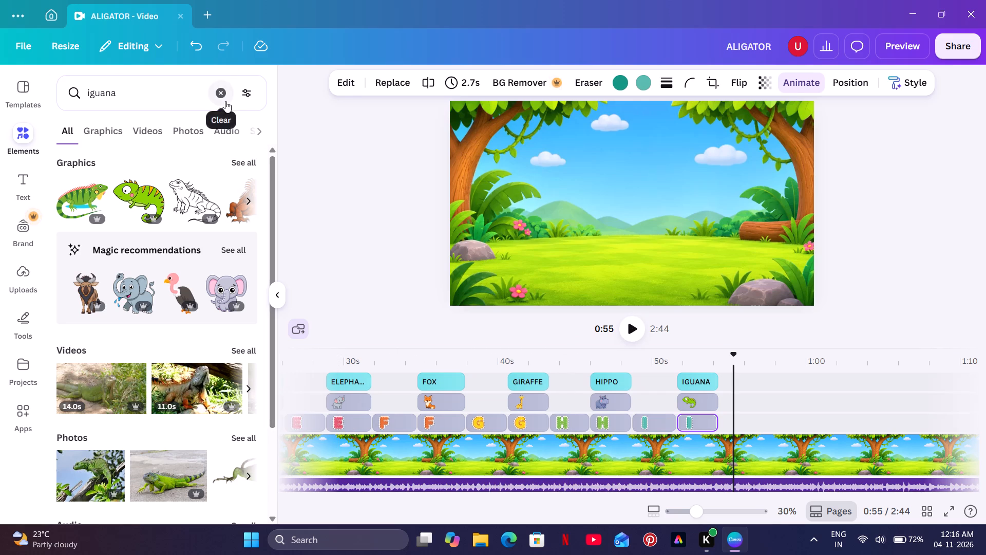
left_click(375, 187)
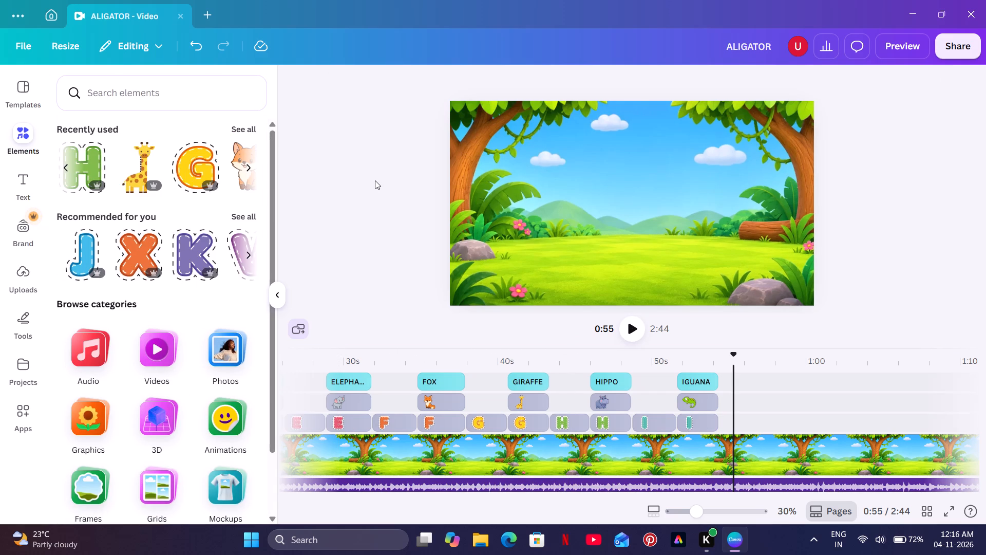
left_click(243, 215)
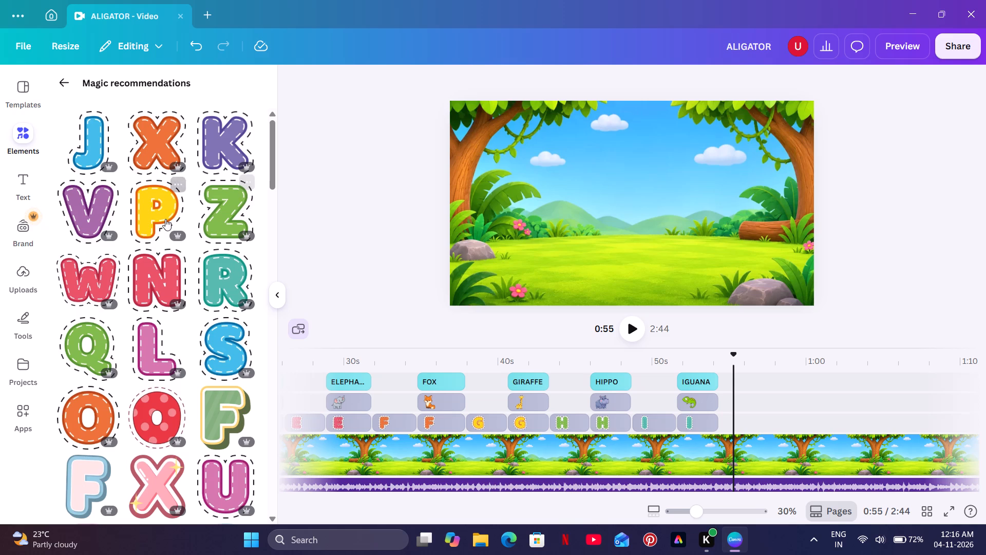
left_click(97, 150)
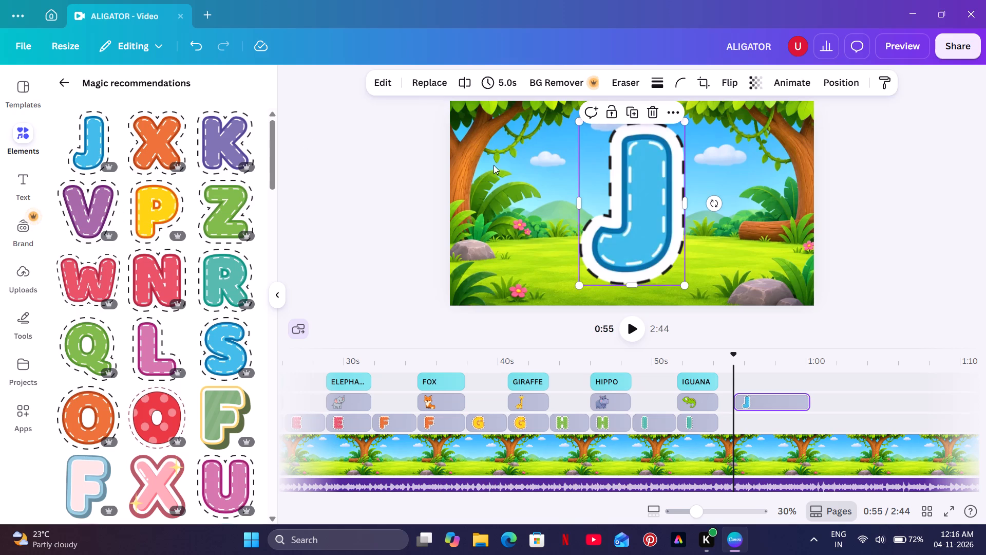
Shrink the letter J to about 283 × 438 and place it in the centre of the scene.
left_click_drag(577, 119, 595, 140)
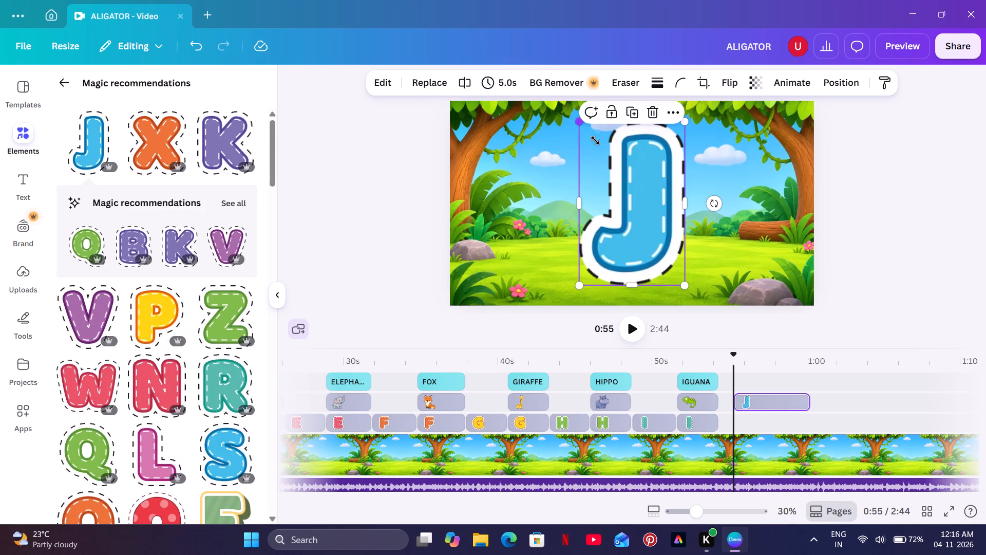
left_click_drag(595, 140, 647, 210)
left_click_drag(675, 262, 558, 236)
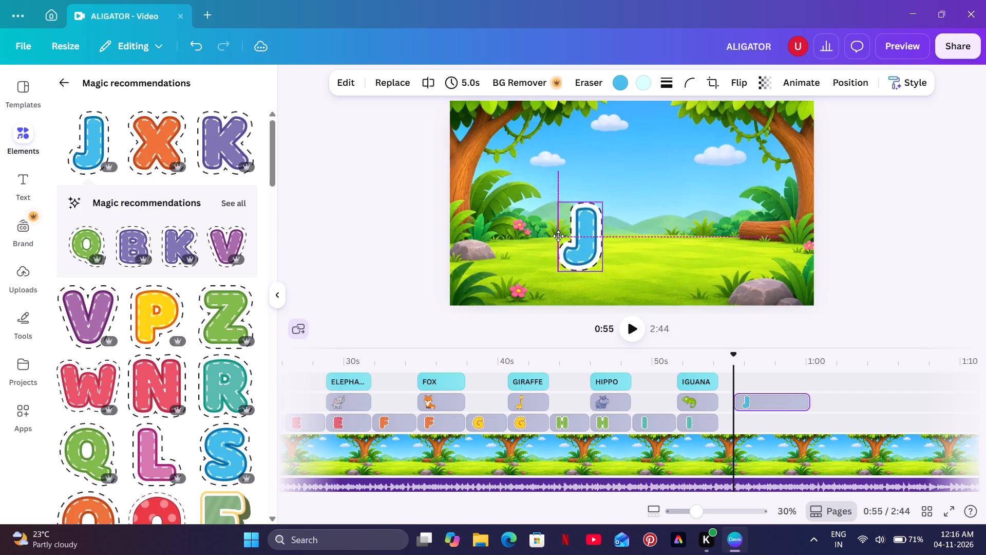
left_click_drag(558, 236, 629, 209)
left_click_drag(636, 230, 648, 243)
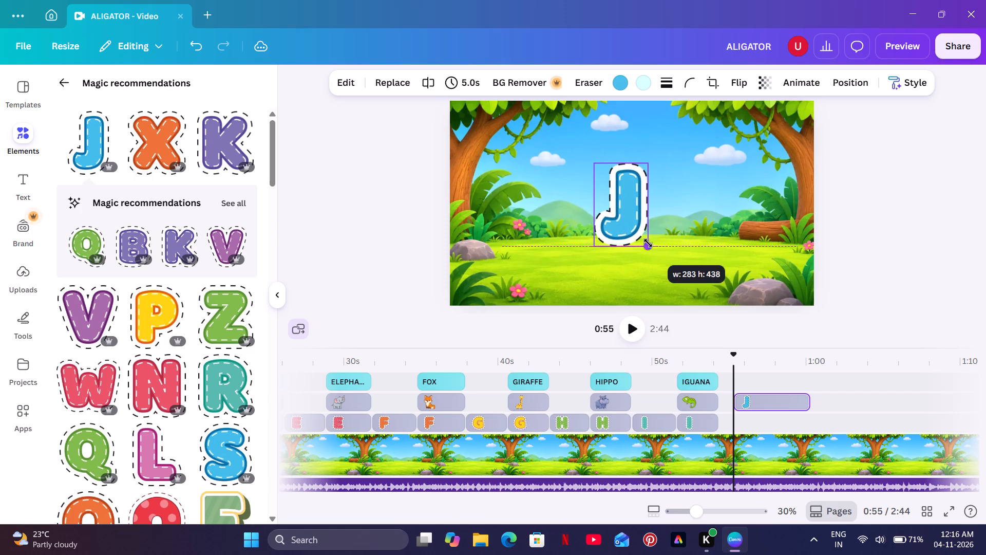
left_click_drag(648, 243, 649, 245)
left_click(634, 217)
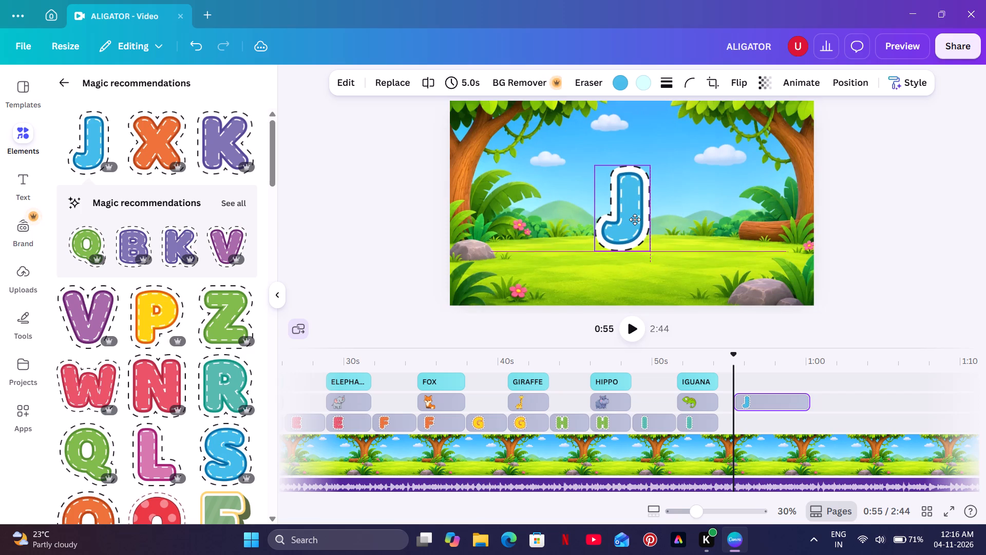
left_click(574, 233)
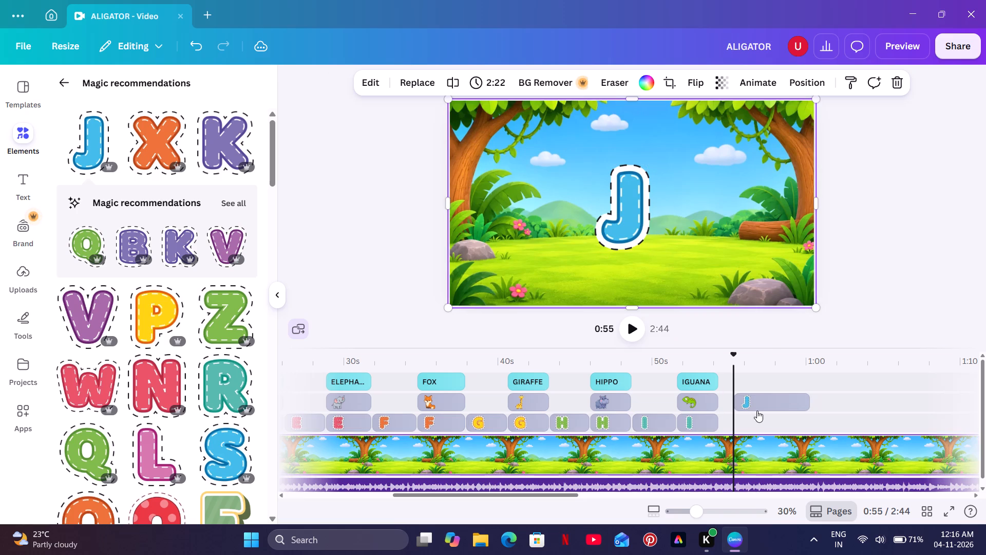
Move the J clip into the letter track, directly after the second I clip.
left_click_drag(762, 396, 752, 417)
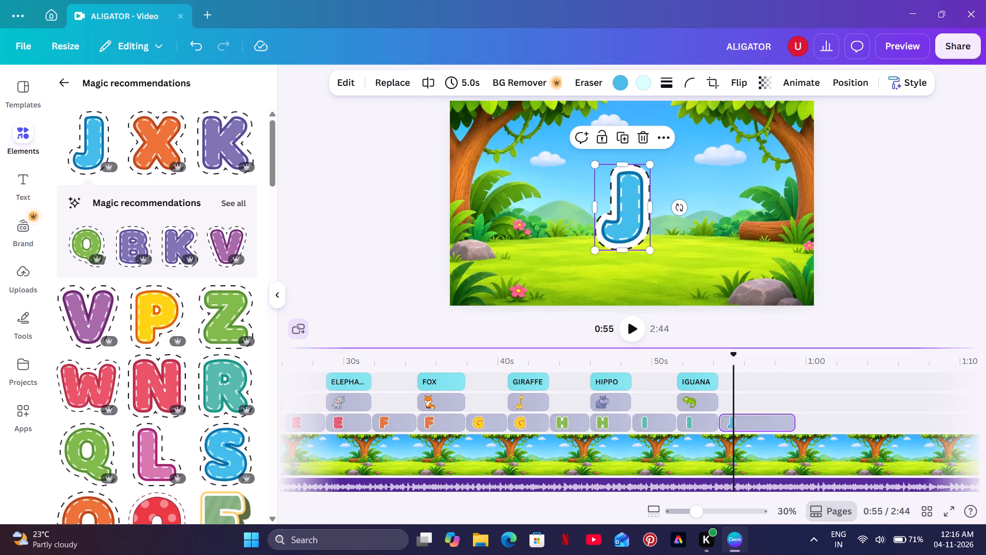
Play the J section repeatedly to find the cut point, and split the J clip at 0:56.
left_click(704, 358)
left_click(623, 322)
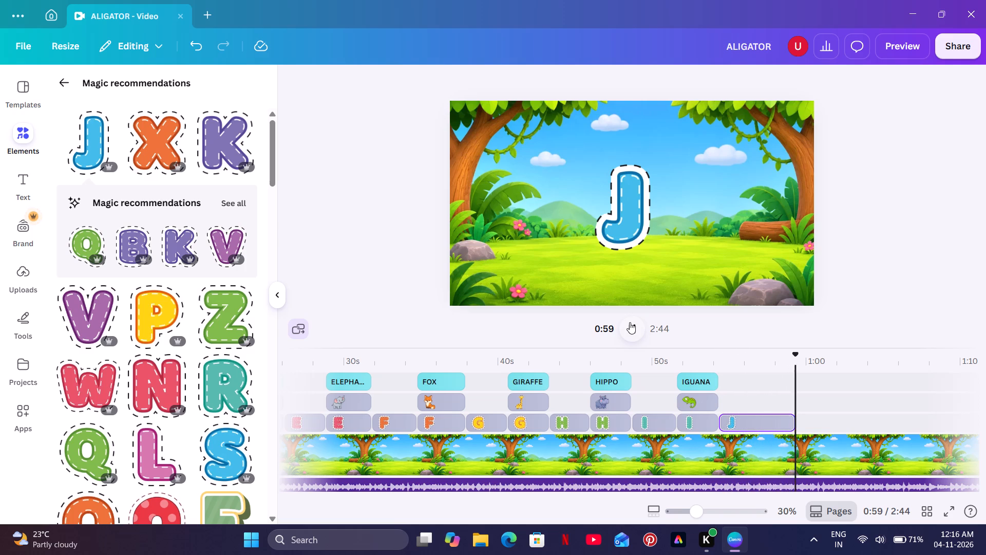
left_click(630, 322)
left_click(756, 370)
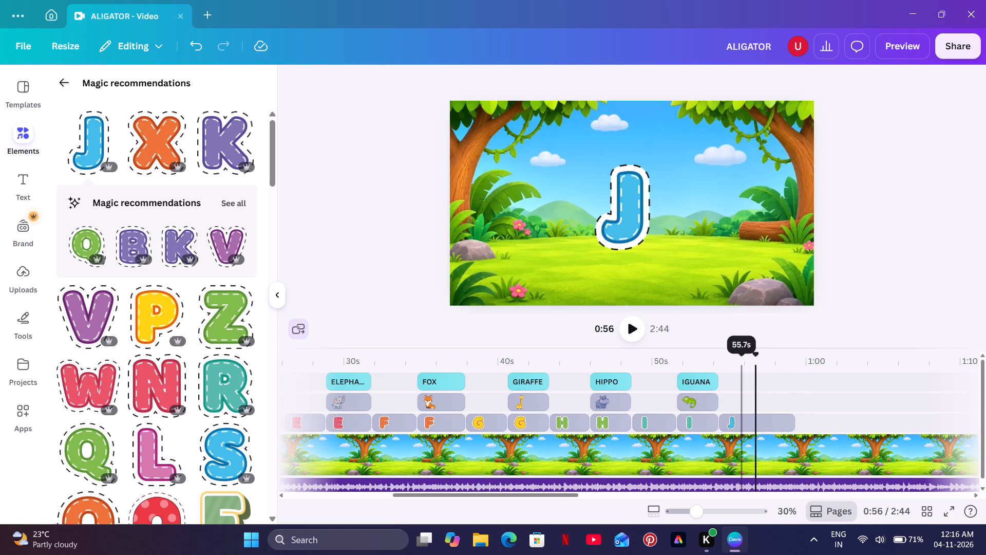
left_click(631, 329)
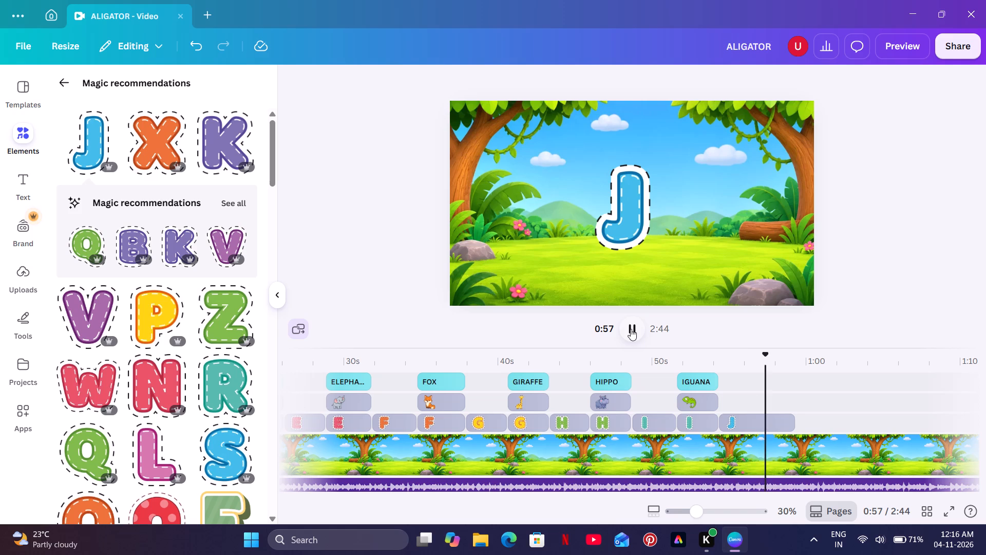
left_click(631, 329)
left_click(761, 383)
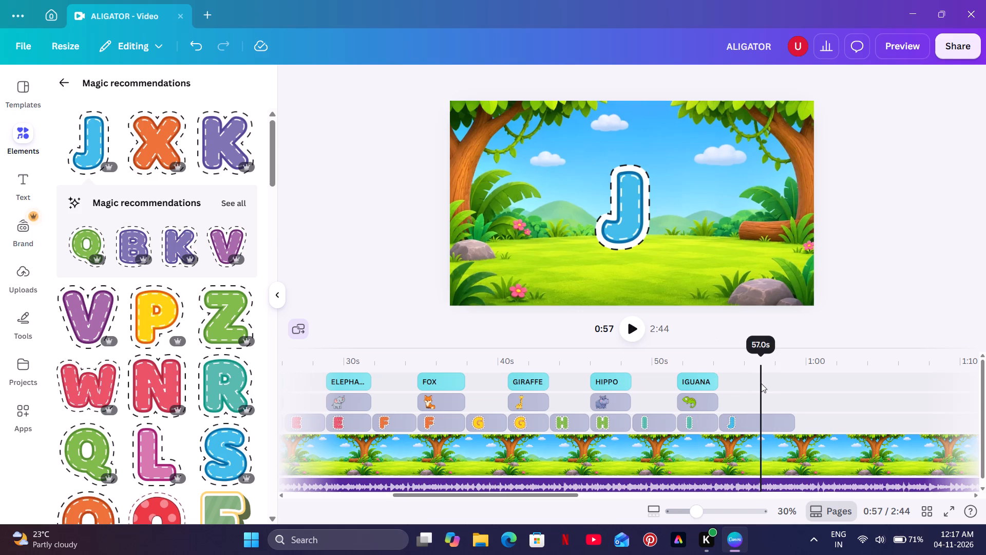
left_click(628, 329)
left_click(628, 329)
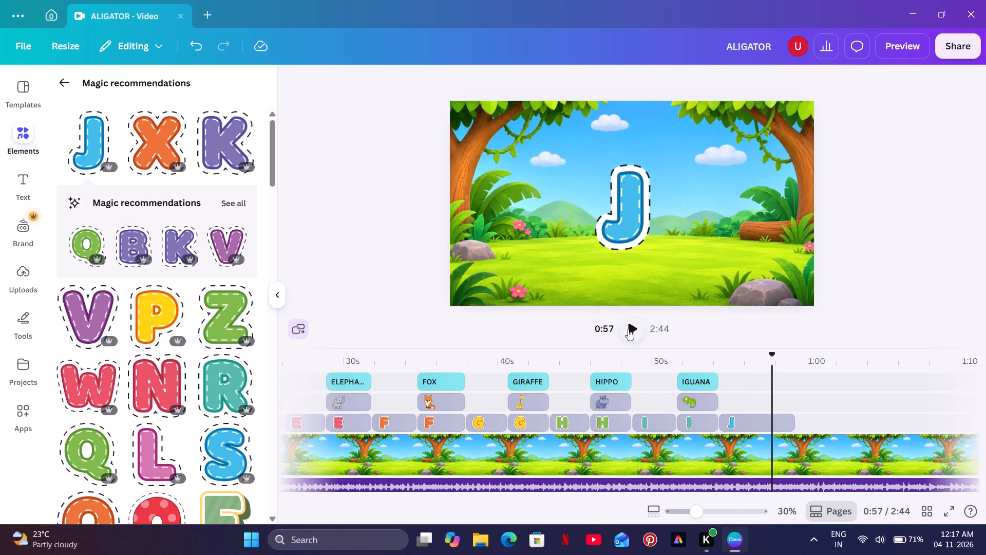
left_click(755, 395)
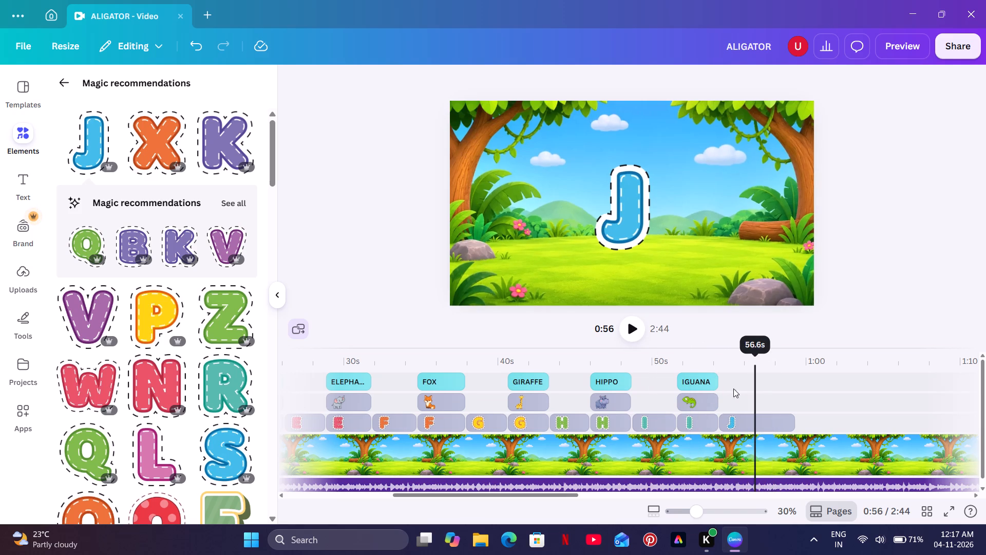
left_click(637, 327)
left_click(637, 327)
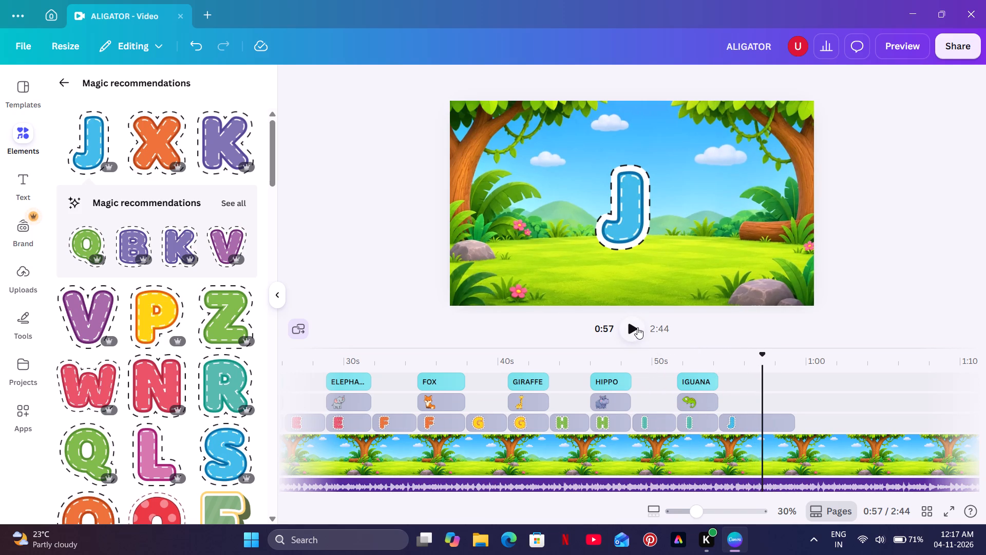
left_click(752, 384)
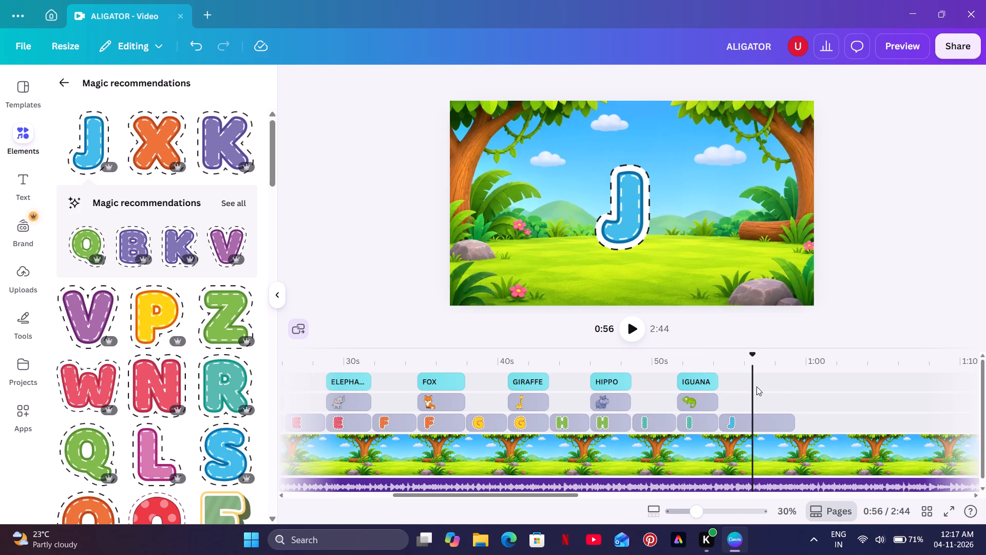
right_click(752, 419)
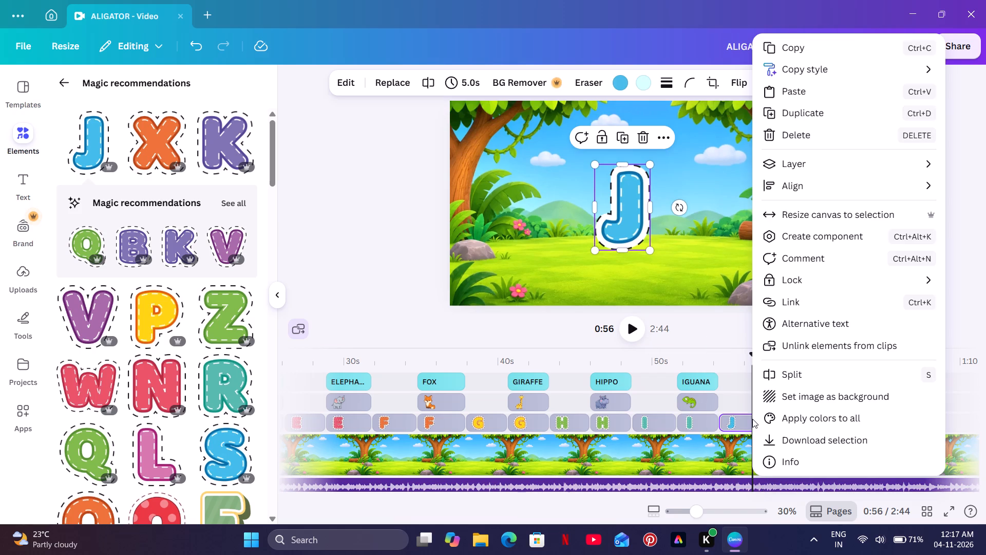
left_click(779, 380)
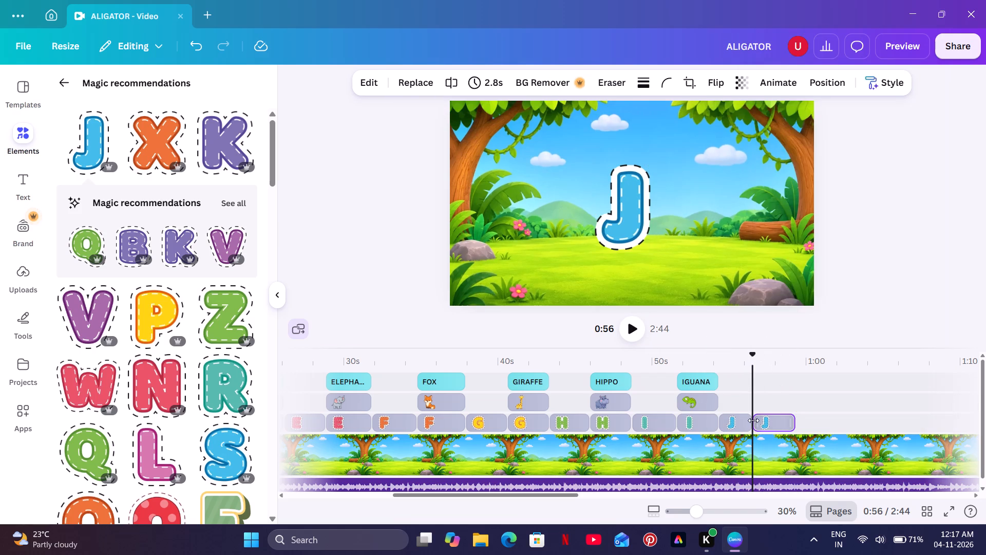
Check the split by playback, trim the second J clip's start to 2.5 s and extend the first J clip to 2.4 s.
left_click(727, 399)
left_click(634, 334)
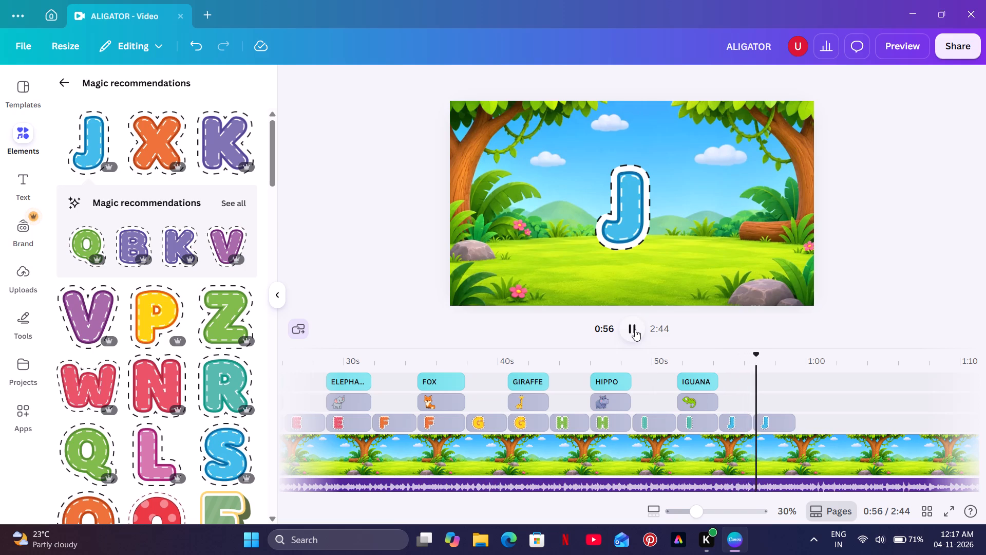
left_click(635, 327)
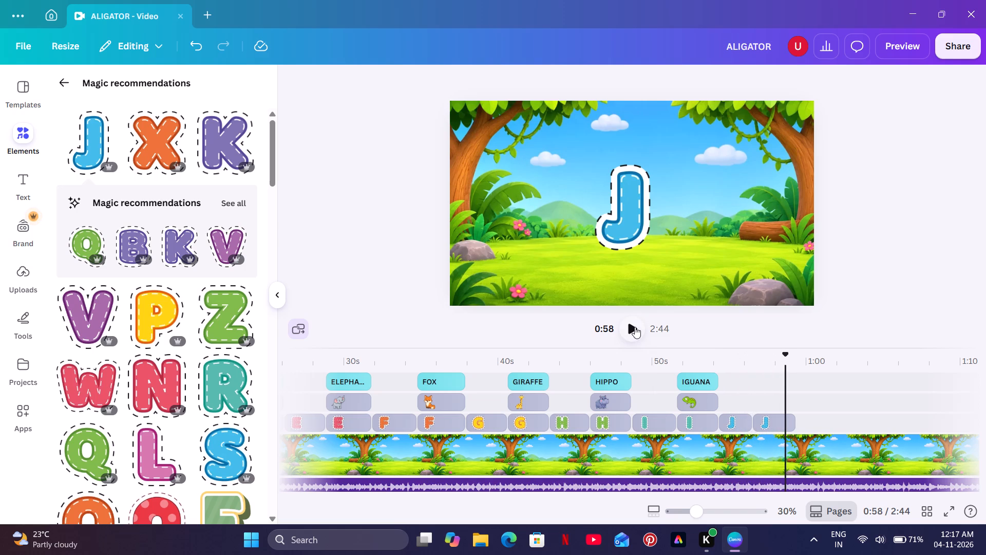
left_click(759, 420)
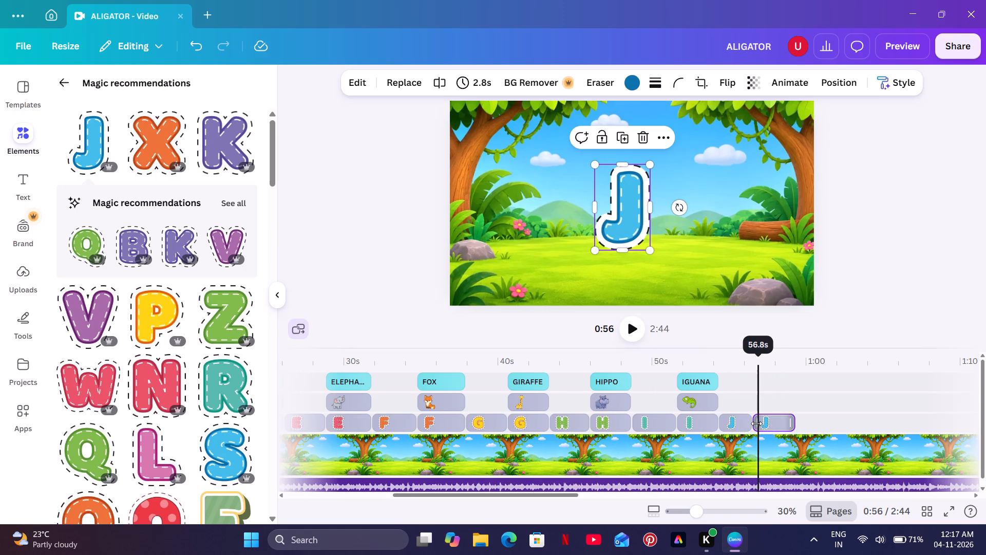
left_click(756, 423)
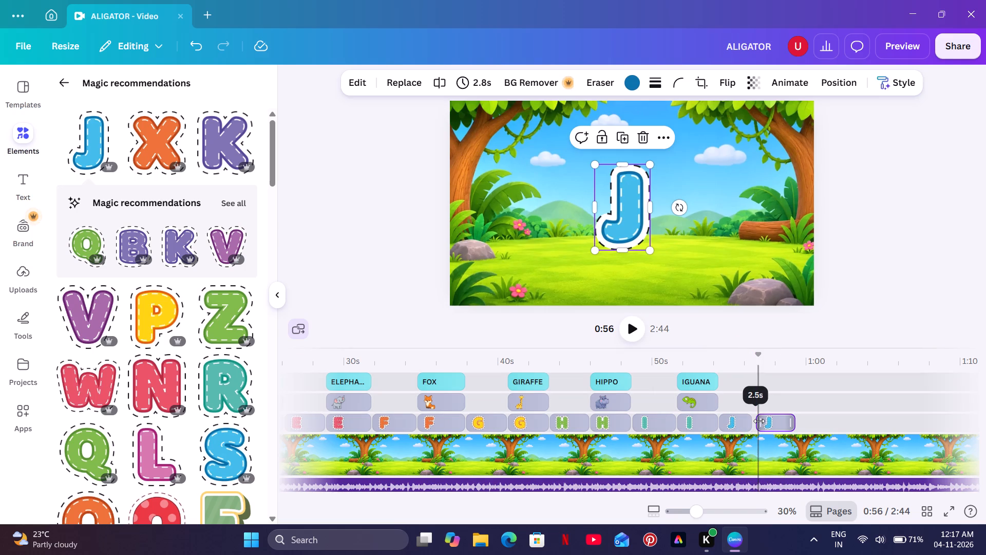
left_click(747, 423)
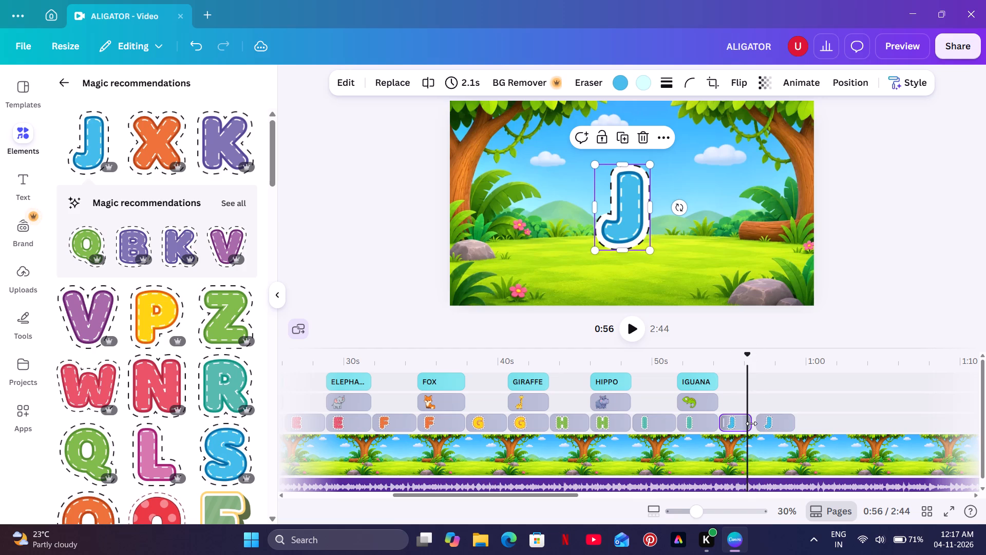
left_click(751, 423)
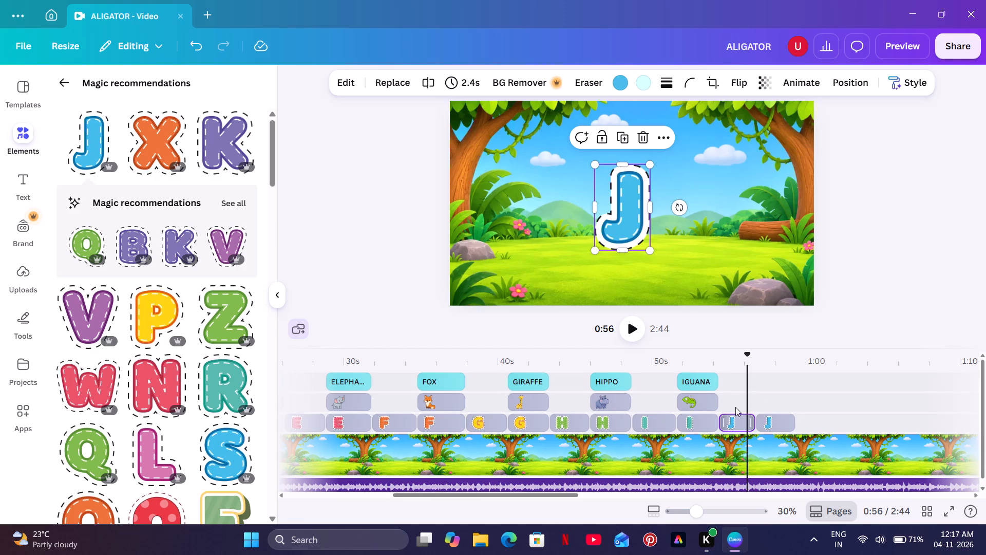
Play the J section to check its timing and extend the end of the second J clip to 2.9 s.
left_click(734, 399)
left_click(632, 335)
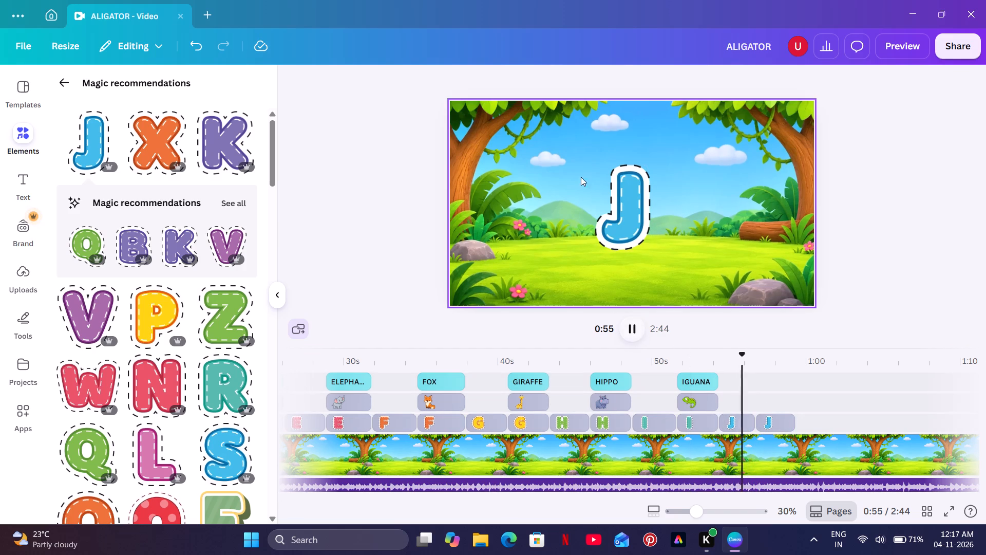
left_click(727, 128)
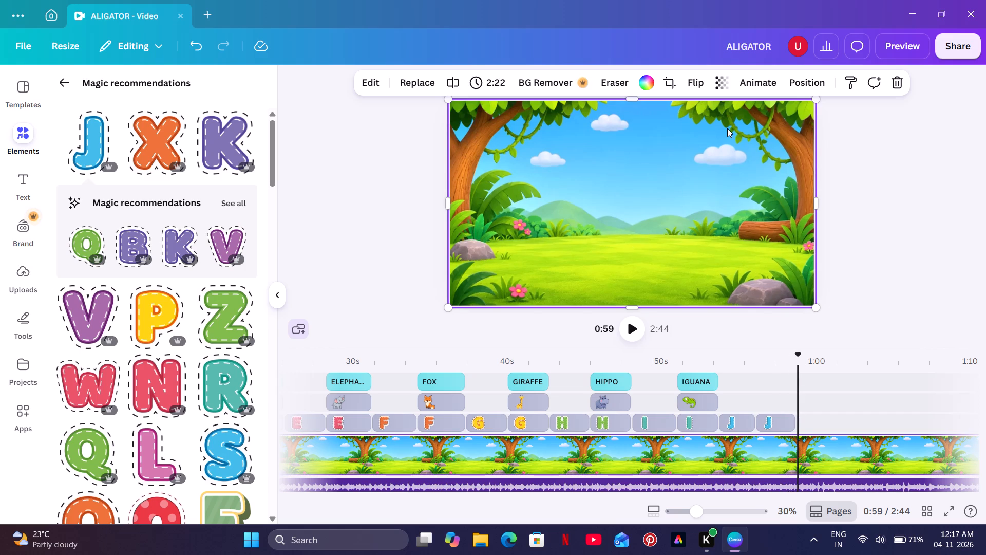
left_click(727, 128)
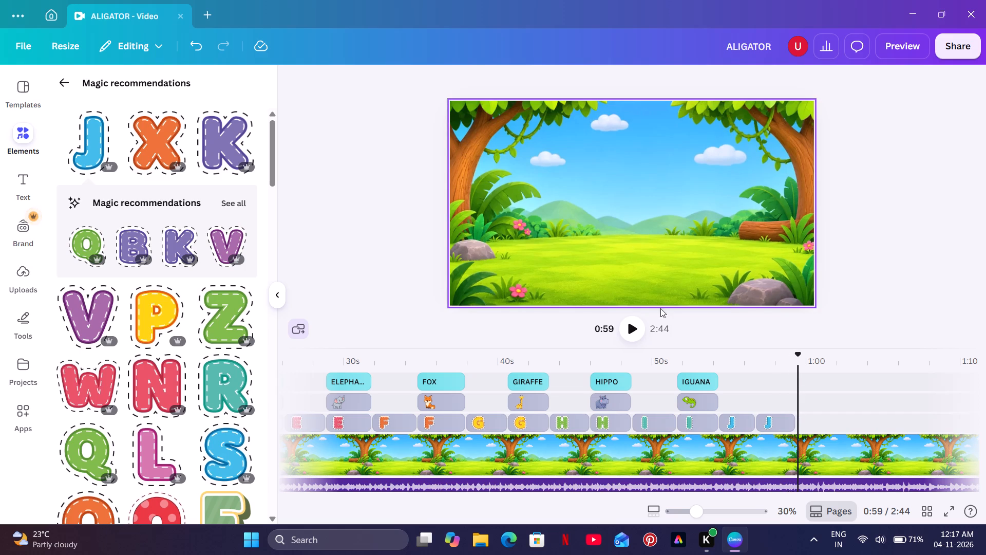
left_click(631, 326)
left_click(631, 326)
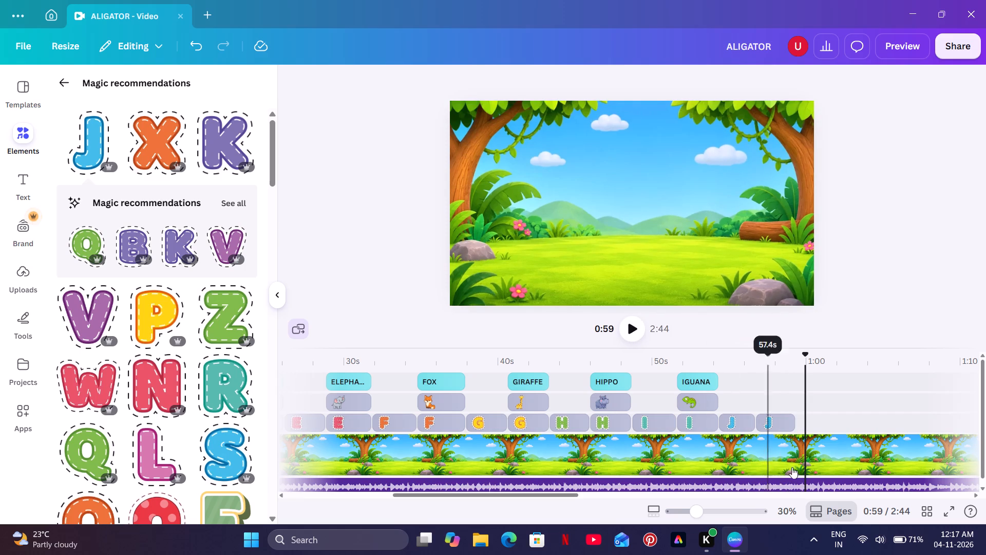
left_click(793, 423)
left_click_drag(792, 423, 797, 422)
Search the elements for JAGUAR and add the crouching spotted jaguar graphic at 0:57, over the second J clip.
left_click(769, 404)
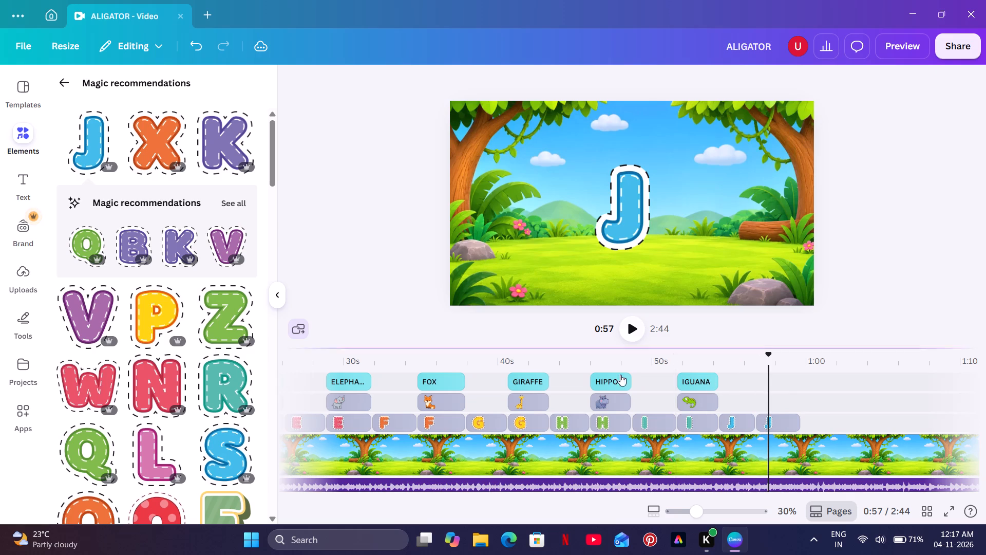
left_click(71, 79)
left_click(189, 103)
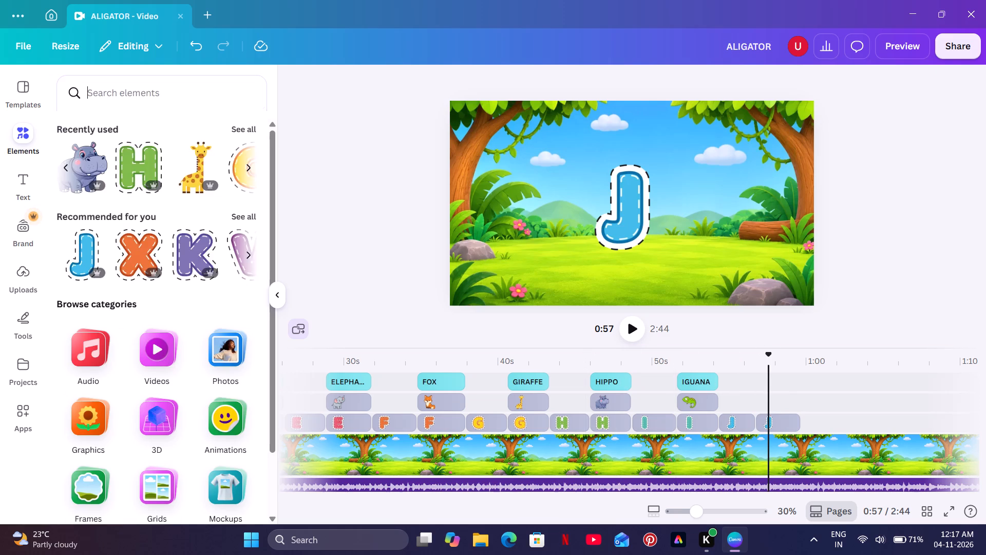
type("JAGUAR")
key("Return")
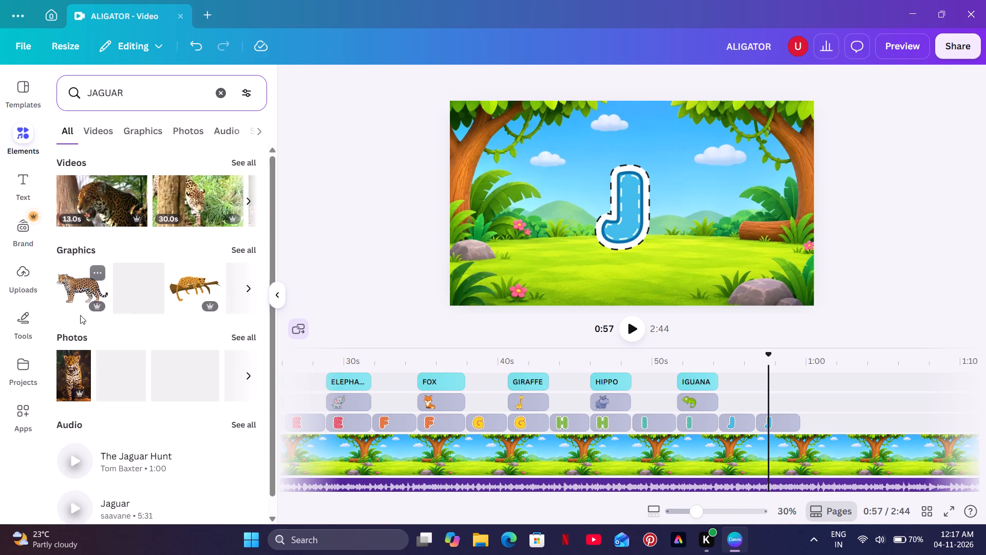
left_click(252, 289)
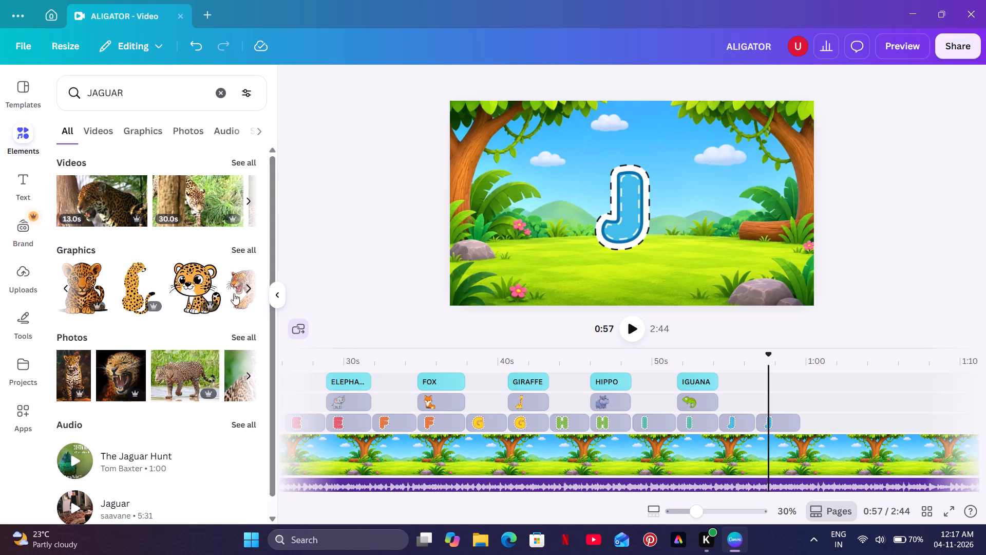
left_click(257, 287)
left_click(254, 288)
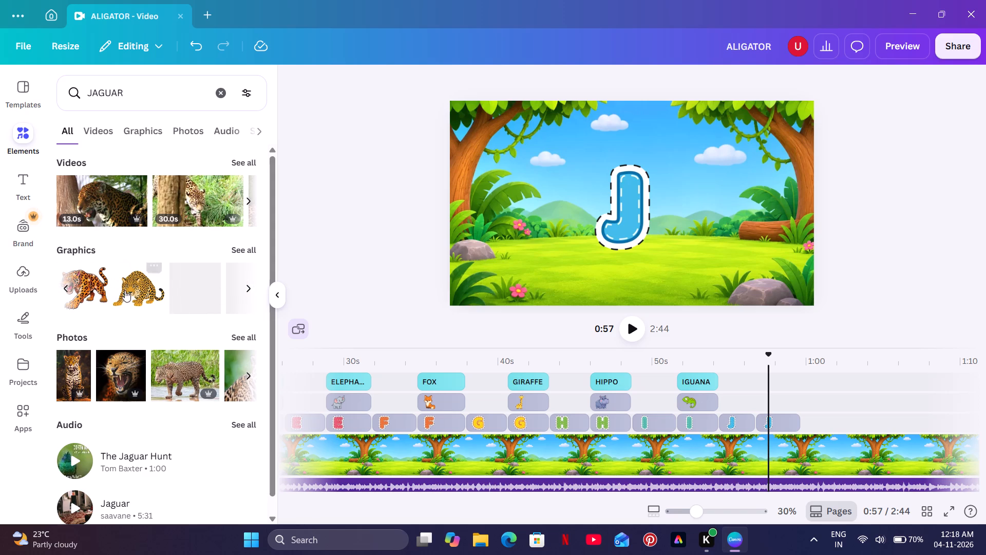
left_click(132, 287)
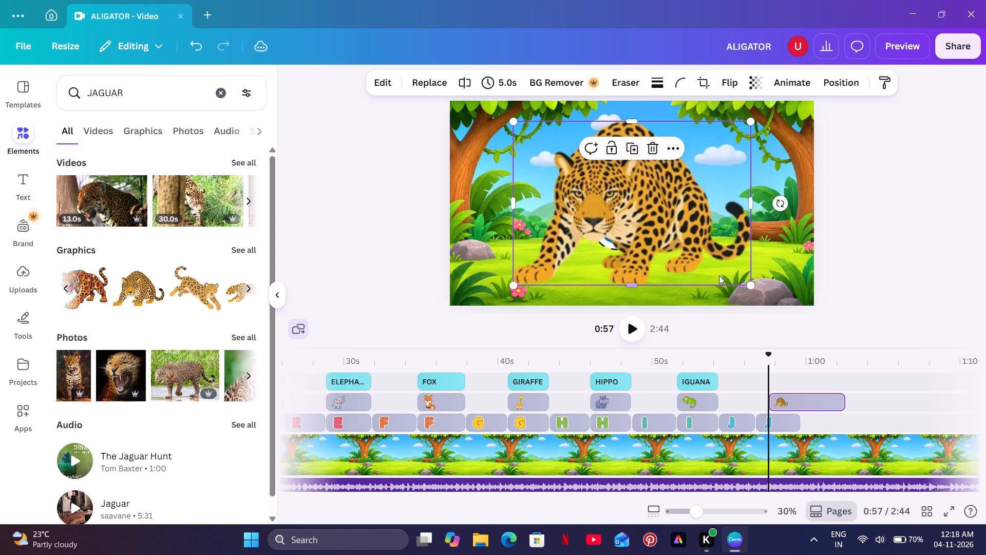
Shrink the jaguar and place it to the right of the J, in front of the log.
left_click_drag(755, 286, 590, 201)
left_click_drag(571, 166, 755, 220)
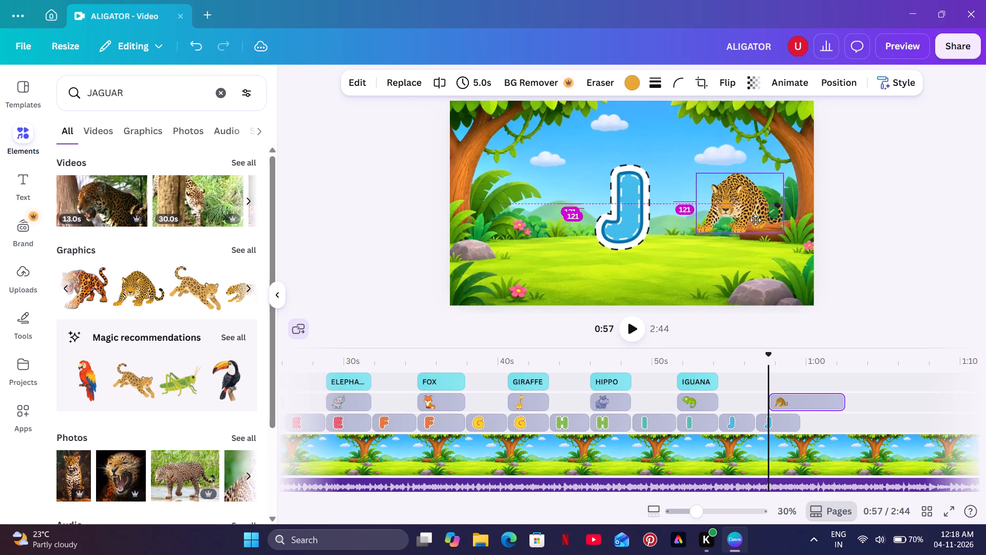
left_click_drag(755, 220, 764, 222)
left_click_drag(792, 237, 774, 220)
left_click_drag(749, 210, 751, 215)
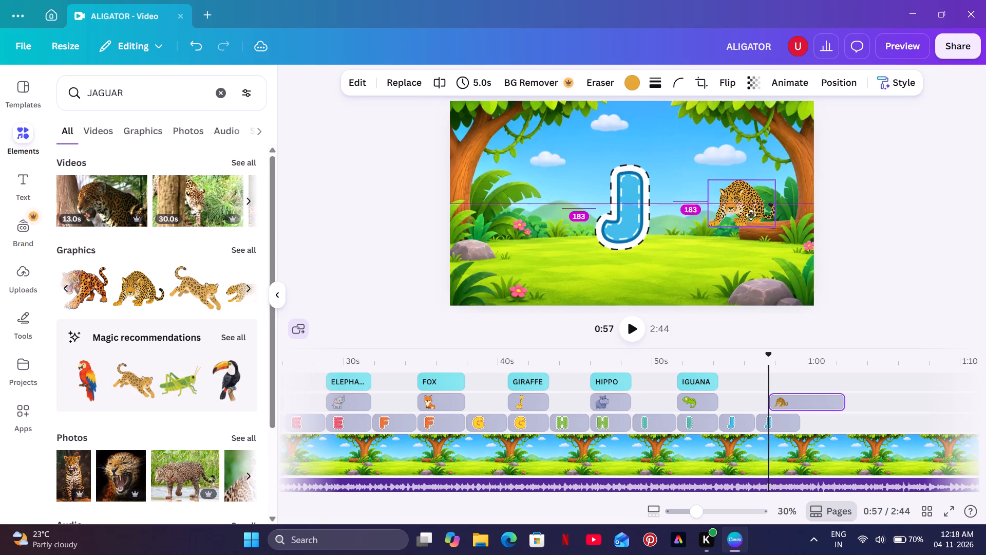
left_click_drag(751, 215, 753, 222)
Shrink the letter J and place it on the scene's left side, in front of the ferns beside the tree.
left_click(617, 219)
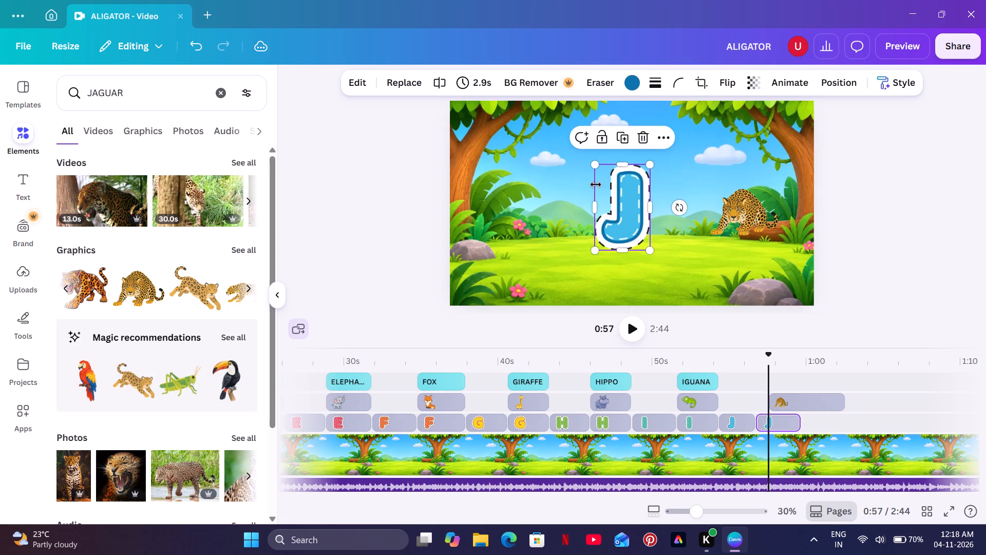
left_click_drag(592, 165, 608, 184)
left_click_drag(634, 220, 532, 208)
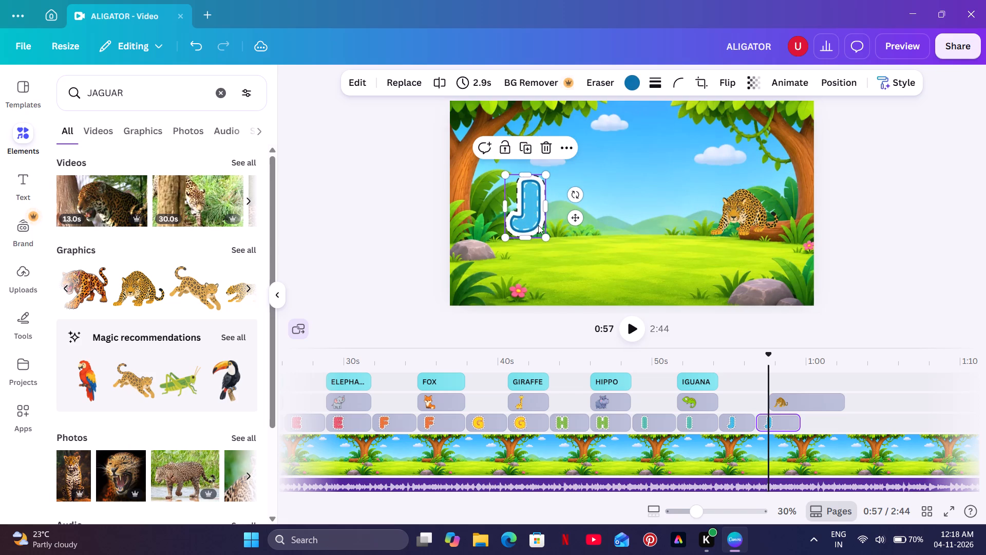
left_click_drag(542, 235, 547, 240)
left_click_drag(536, 223, 535, 217)
left_click(594, 244)
Enlarge the jaguar slightly to about 368 × 254 and nudge it into place against the log.
left_click(732, 221)
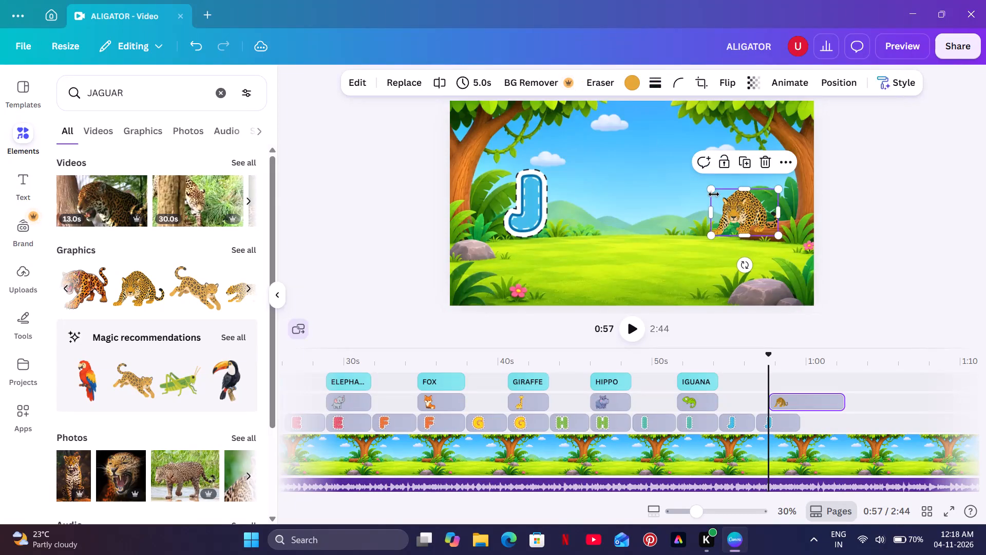
left_click(712, 192)
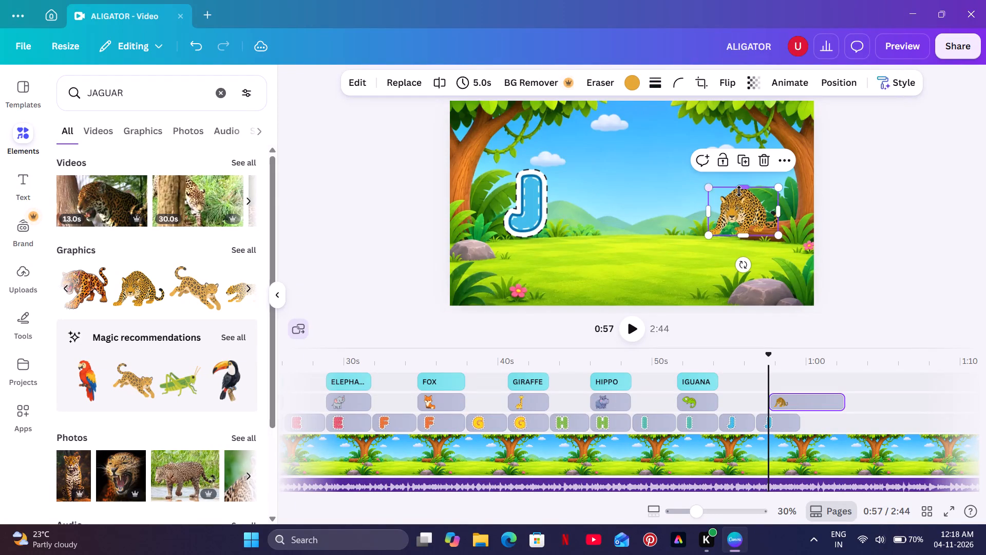
left_click(739, 191)
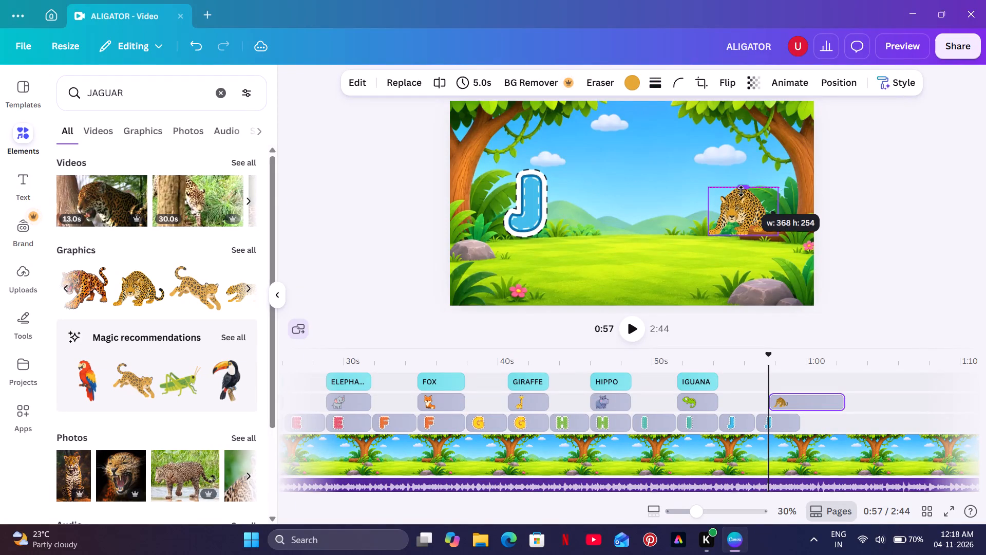
left_click_drag(754, 209, 759, 212)
left_click(892, 196)
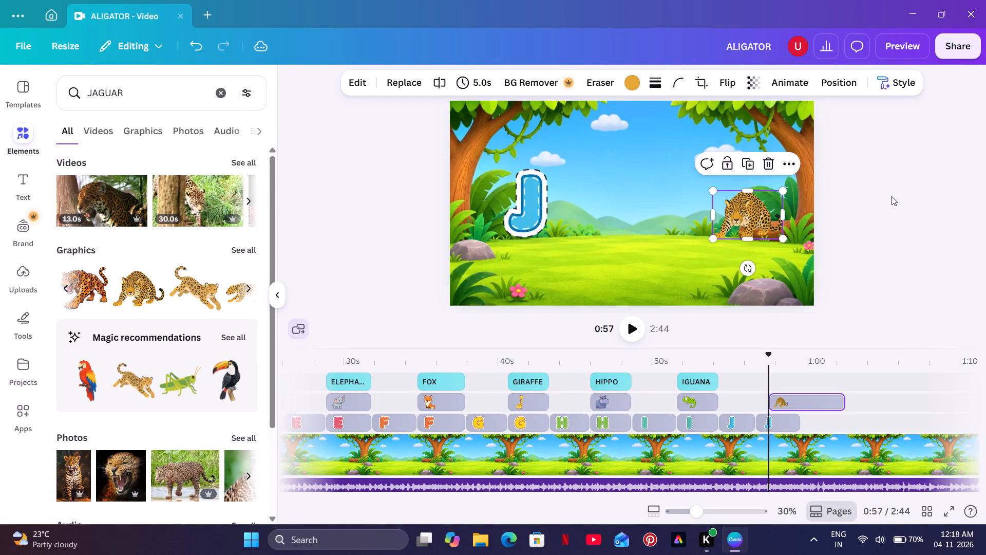
left_click_drag(740, 218, 737, 211)
left_click(881, 210)
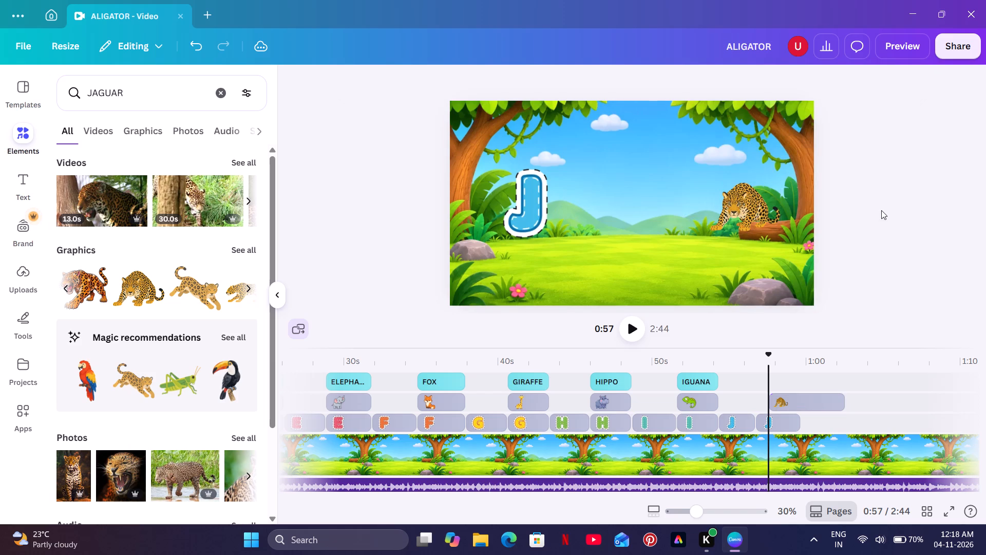
Align the jaguar clip's start with the second J clip and trim its end to 2.9 s.
left_click_drag(824, 396, 813, 395)
left_click_drag(829, 400, 809, 401)
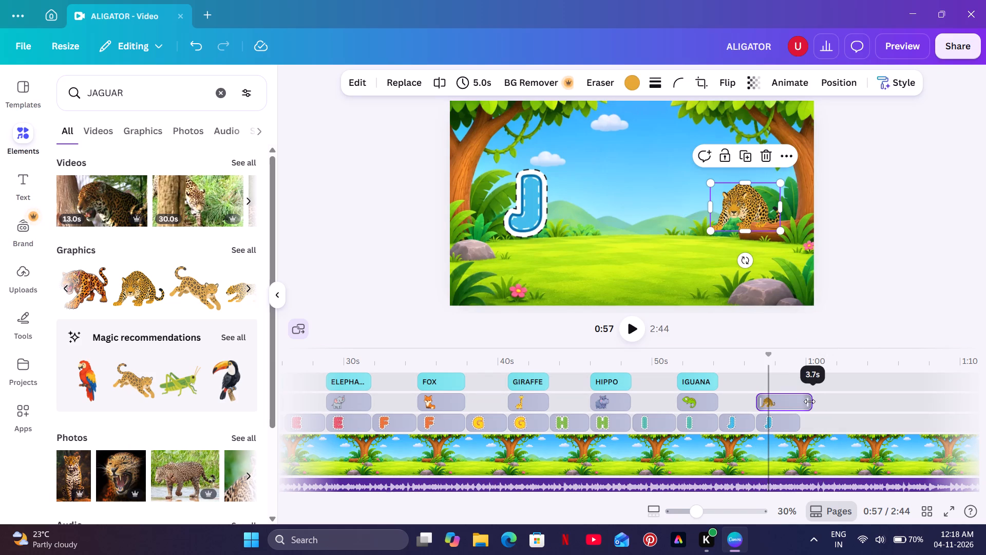
left_click_drag(809, 401, 801, 399)
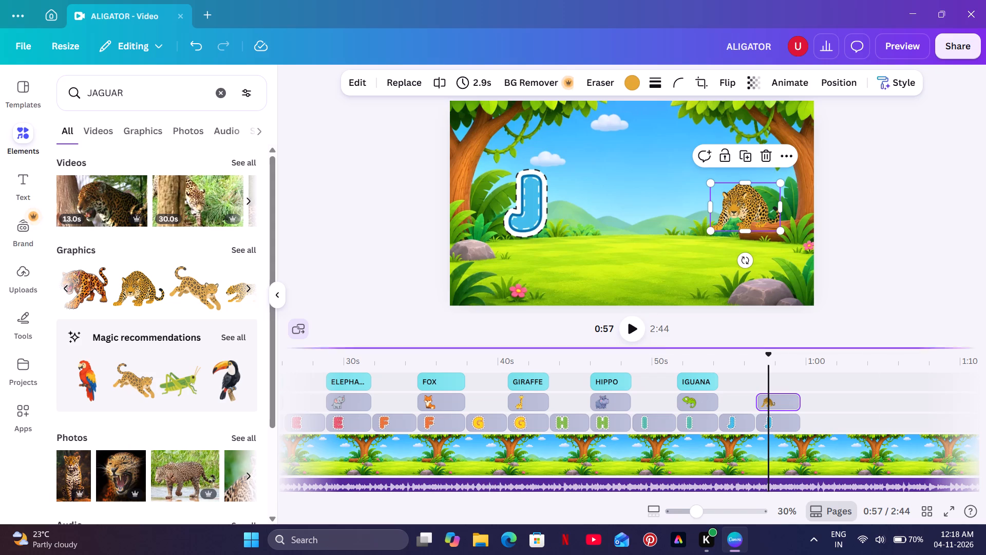
Duplicate the IGUANA title, place the copy above the jaguar clip and extend it to 2.9 s.
left_click(695, 386)
left_click(653, 194)
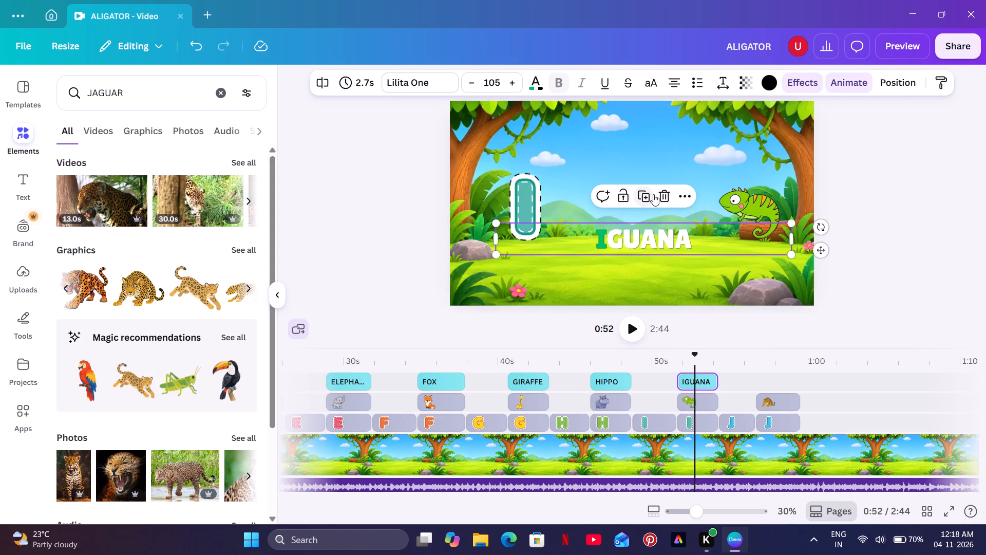
left_click_drag(699, 361, 711, 360)
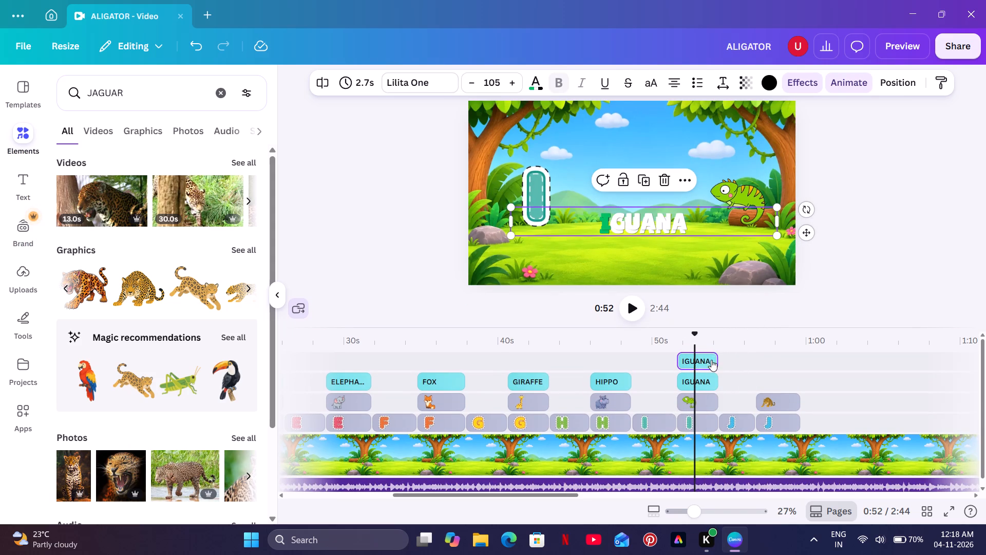
left_click_drag(711, 360, 782, 382)
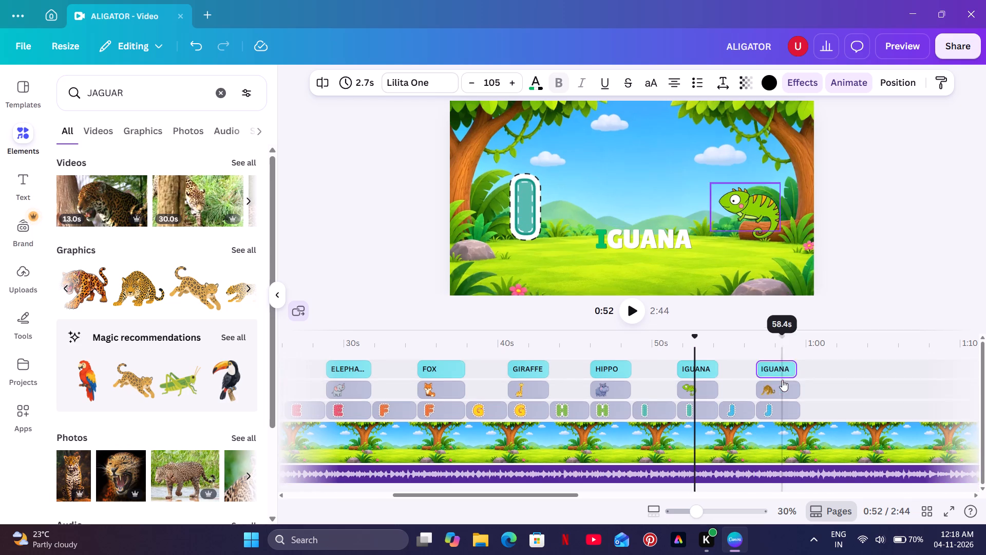
left_click_drag(790, 380, 797, 380)
Replace the copied title's text with JAGUAR.
left_click(785, 369)
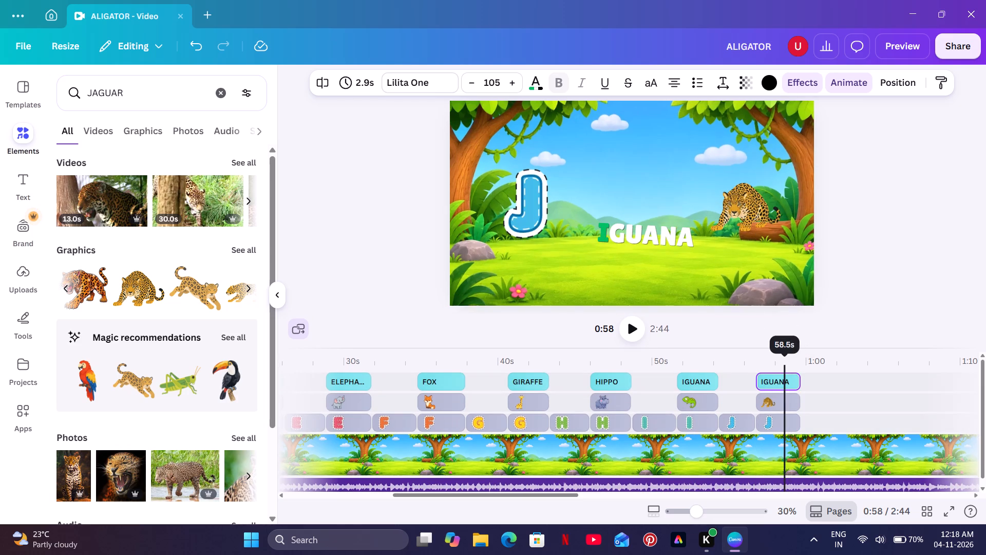
left_click(674, 239)
key("BackSpace")
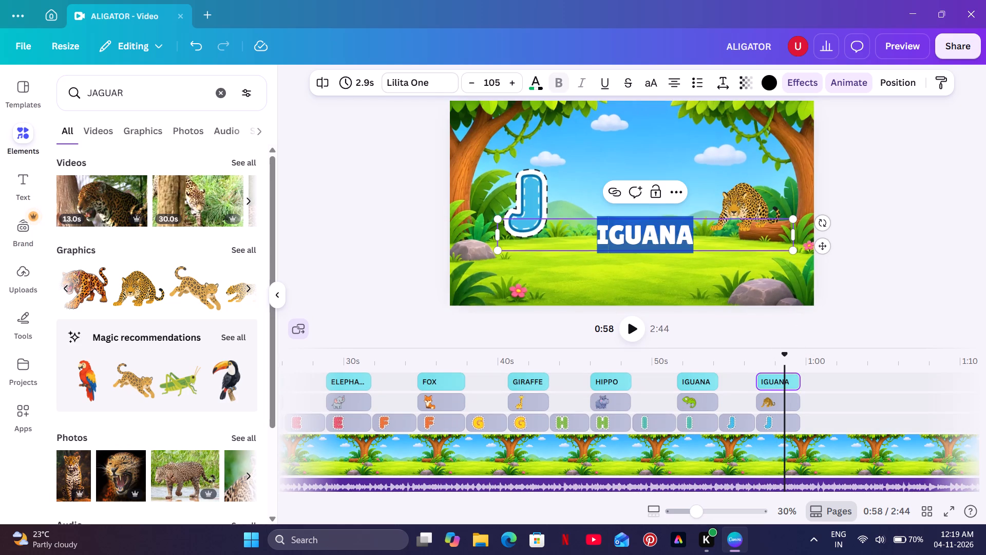
type("JAGUAR")
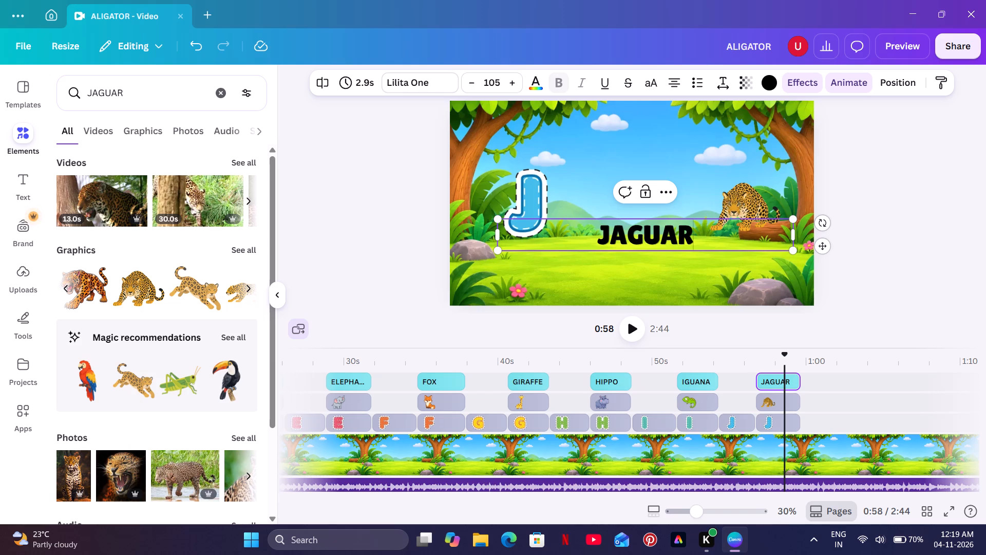
Colour the letters AGUAR in the JAGUAR title white.
left_click_drag(691, 233, 610, 244)
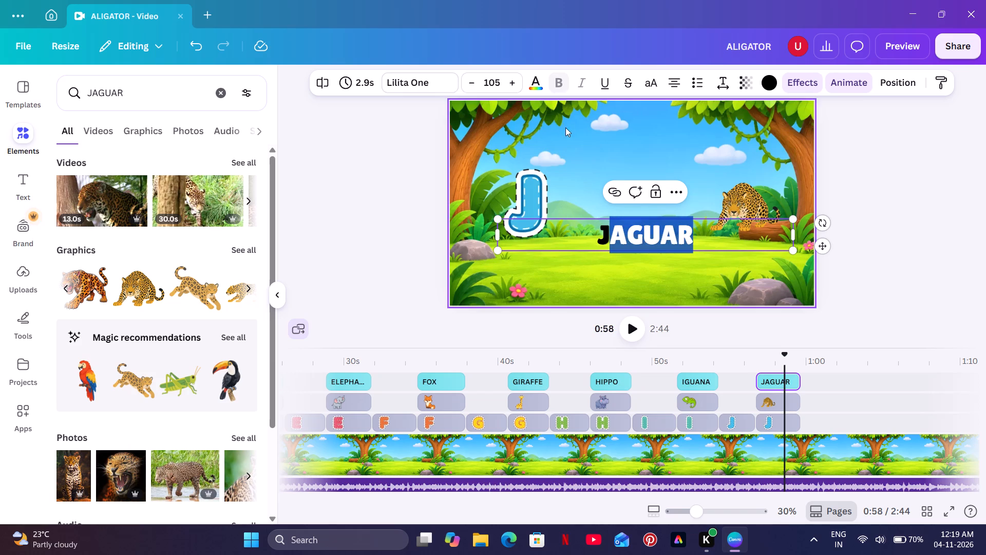
left_click(545, 89)
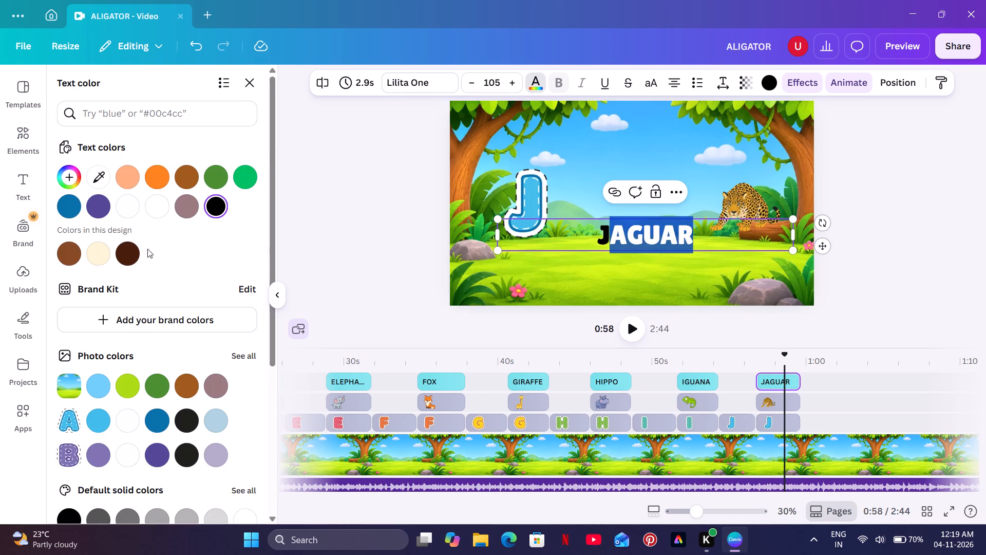
left_click(146, 212)
double_click(399, 174)
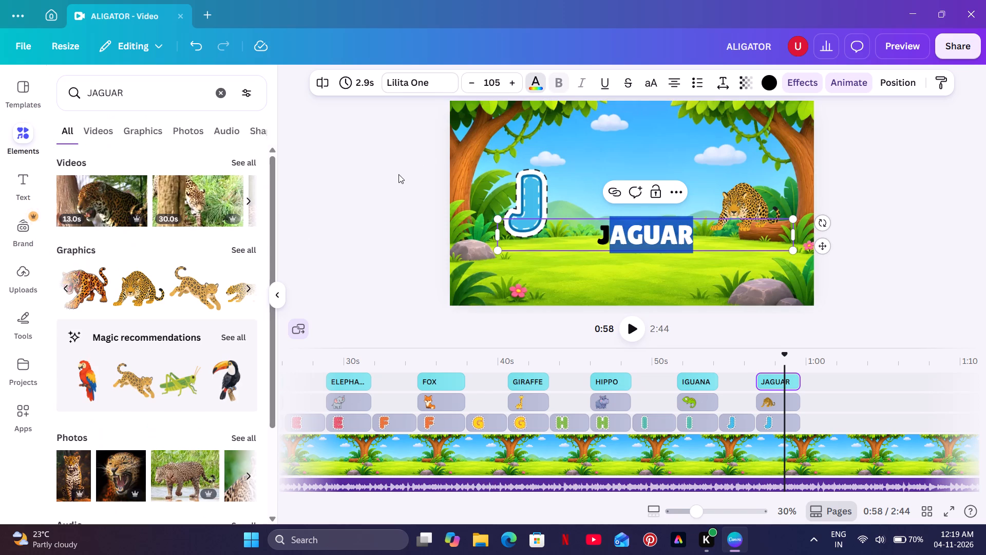
Try pink and light blue on the title's initial J, and settle on dark blue.
left_click(608, 228)
left_click(609, 228)
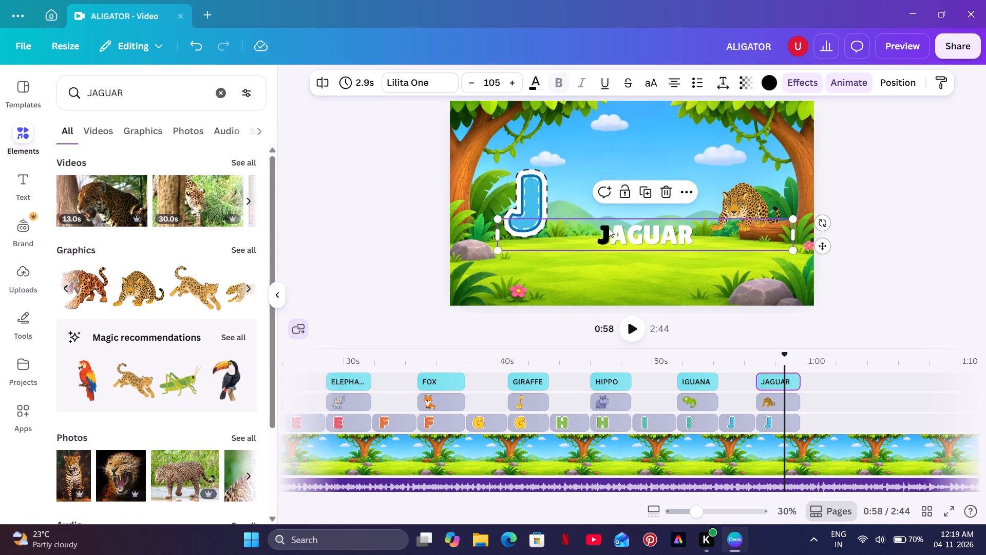
left_click_drag(609, 228, 600, 233)
left_click(539, 86)
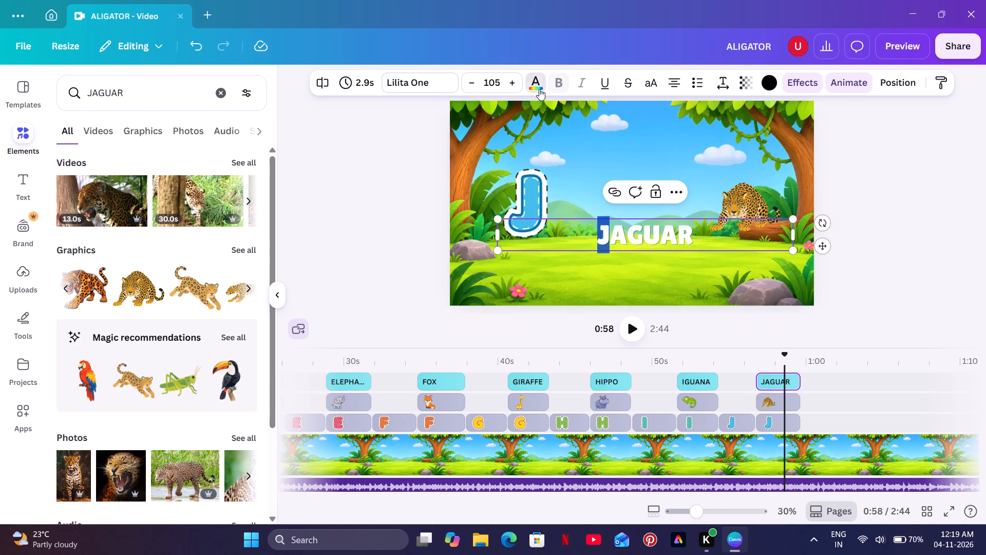
scroll(114, 354, "down", 4)
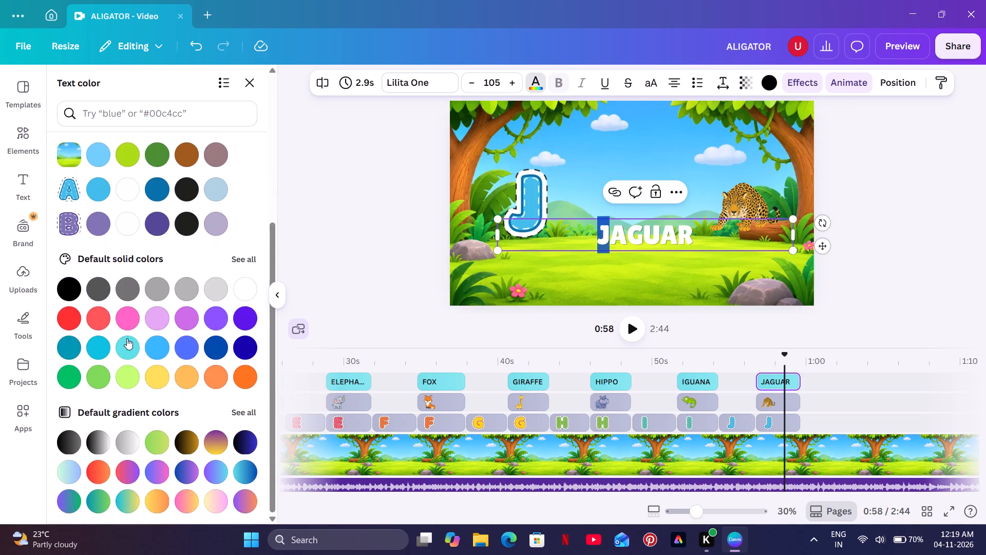
left_click(128, 323)
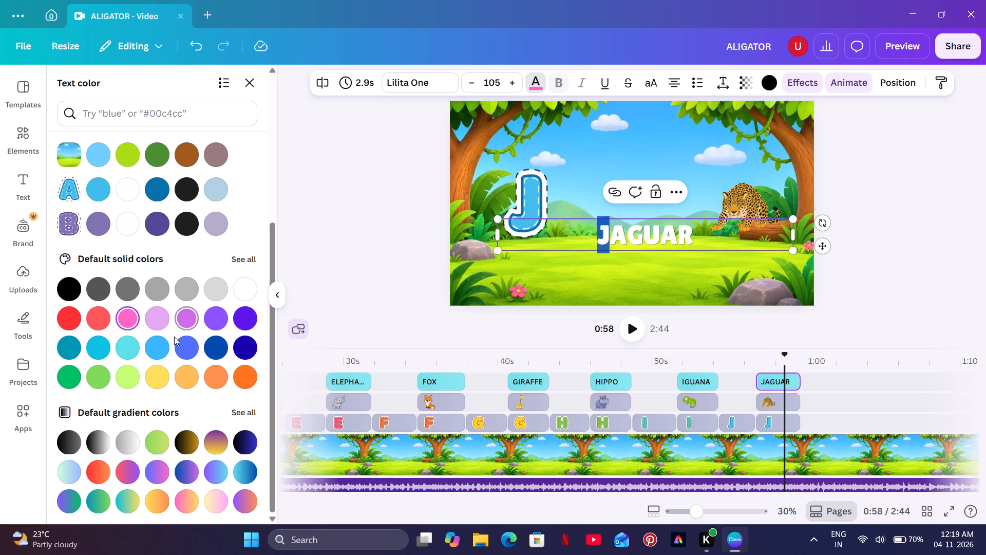
left_click(163, 343)
left_click(215, 350)
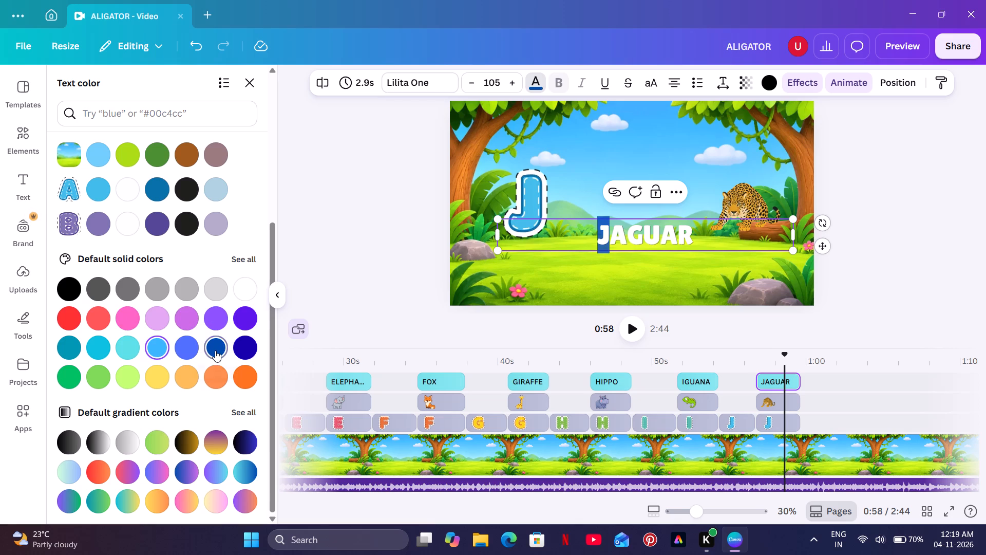
double_click(344, 228)
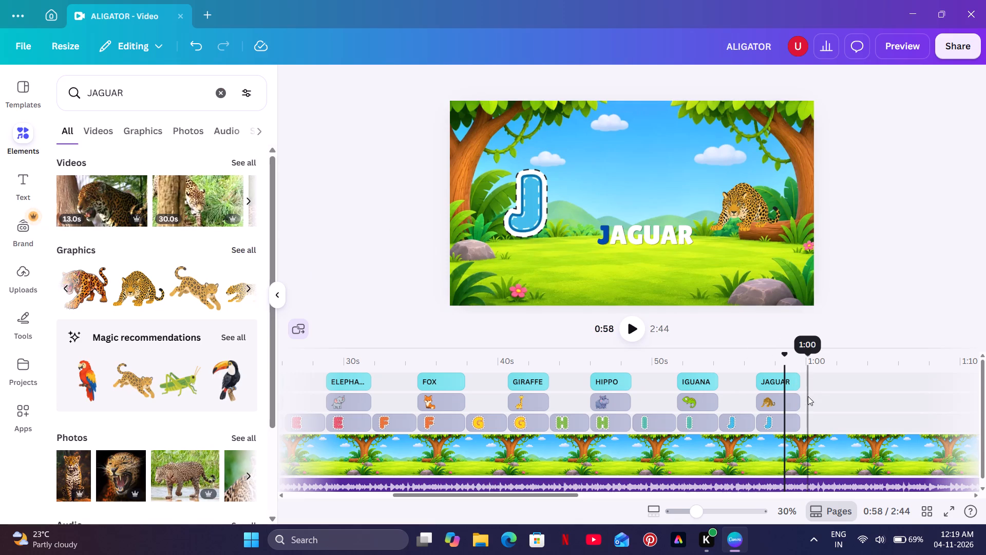
Apply the Tumble animation and a Pulse effect with near-minimum intensity to both J clips and the jaguar clip together.
left_click_drag(808, 396, 736, 432)
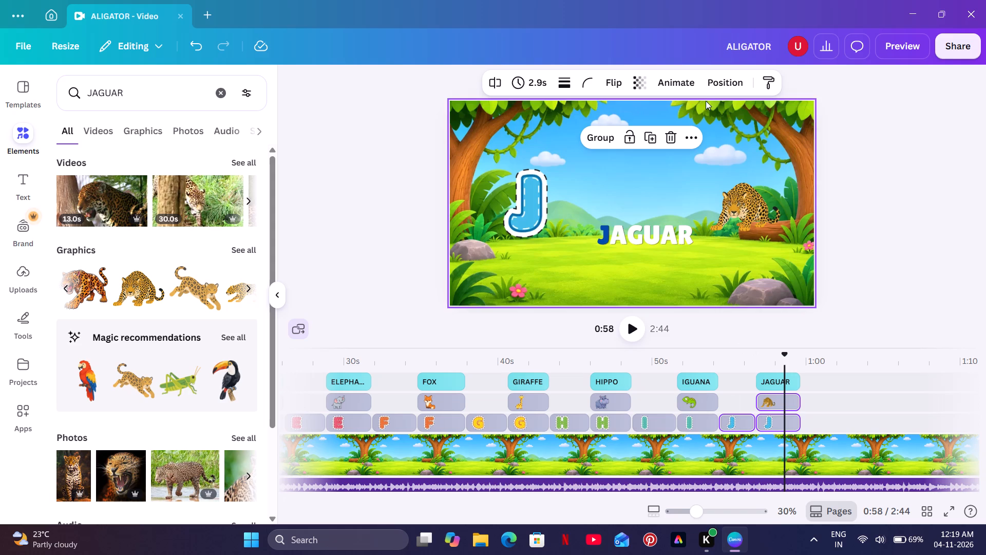
left_click(700, 89)
left_click(687, 84)
scroll(181, 327, "down", 1)
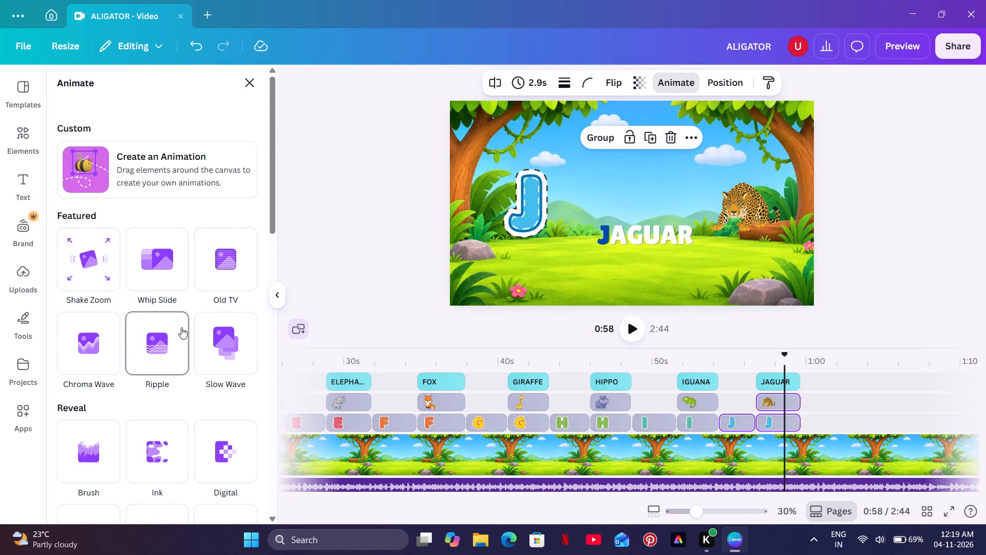
scroll(181, 327, "down", 7)
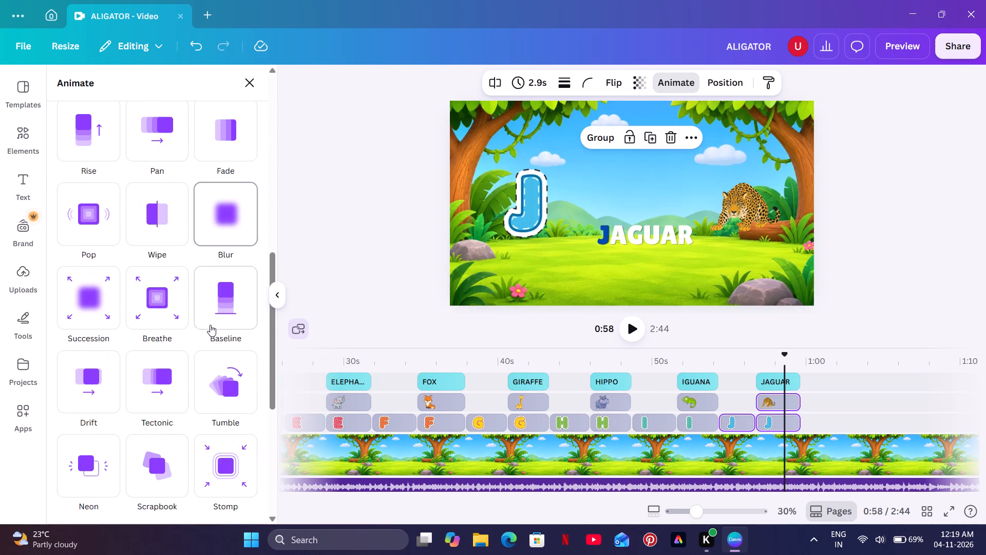
left_click(221, 366)
scroll(253, 288, "down", 5)
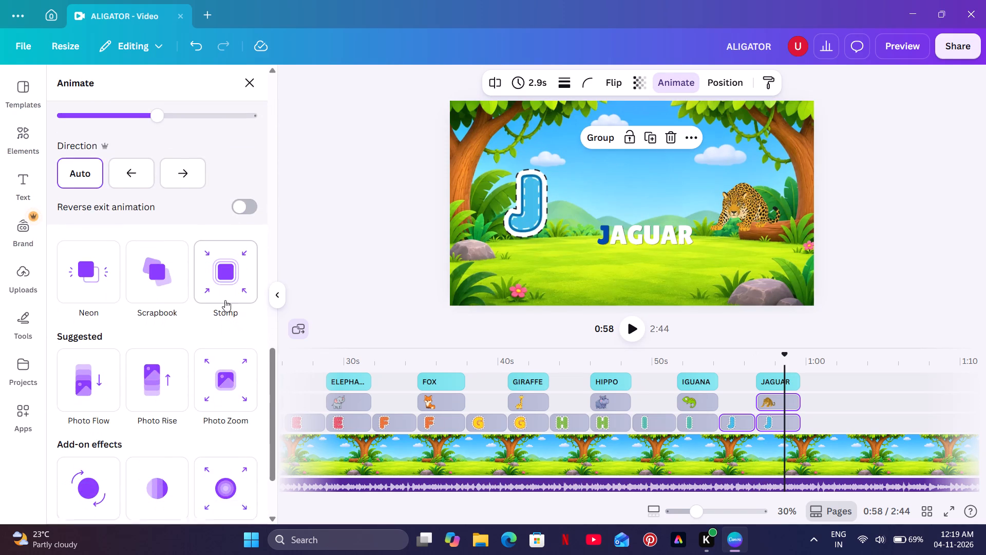
scroll(233, 364, "down", 3)
left_click(229, 368)
scroll(229, 368, "down", 5)
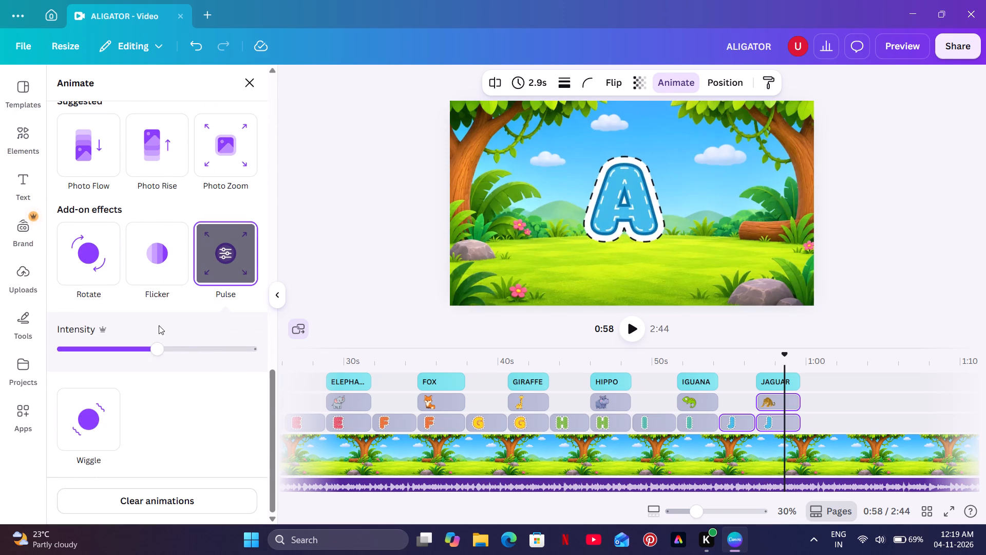
left_click_drag(150, 351, 63, 371)
left_click(361, 186)
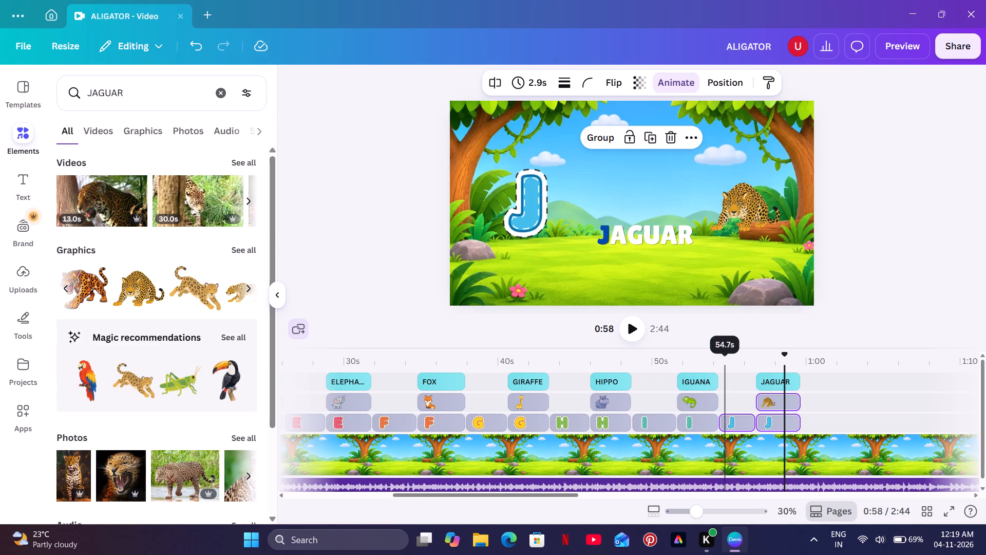
Play the J for jaguar section from the end of the iguana section to check its animations and timing.
left_click(725, 356)
left_click(623, 326)
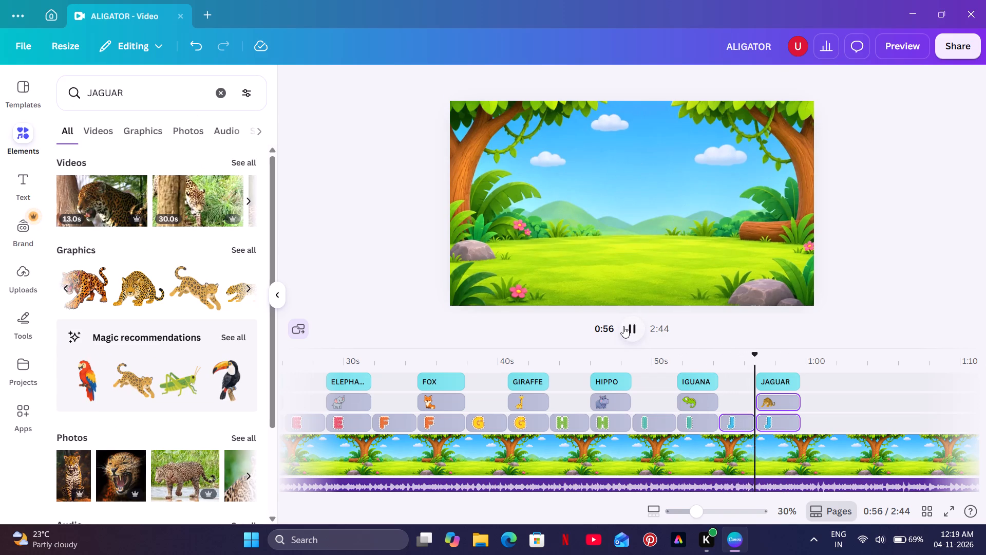
left_click(713, 360)
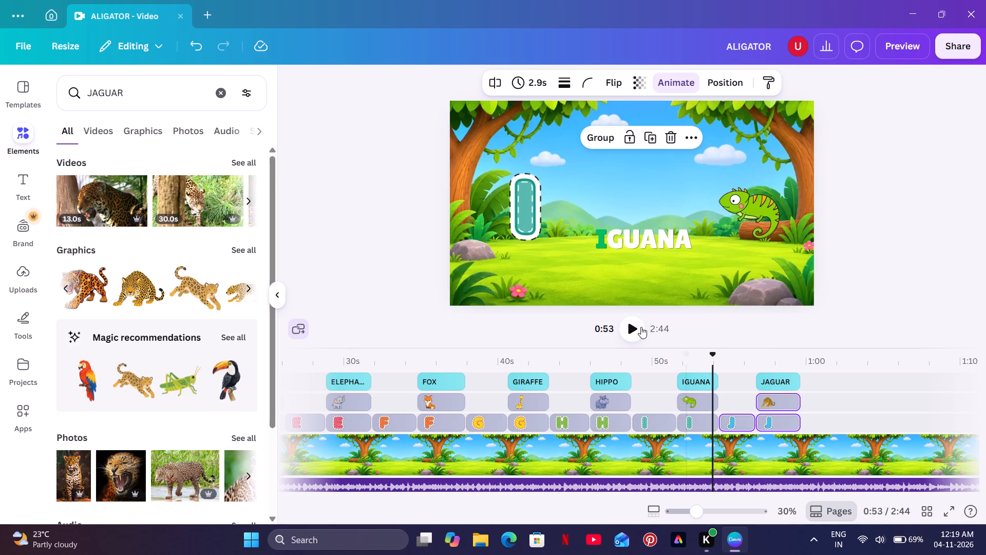
left_click(640, 325)
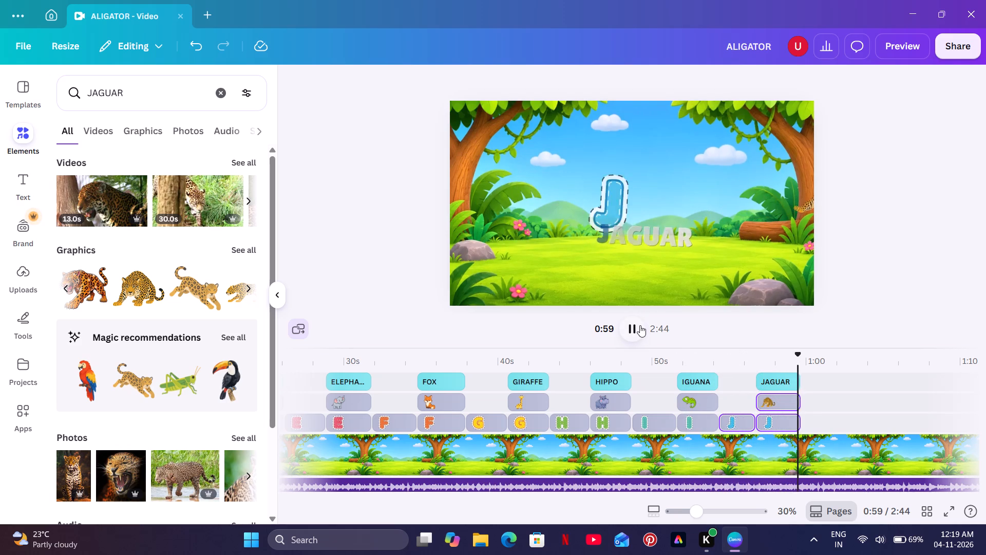
left_click(640, 325)
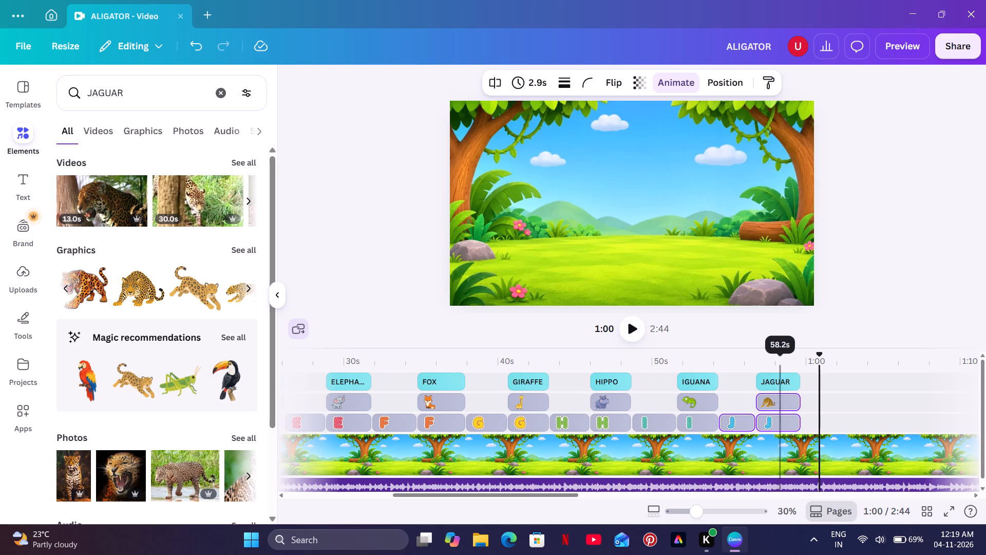
left_click(792, 368)
left_click(627, 327)
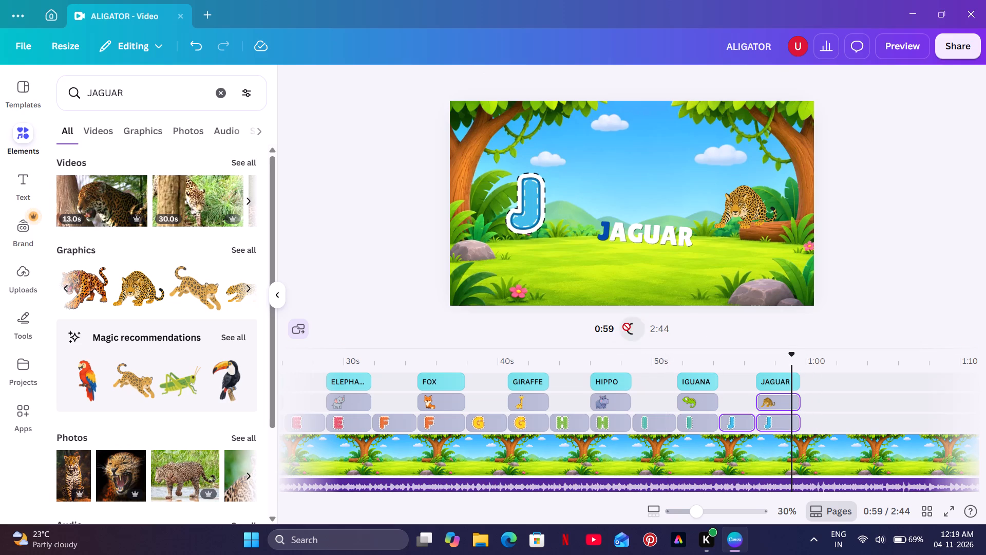
Extend the JAGUAR title, the jaguar graphic and the second J clip to about 3 seconds each.
left_click(627, 327)
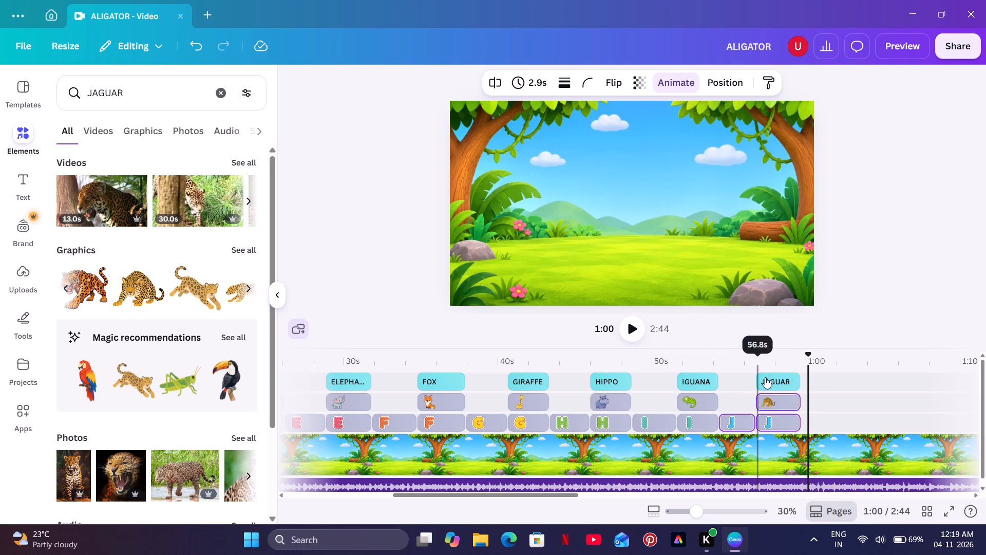
left_click(800, 378)
left_click(800, 378)
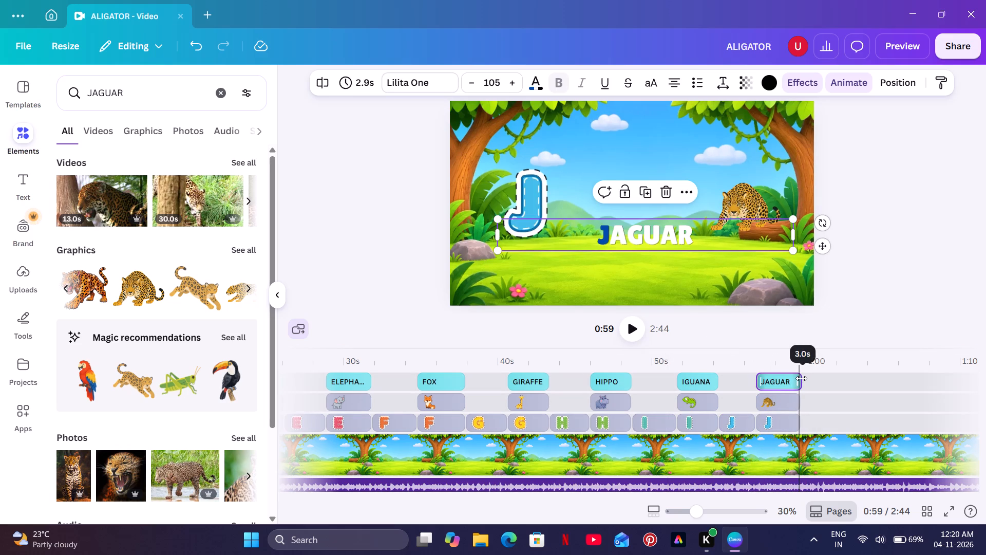
left_click(797, 401)
left_click(797, 401)
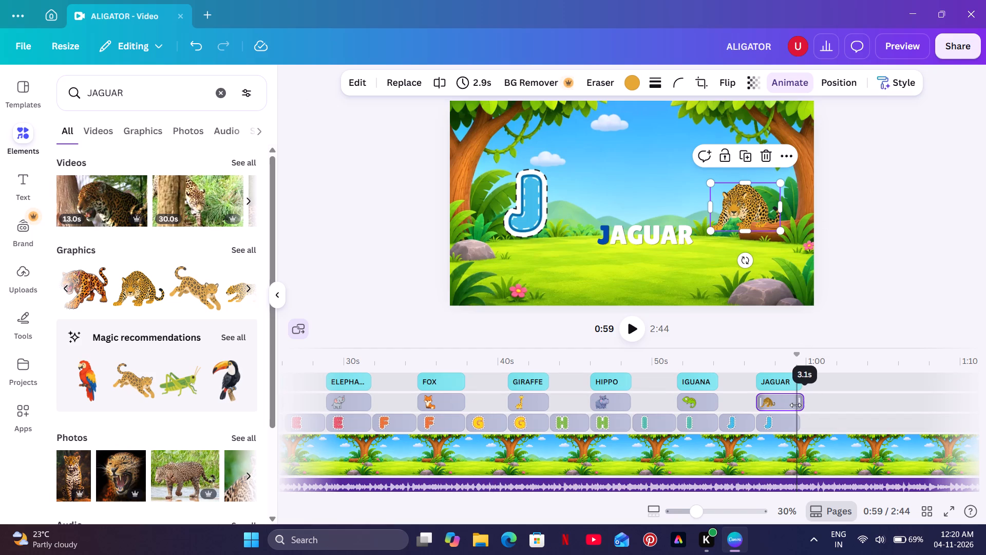
left_click(797, 423)
left_click_drag(797, 423, 803, 425)
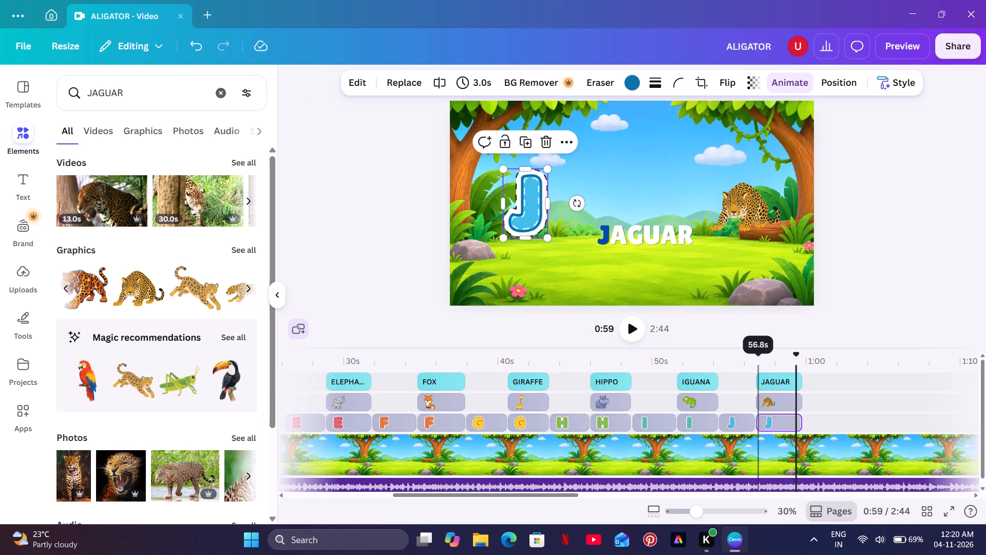
Play the J for jaguar section again to check the timing of its extended clips.
left_click(757, 364)
left_click(646, 323)
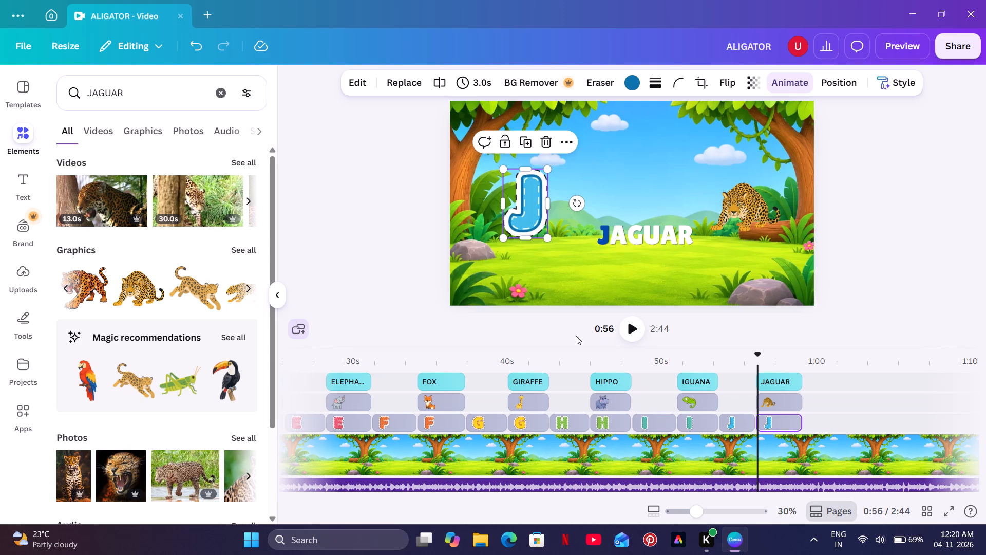
left_click(623, 327)
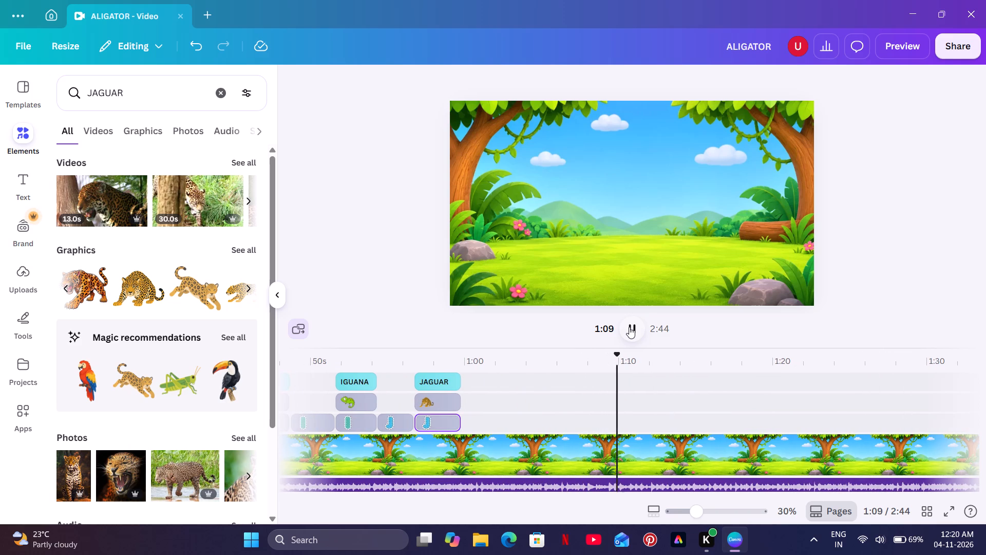
left_click(629, 327)
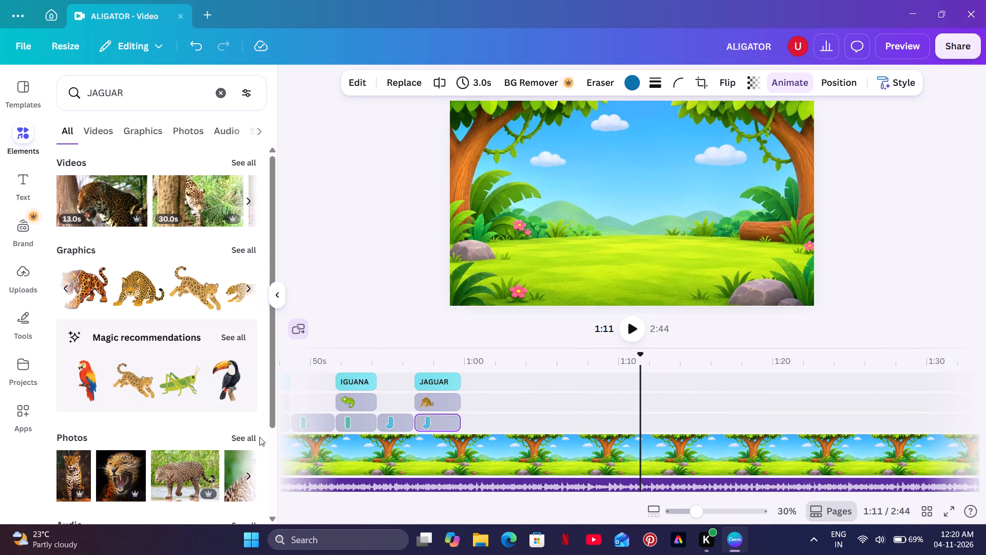
left_click(397, 367)
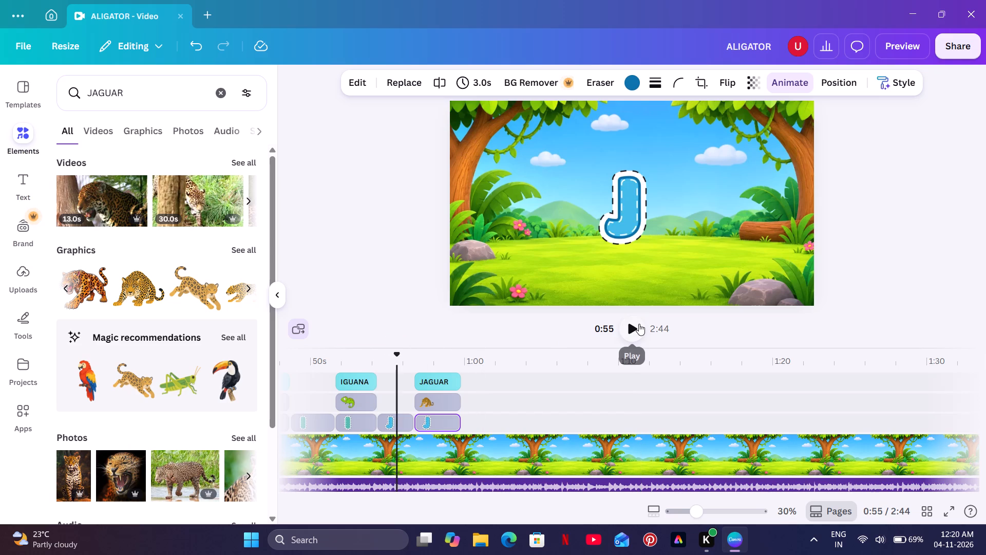
left_click(639, 324)
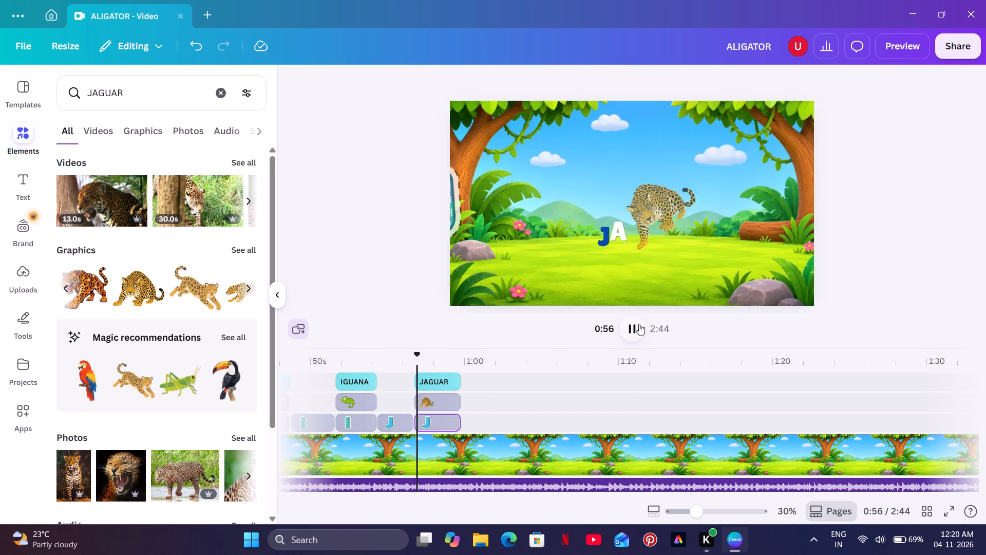
Add the purple dashed-outline K letter graphic and place its clip on the letter track directly after the second J clip.
left_click(222, 98)
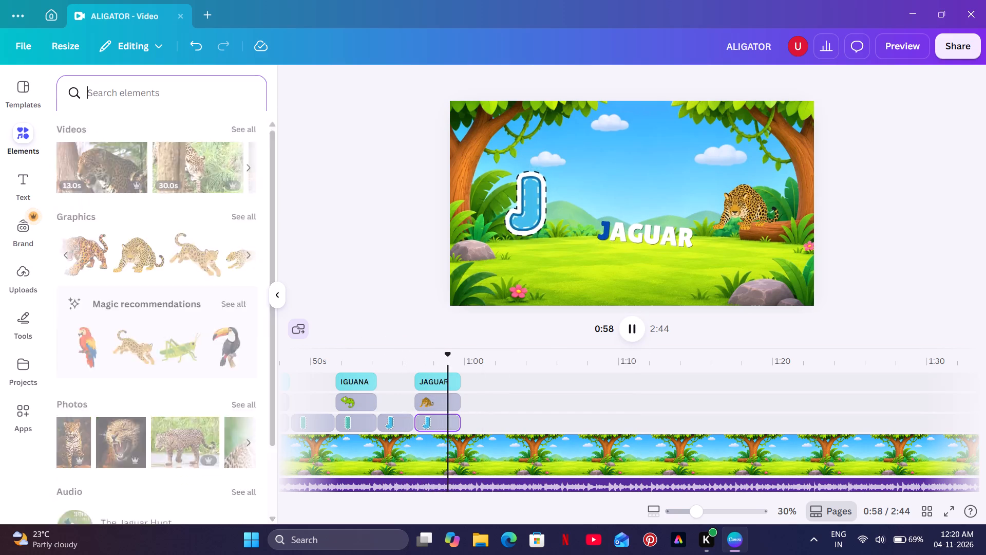
left_click(317, 134)
left_click(244, 213)
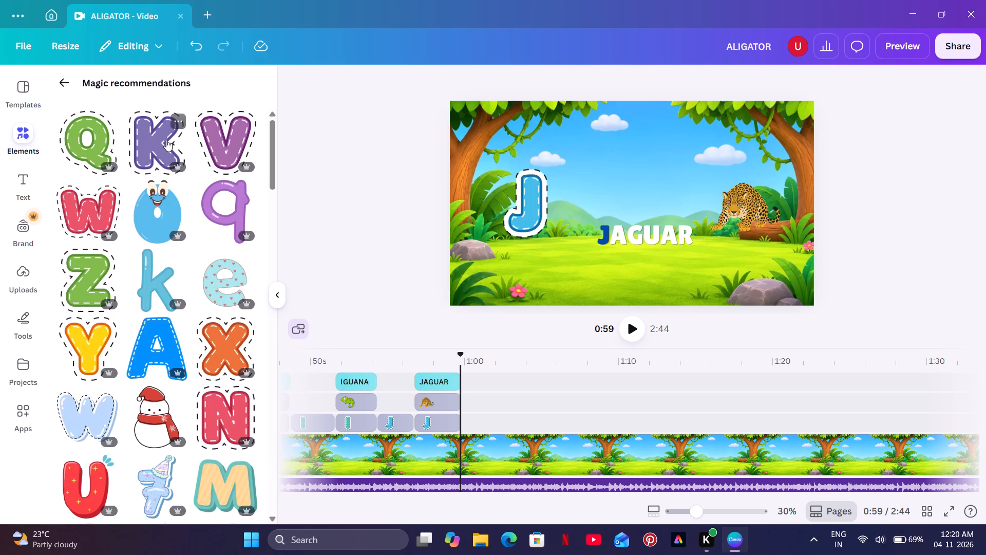
left_click(166, 140)
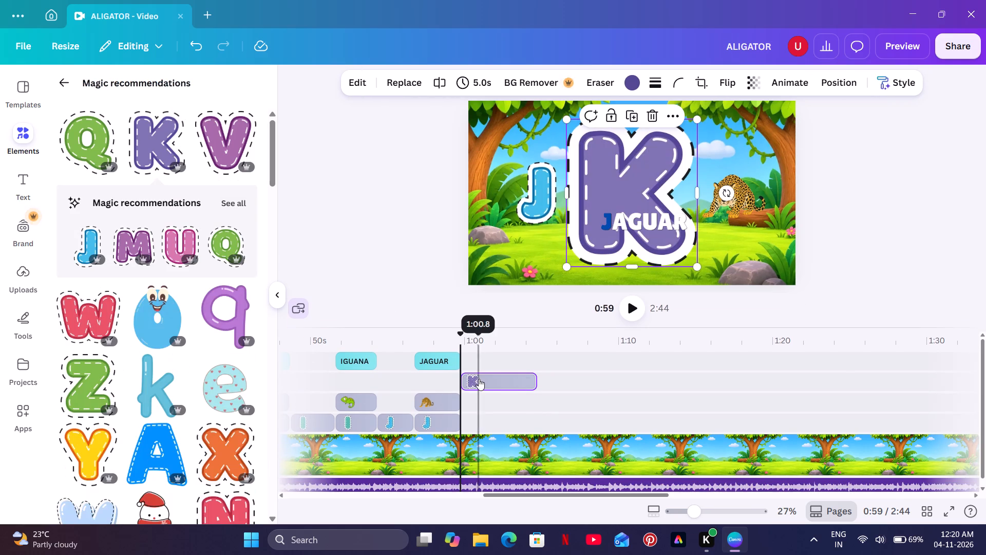
left_click_drag(479, 379, 481, 421)
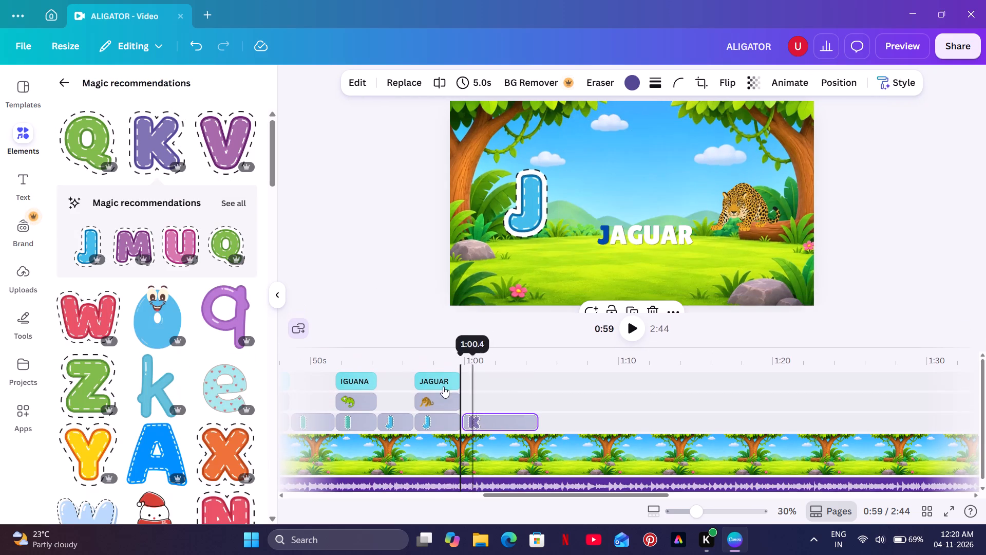
Play into the new K clip to find the cut point and split the clip at about 1:02.
left_click(431, 358)
left_click(625, 327)
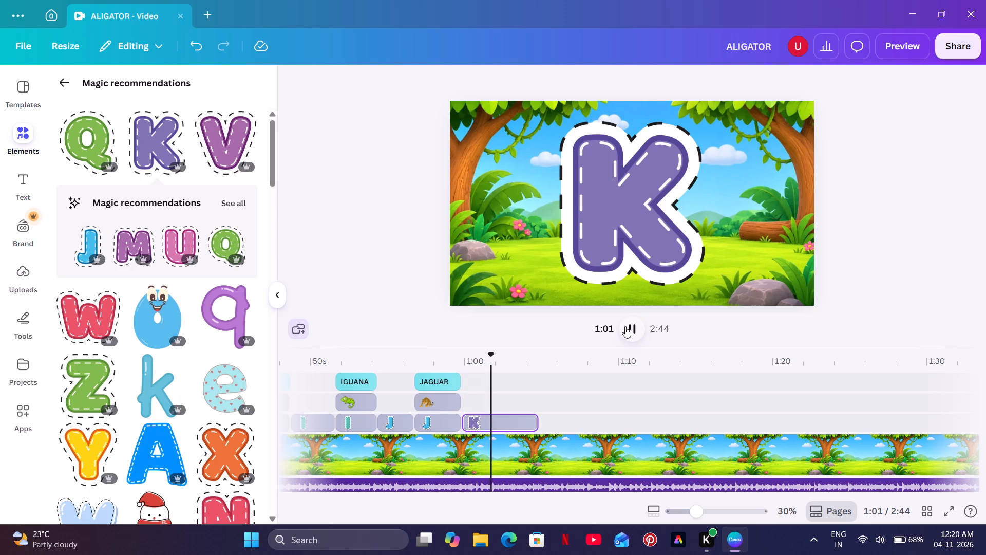
left_click(625, 326)
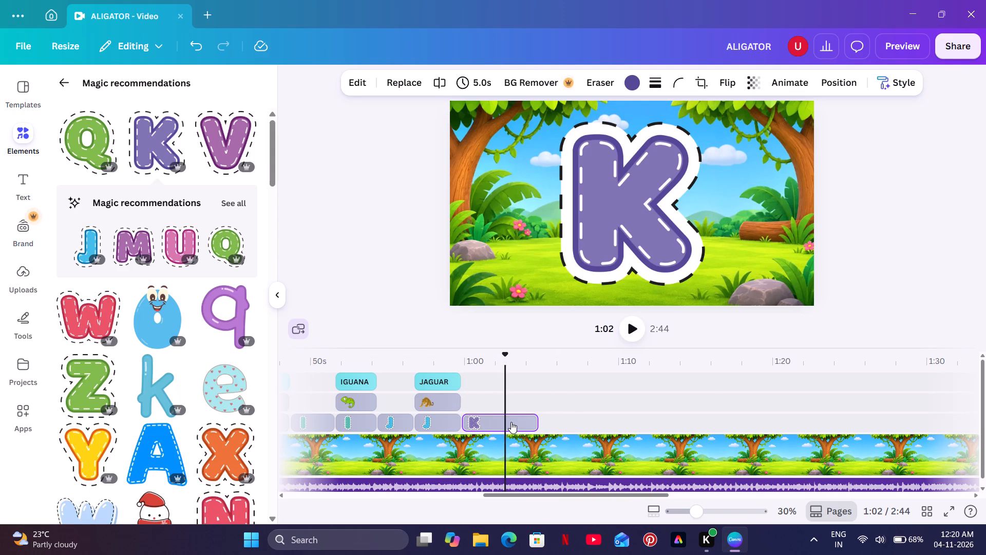
right_click(511, 422)
left_click(545, 378)
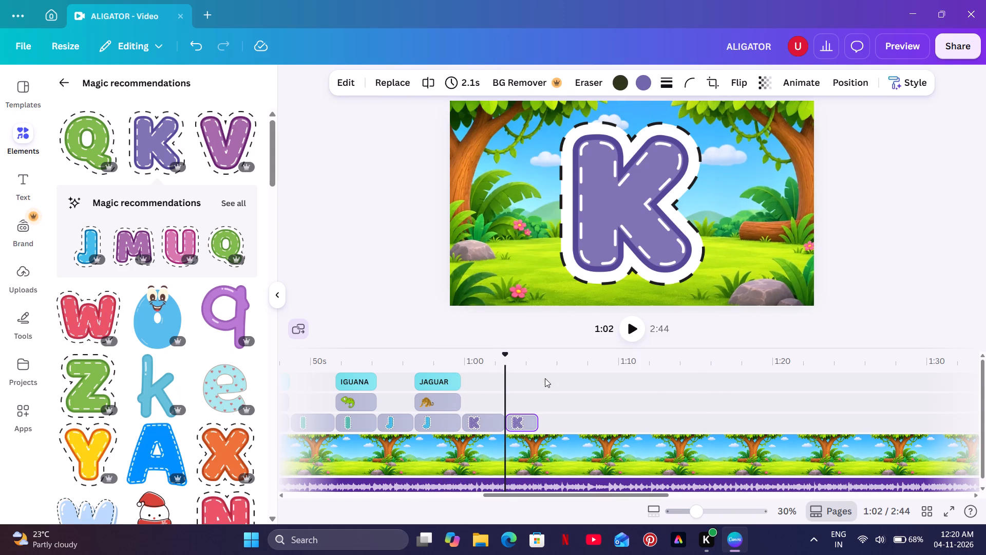
Shrink the letter in the first K clip to about the J's size and place it near the middle of the scene.
left_click(476, 405)
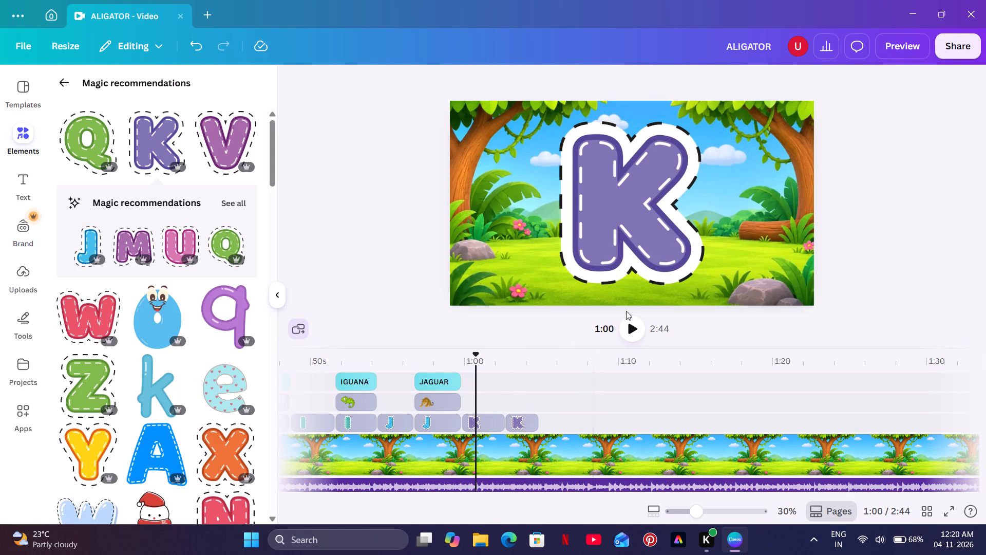
left_click(638, 234)
left_click(710, 287)
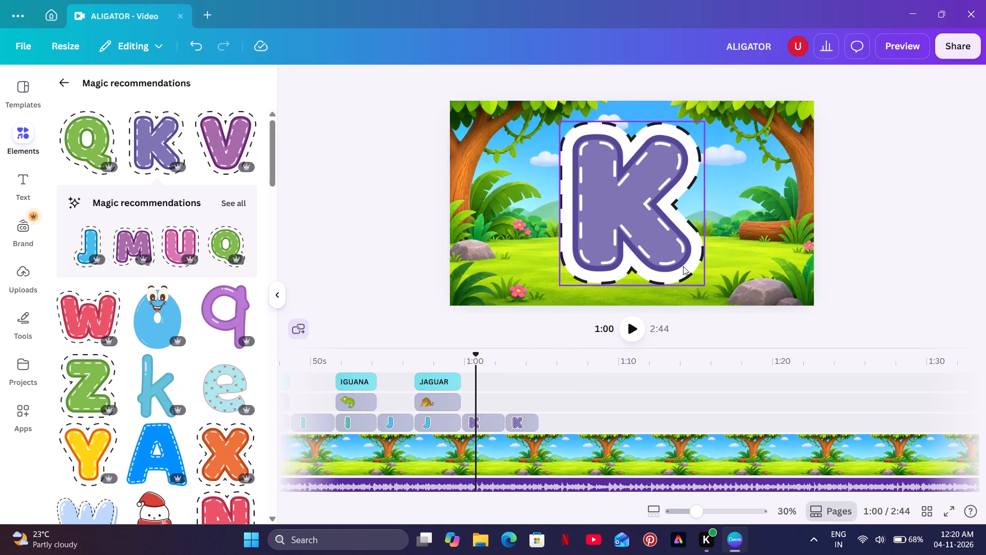
left_click(683, 266)
left_click_drag(705, 284, 648, 220)
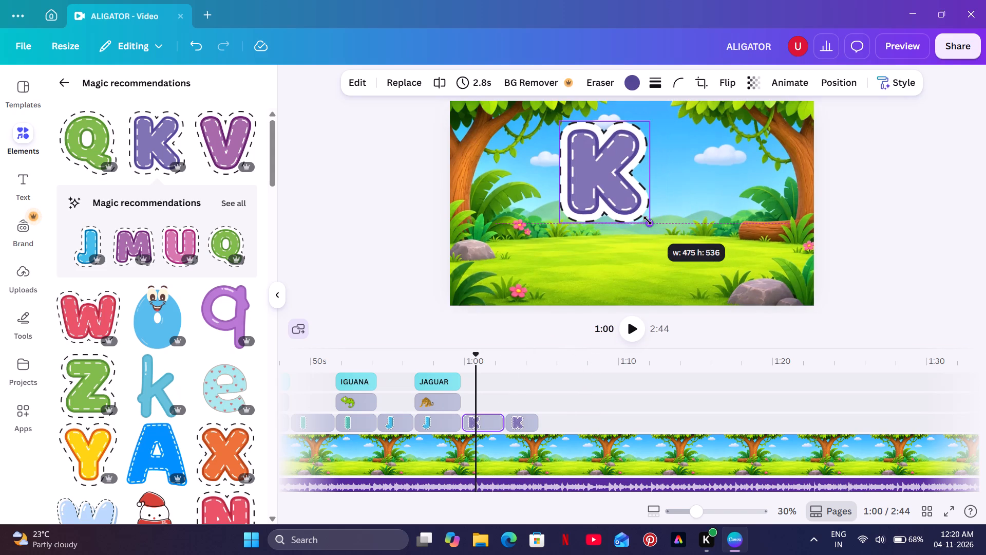
left_click_drag(648, 220, 640, 213)
left_click_drag(608, 179, 634, 208)
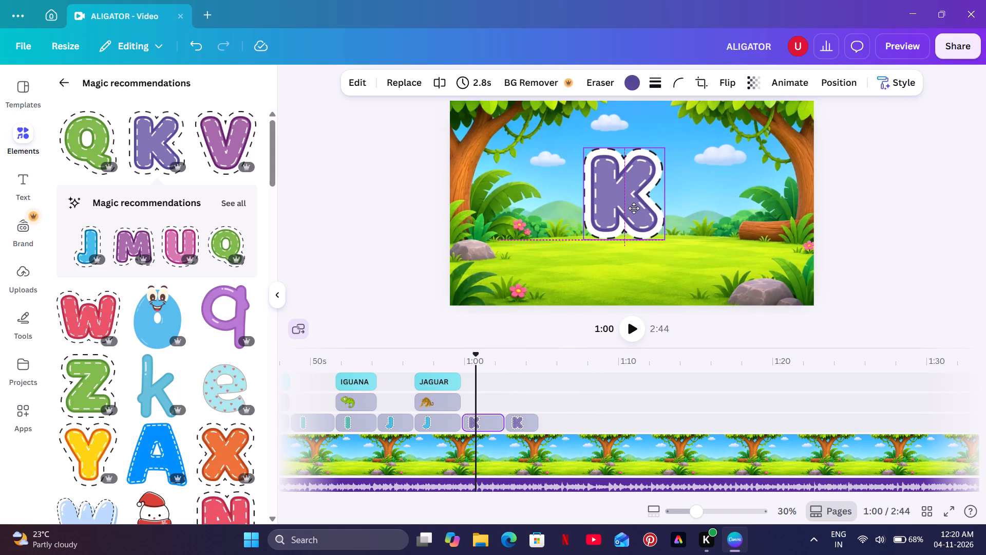
left_click_drag(634, 208, 634, 214)
left_click(881, 152)
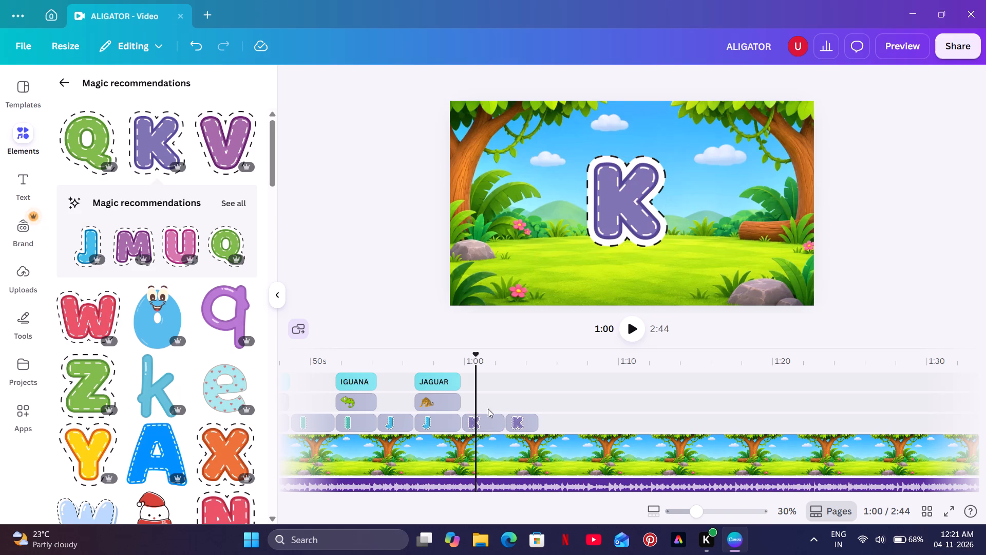
Play through the second K clip to check its timing and extend its end to about 1:05.
left_click(524, 384)
left_click(503, 388)
left_click(625, 328)
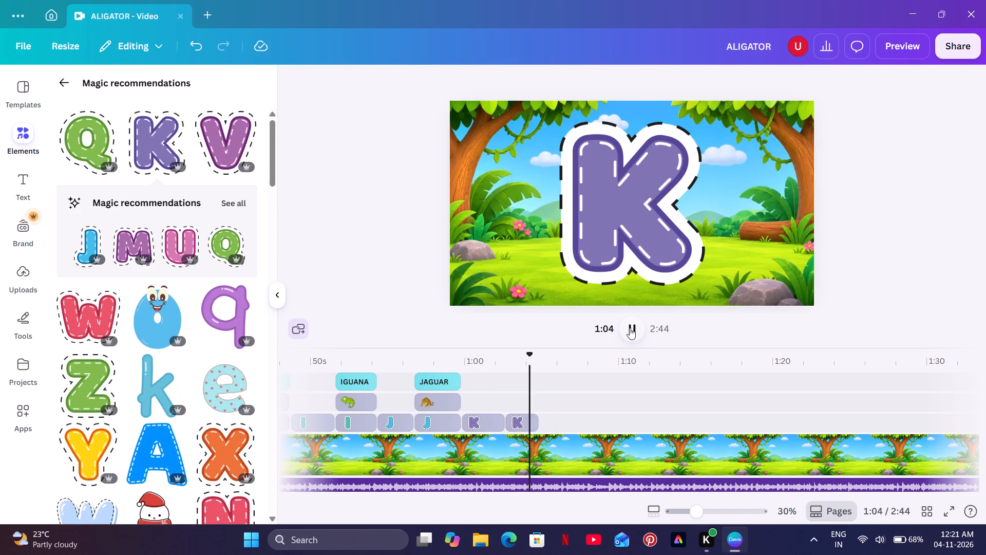
left_click(630, 328)
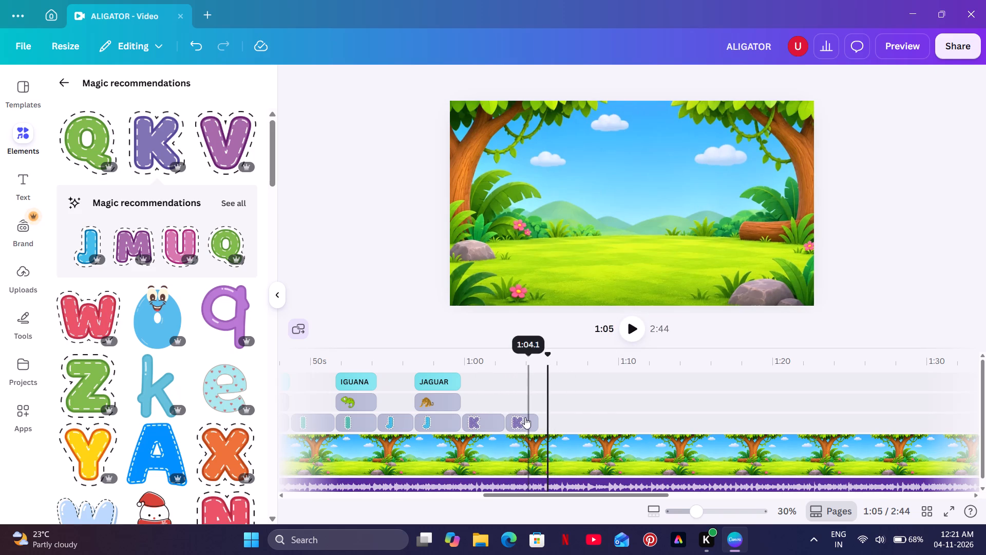
left_click(525, 417)
left_click_drag(537, 420, 542, 418)
left_click(634, 326)
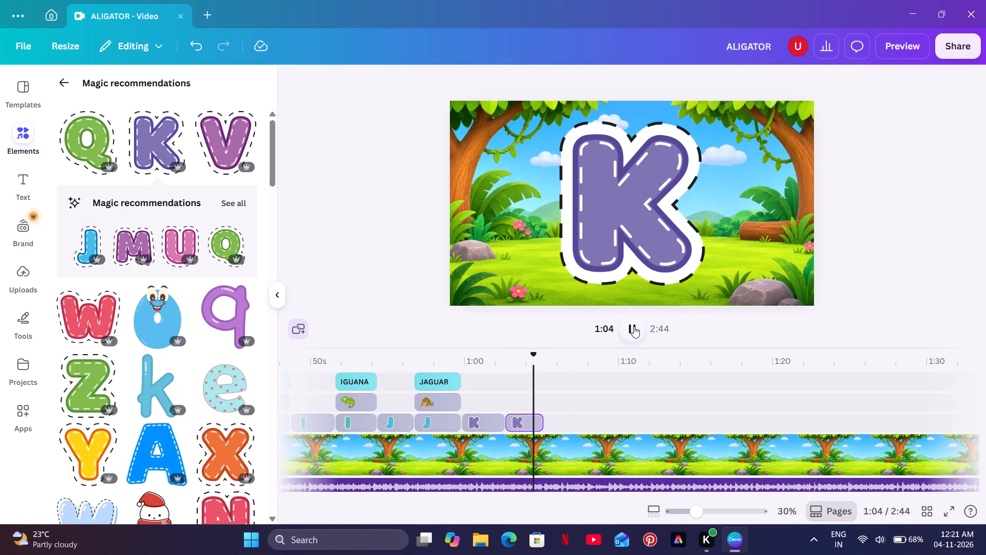
left_click(634, 326)
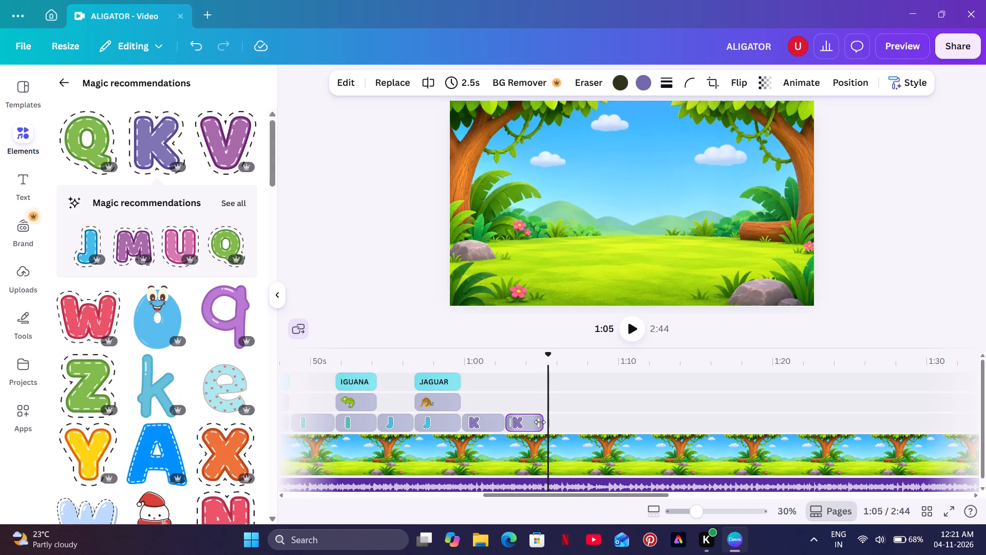
left_click(540, 422)
Search for kangaroo, add the orange kangaroo with joey graphic, and align its clip with the start of the second K clip.
left_click(526, 405)
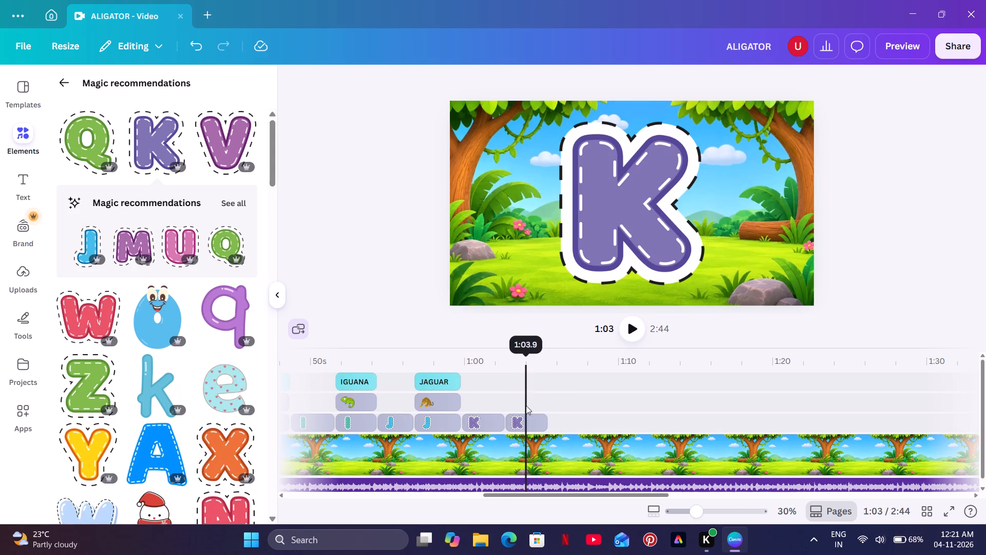
left_click(63, 81)
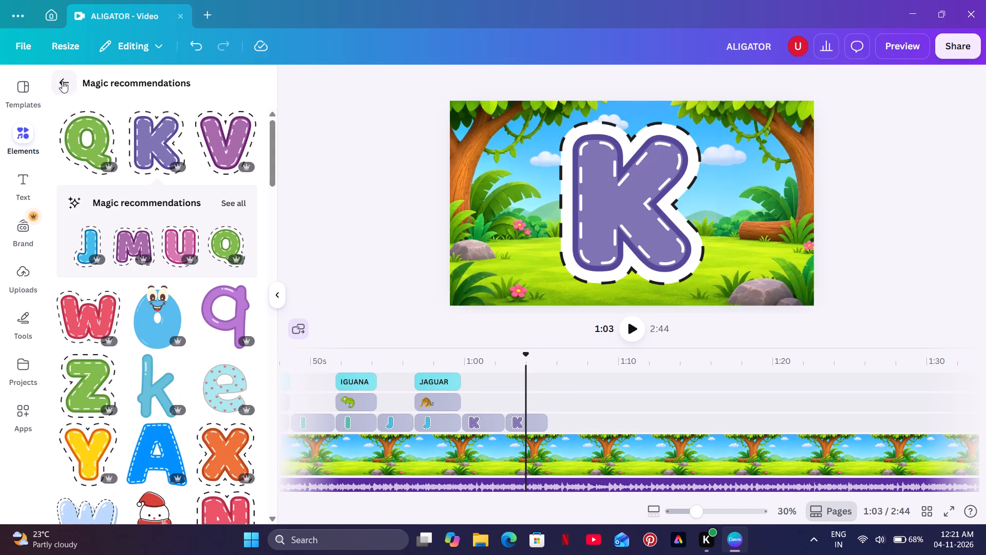
left_click(110, 98)
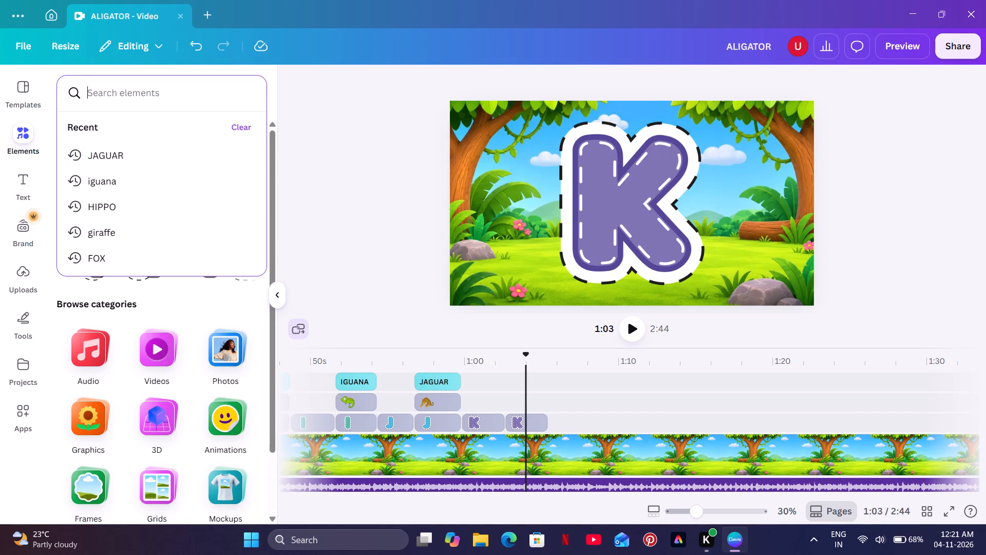
type("KA")
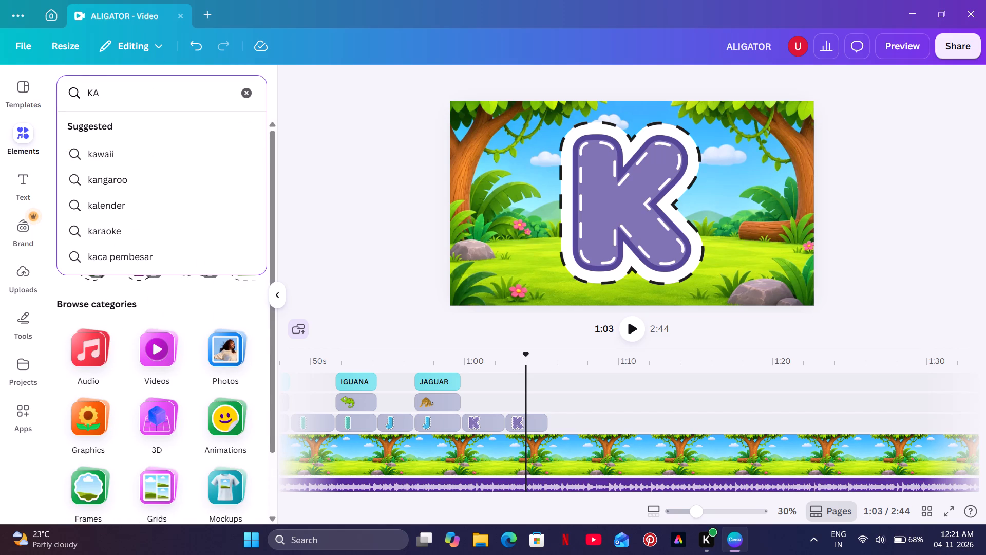
type("NG")
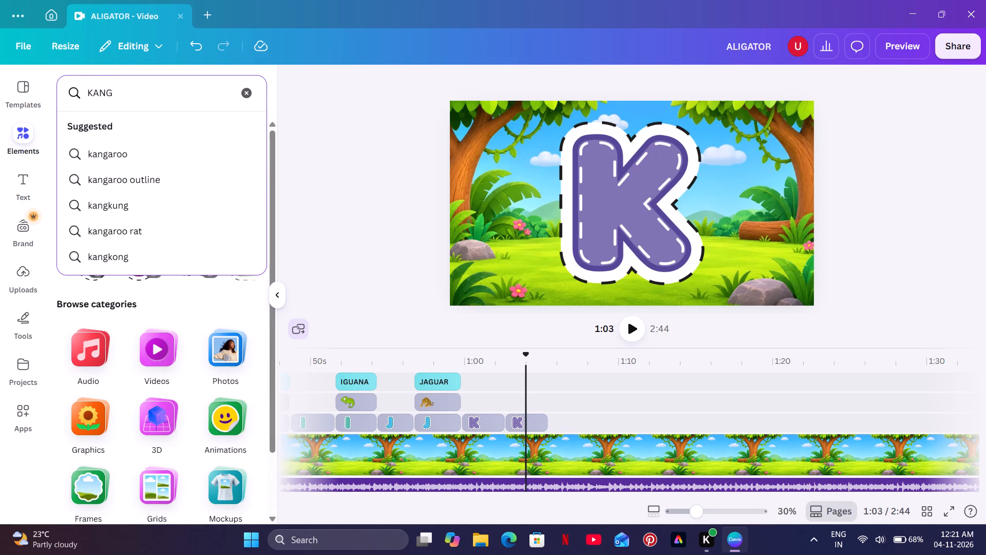
left_click(111, 151)
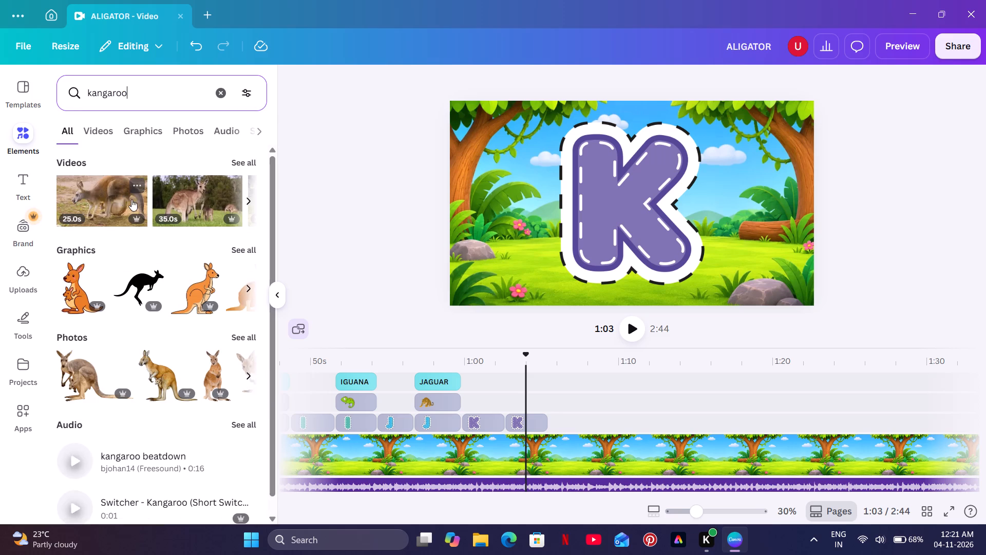
left_click(78, 279)
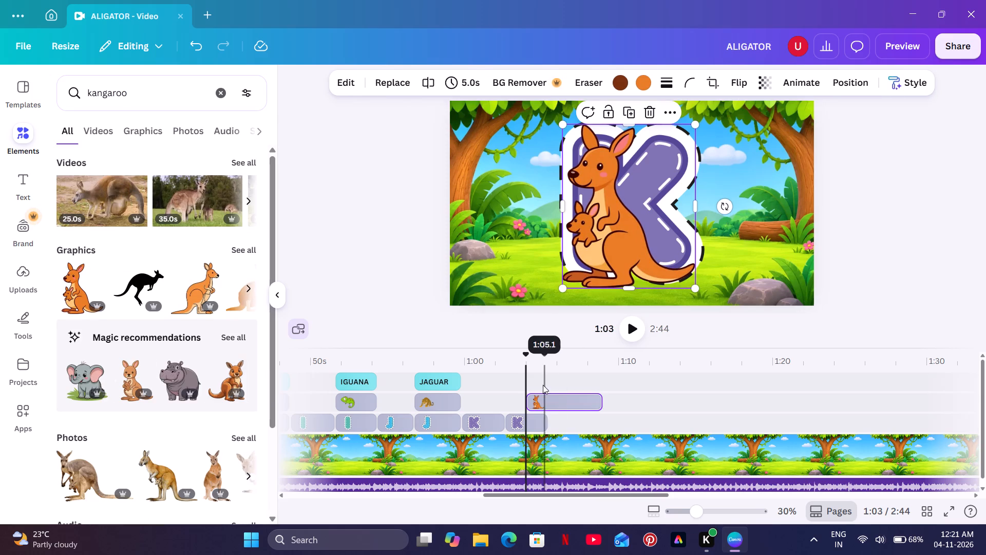
left_click_drag(554, 400, 537, 401)
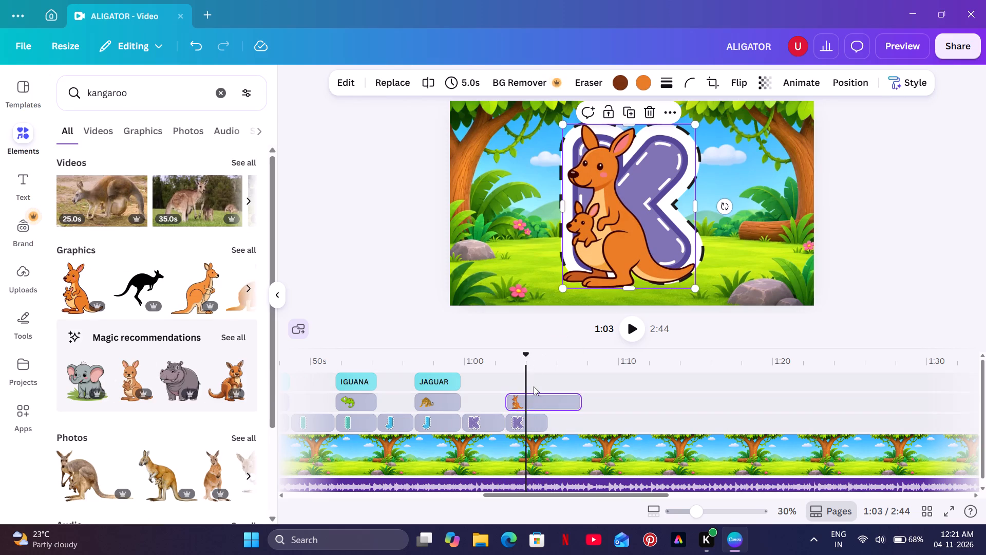
Shrink the kangaroo graphic and place it at the right side of the scene, in front of the tree.
left_click(534, 386)
left_click(591, 253)
left_click(703, 290)
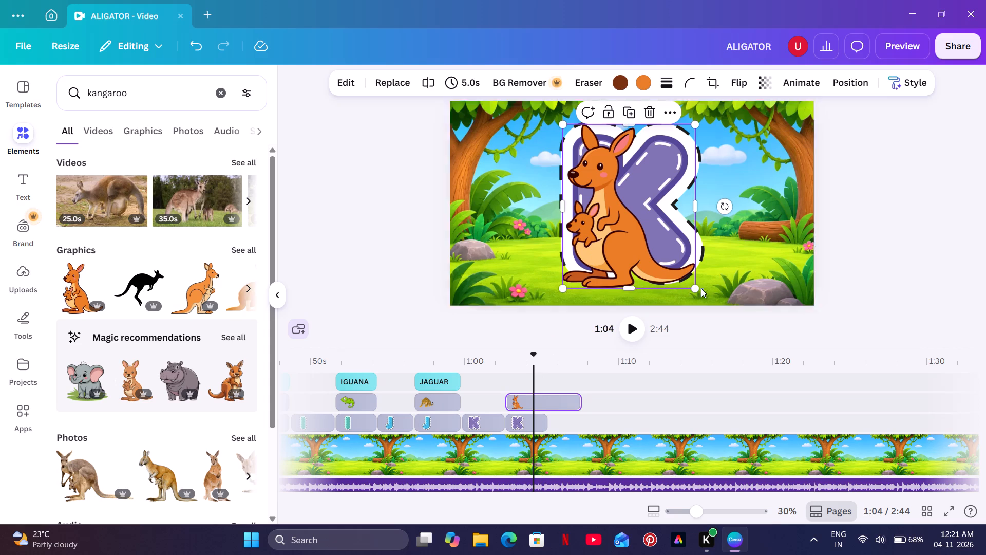
left_click(688, 287)
left_click_drag(692, 287, 631, 252)
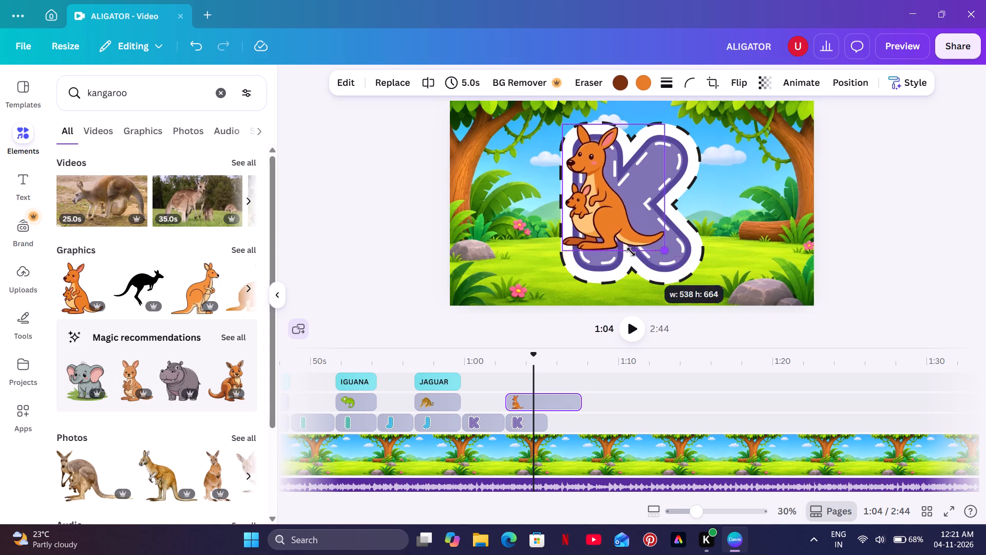
left_click_drag(631, 252, 613, 216)
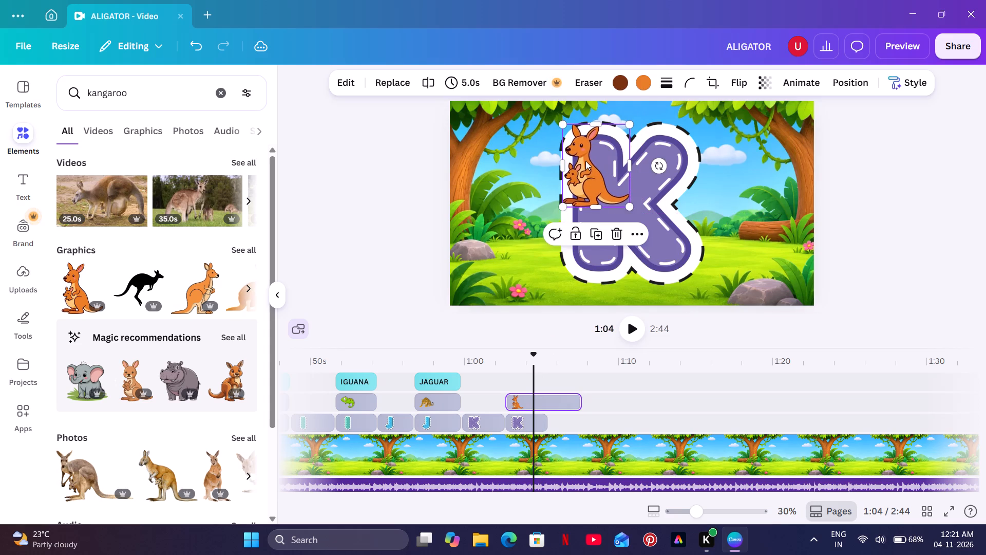
left_click_drag(585, 161, 764, 197)
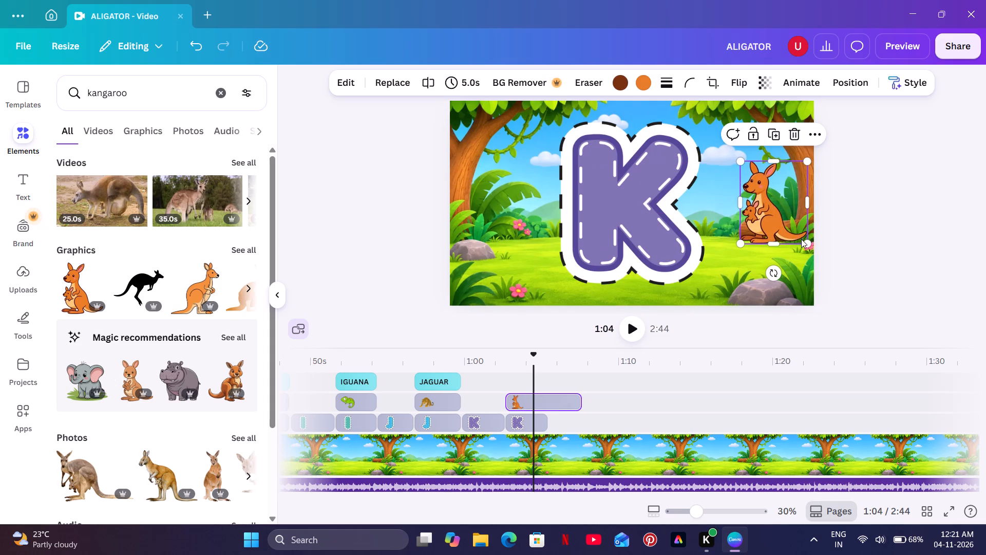
left_click_drag(802, 241, 788, 225)
left_click_drag(776, 206, 776, 220)
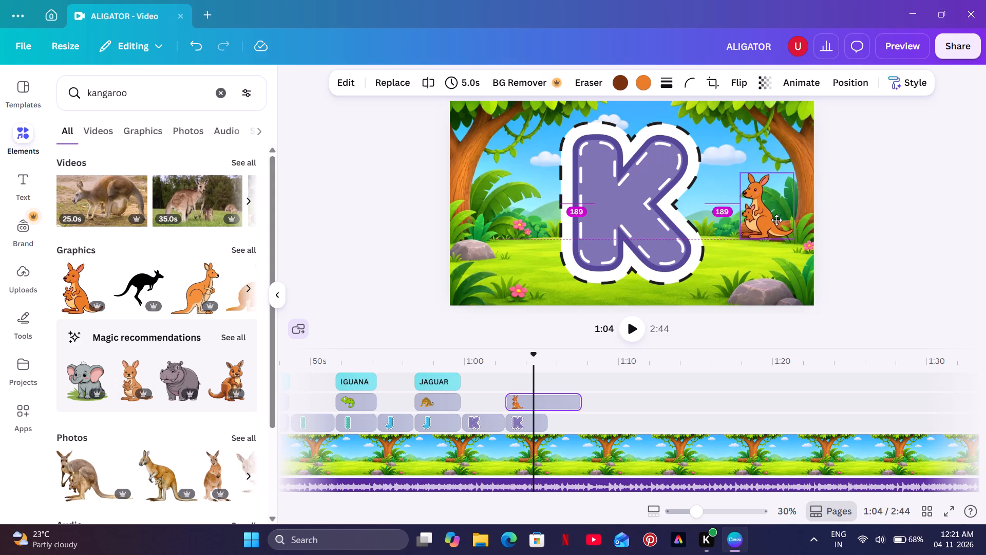
left_click_drag(776, 220, 776, 221)
Shrink the letter K in the second K clip to about 308 × 348 and place it at the left side of the scene.
left_click(694, 238)
left_click_drag(706, 286, 621, 193)
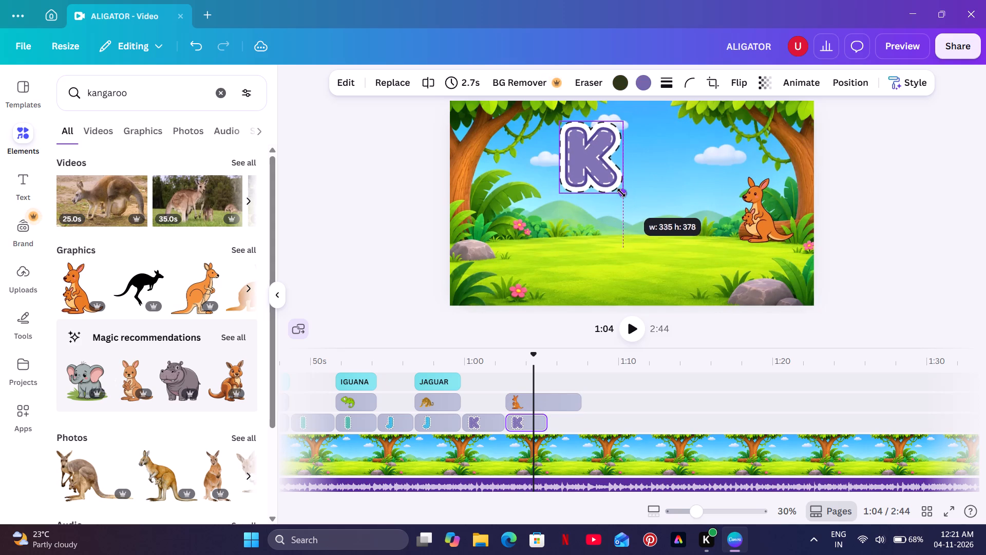
left_click_drag(621, 193, 619, 190)
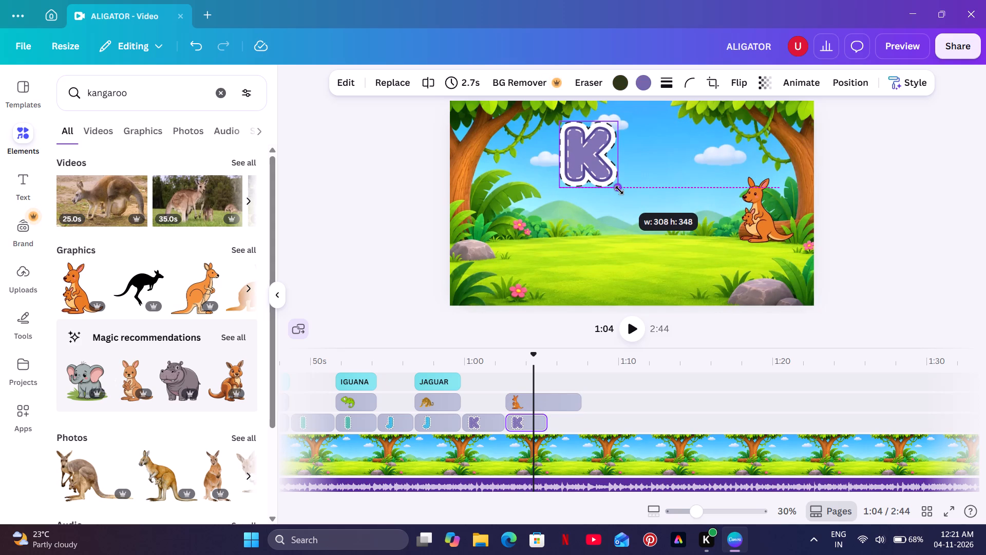
left_click_drag(619, 190, 619, 184)
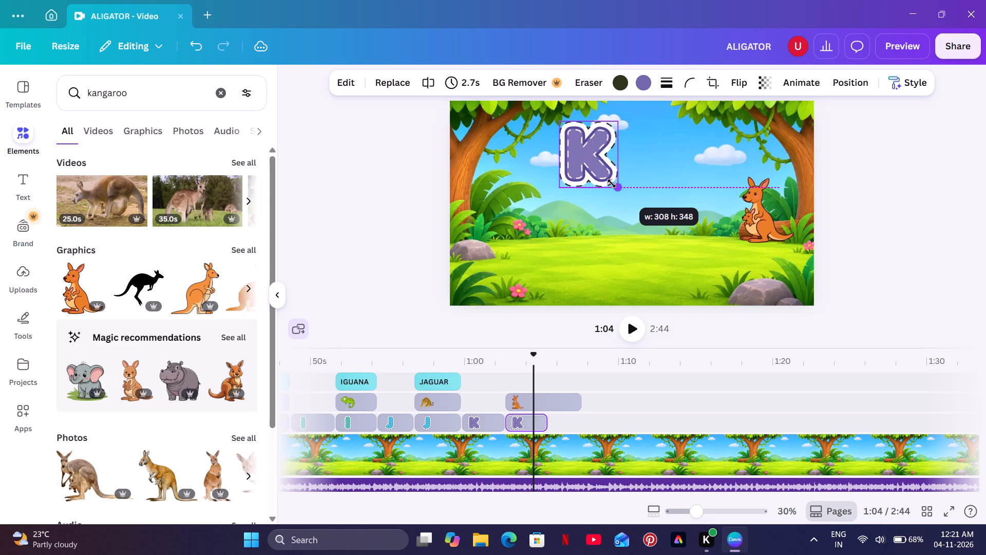
left_click_drag(593, 156, 523, 211)
Fine-tune the kangaroo's size so it stands about as tall as the letter K.
left_click(753, 207)
left_click_drag(738, 179, 737, 177)
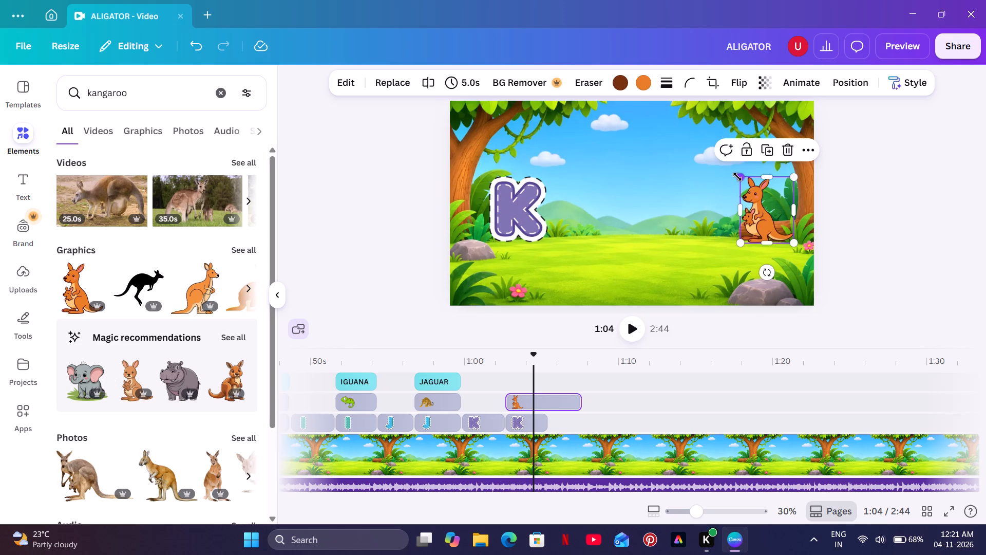
left_click_drag(737, 177, 733, 172)
left_click_drag(735, 171, 739, 178)
left_click(713, 198)
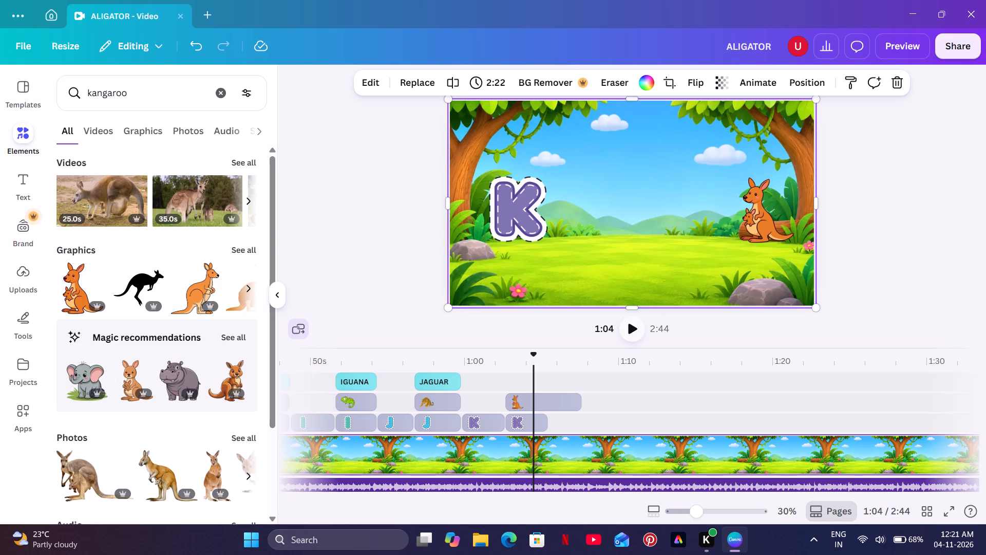
Trim the kangaroo clip to end with the second K clip and play the transition between the K clips.
left_click_drag(579, 403, 554, 406)
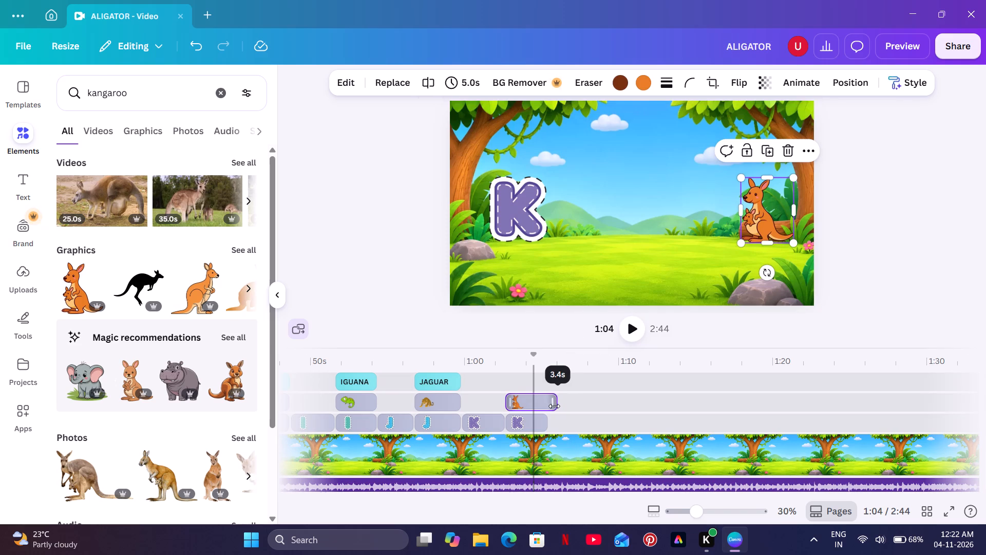
left_click_drag(554, 406, 543, 407)
left_click(496, 379)
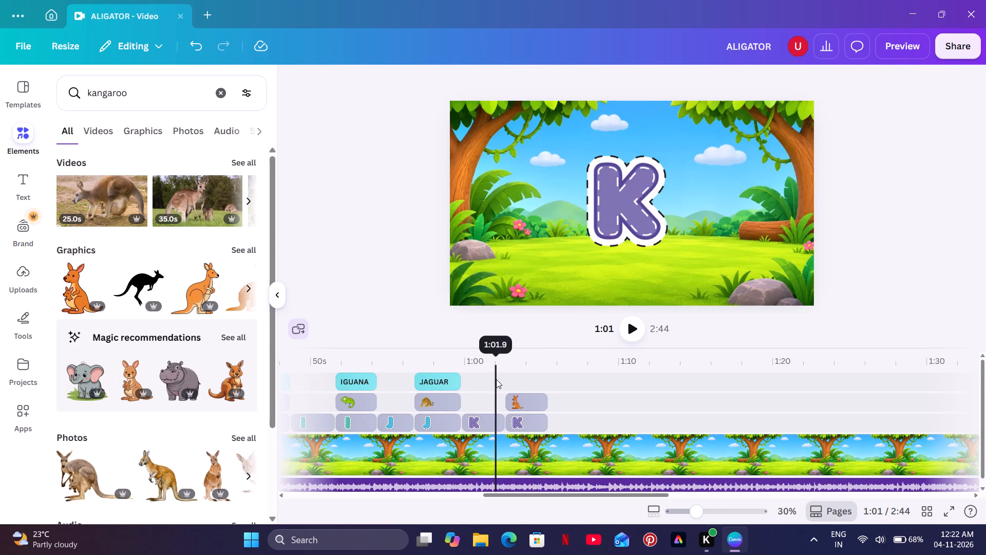
left_click(629, 336)
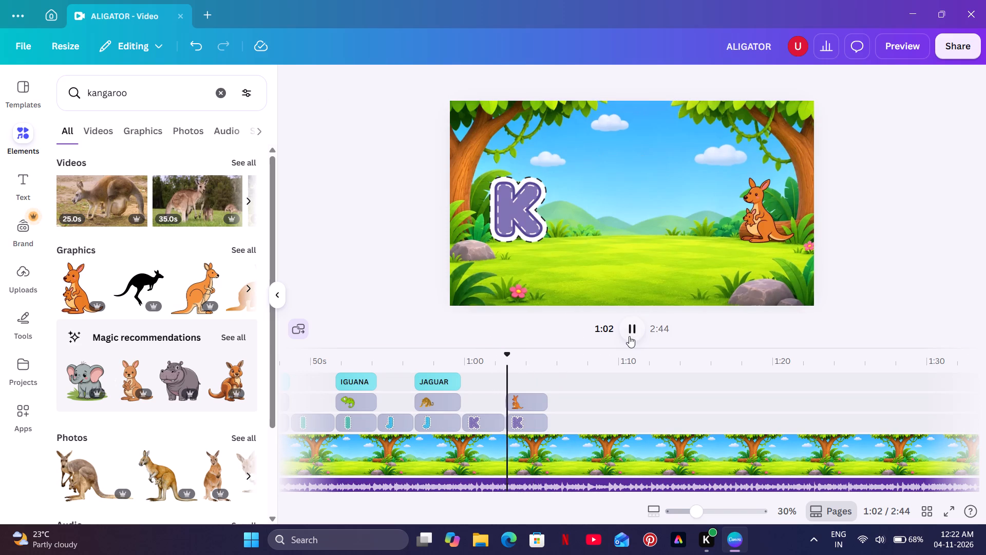
left_click(629, 336)
Duplicate the JAGUAR title, move the copy above the kangaroo clip and trim it to 2.7 s to match.
left_click(461, 379)
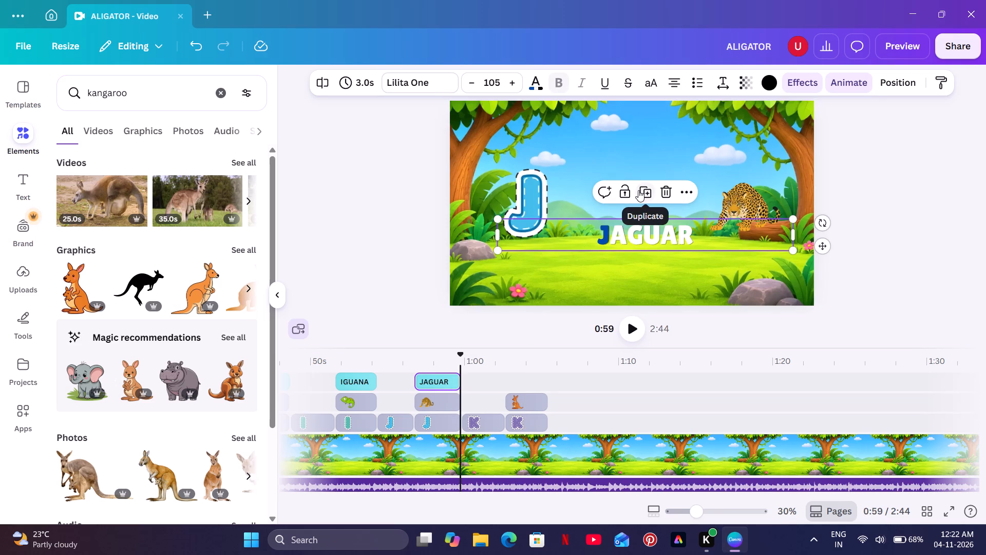
left_click(638, 190)
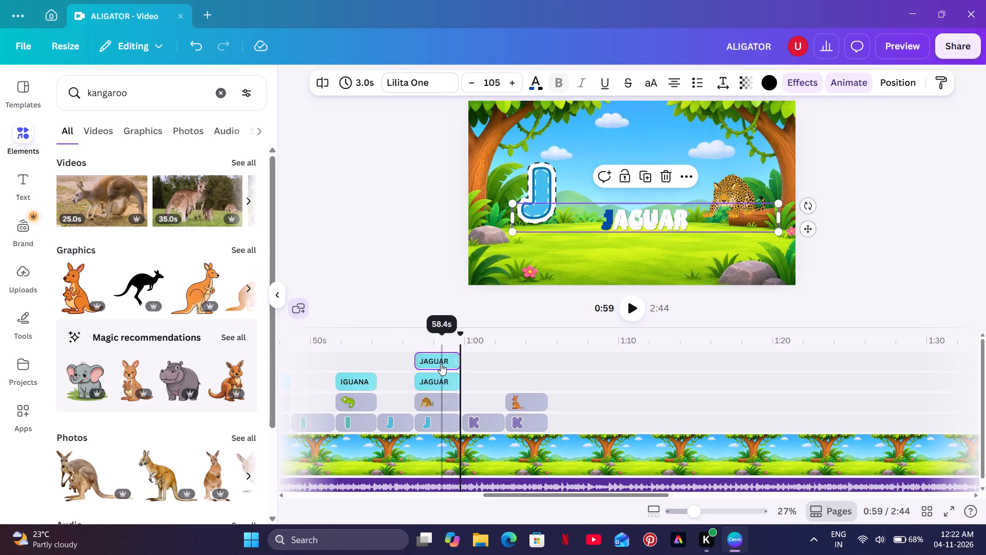
left_click_drag(441, 364, 527, 375)
left_click(543, 379)
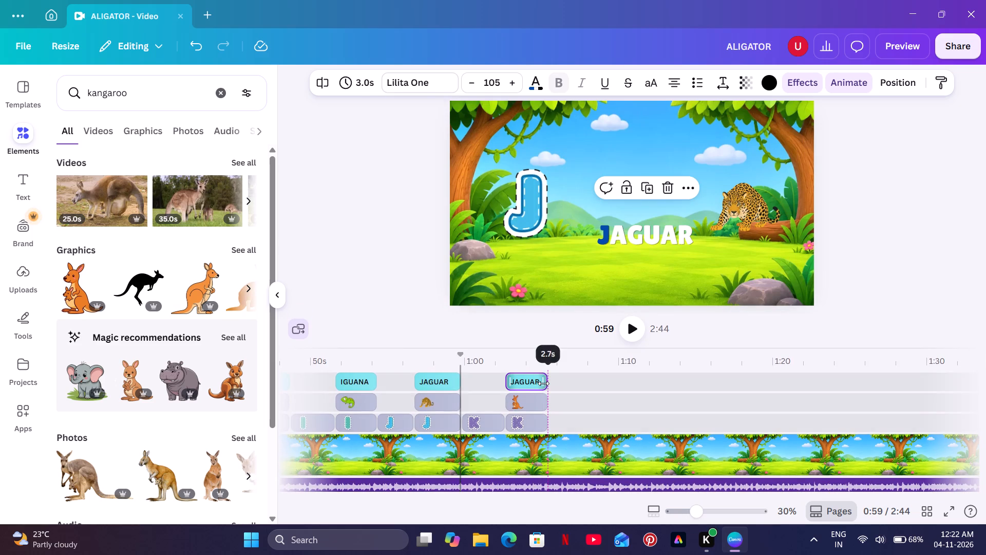
left_click(510, 382)
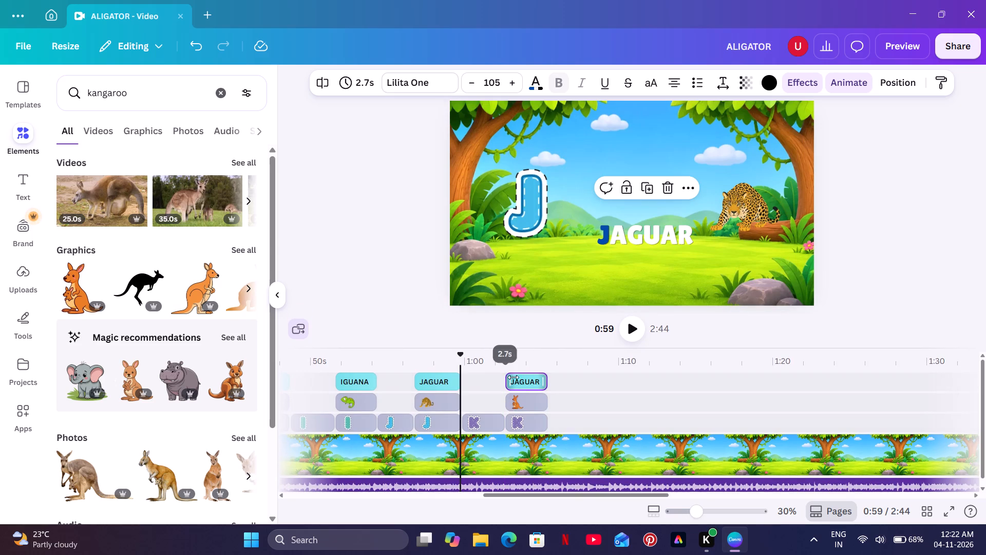
Move the copied title slightly lower in the kangaroo scene, between the letter K and the kangaroo.
left_click(523, 366)
left_click(652, 226)
left_click_drag(652, 226, 652, 233)
left_click(710, 228)
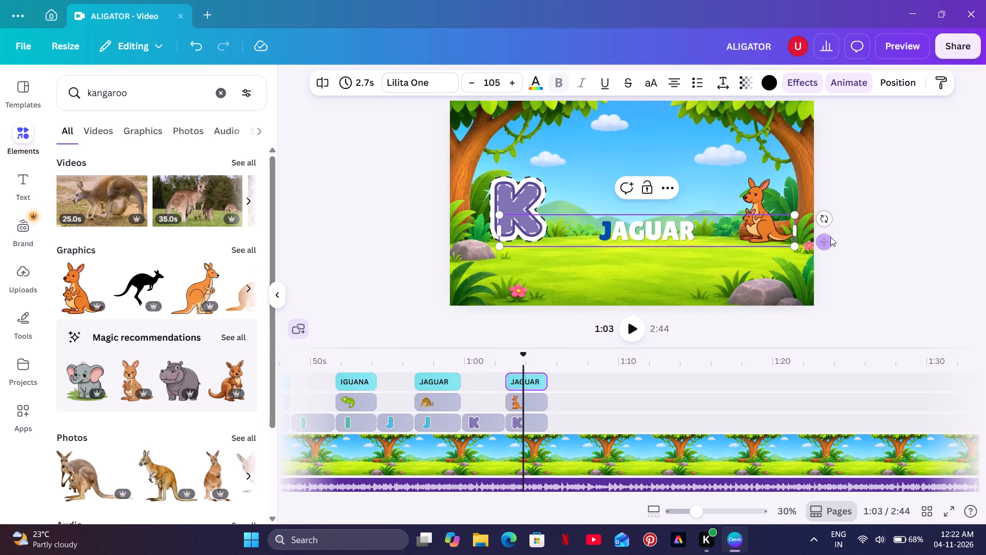
left_click_drag(831, 240, 831, 255)
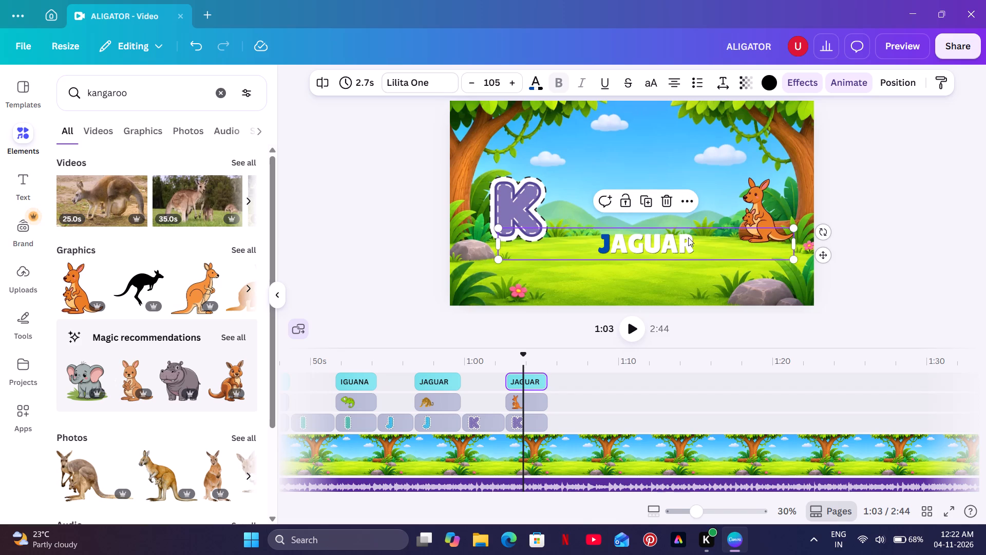
Replace the copied title's text with KANGAROO.
left_click(688, 237)
key("BackSpace")
key("k")
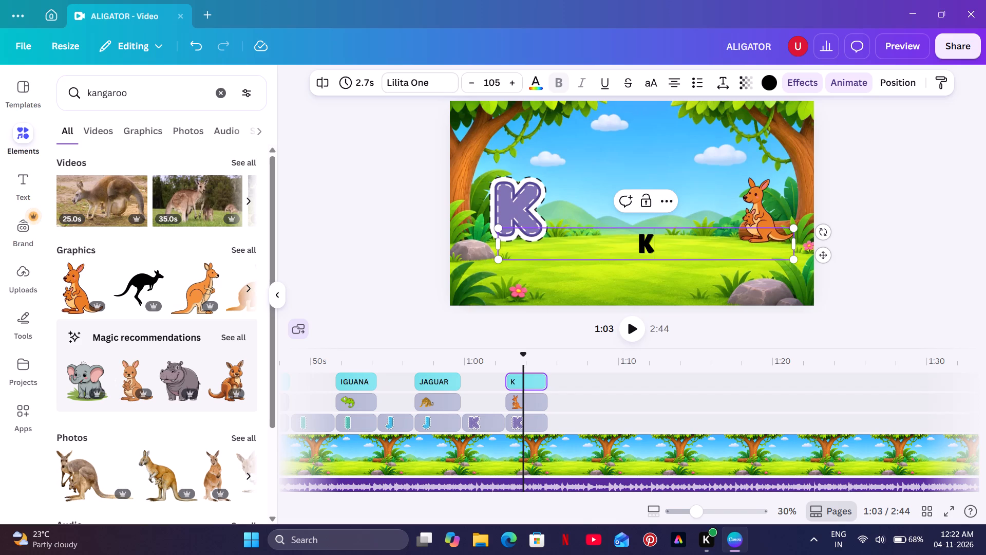
type("ANGAR")
type("OO")
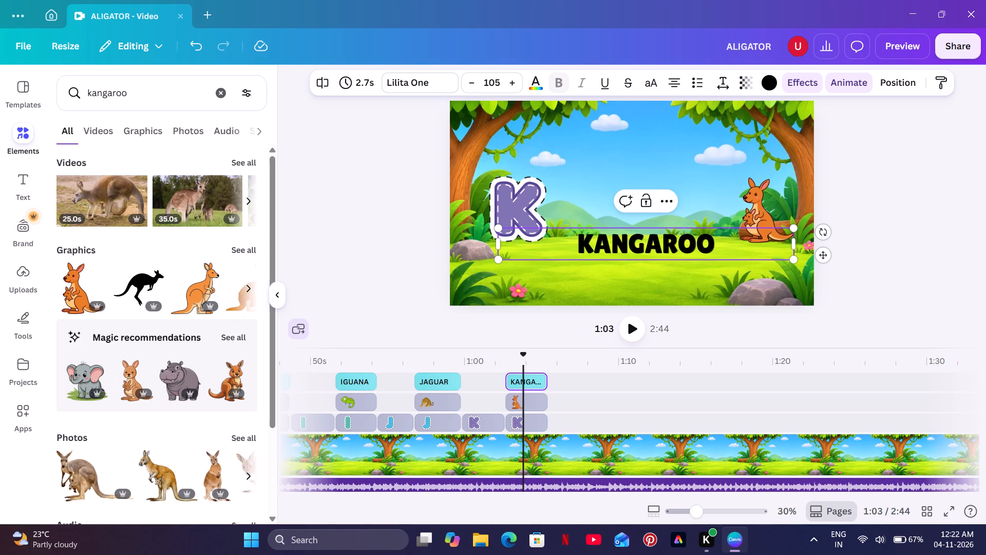
Colour the letters ANGAROO of the title white.
left_click_drag(709, 239, 601, 250)
left_click(540, 82)
left_click(188, 213)
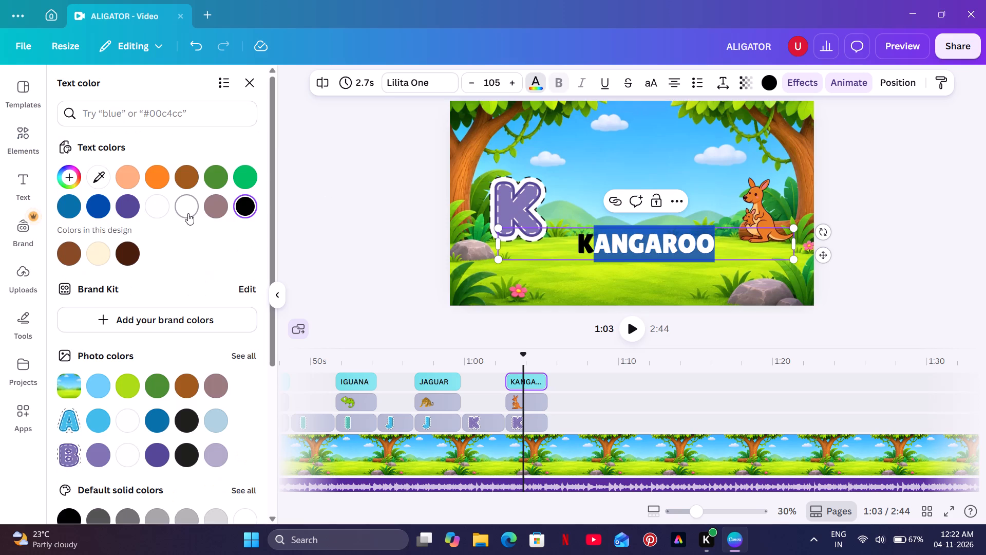
double_click(383, 171)
Colour the initial K of the KANGAROO title orange.
left_click(592, 238)
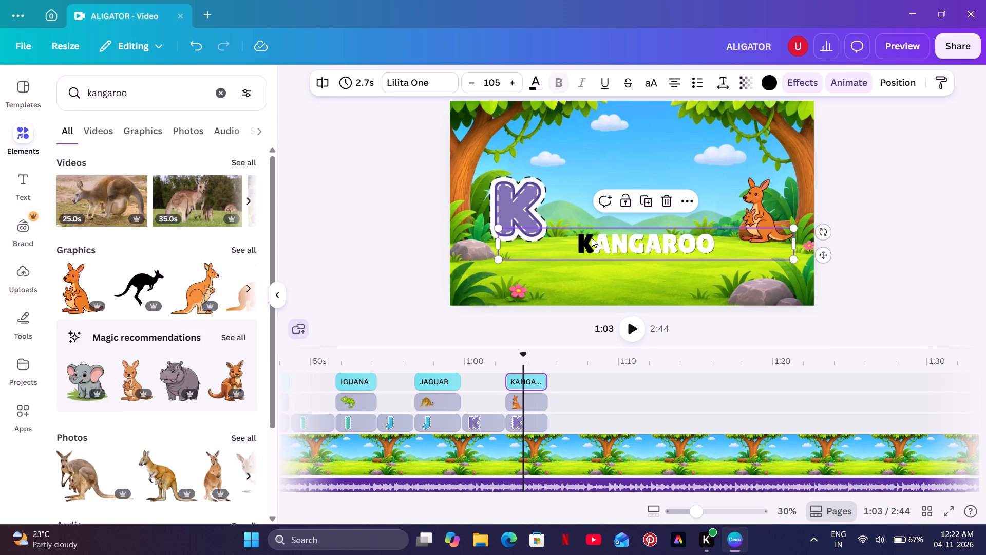
left_click(592, 238)
left_click_drag(592, 242, 580, 245)
left_click(530, 87)
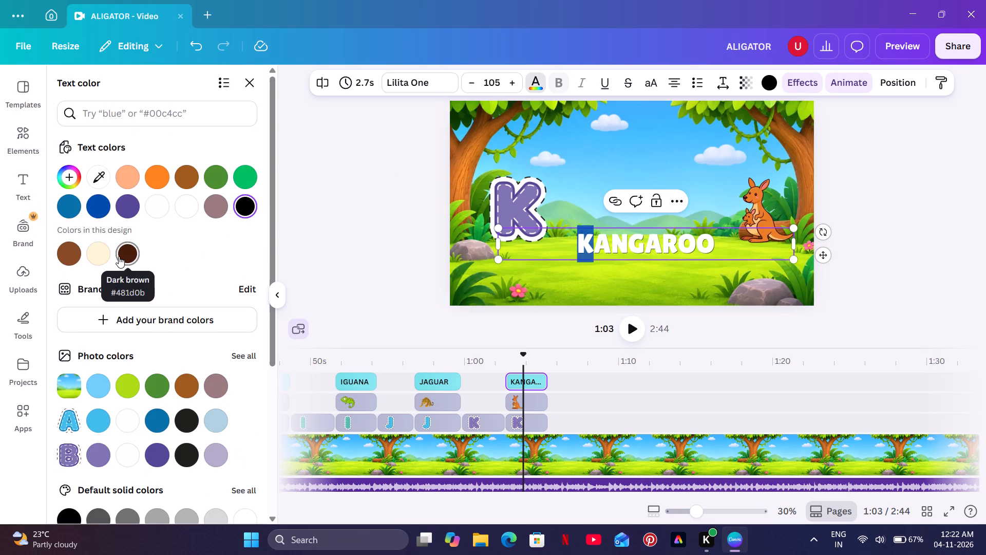
scroll(195, 388, "down", 5)
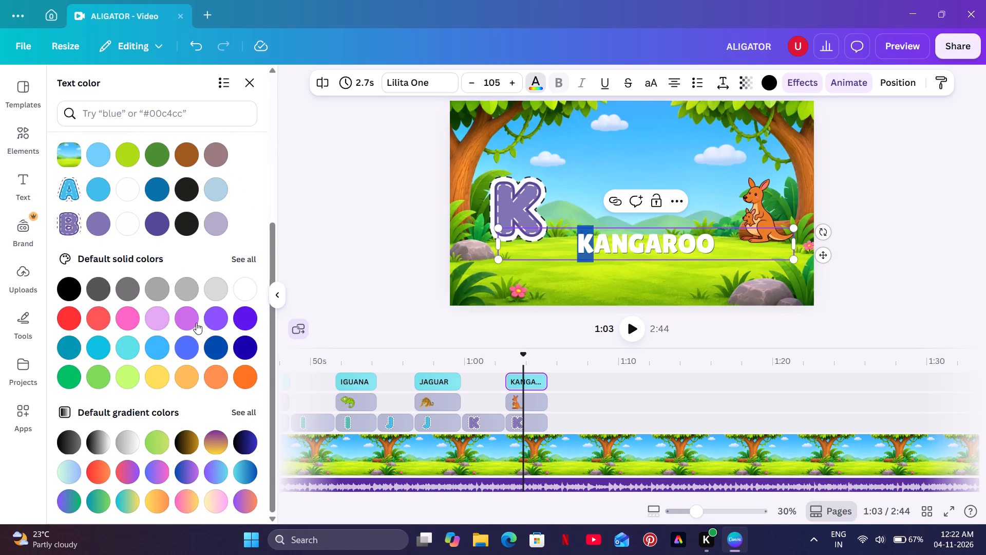
left_click(252, 378)
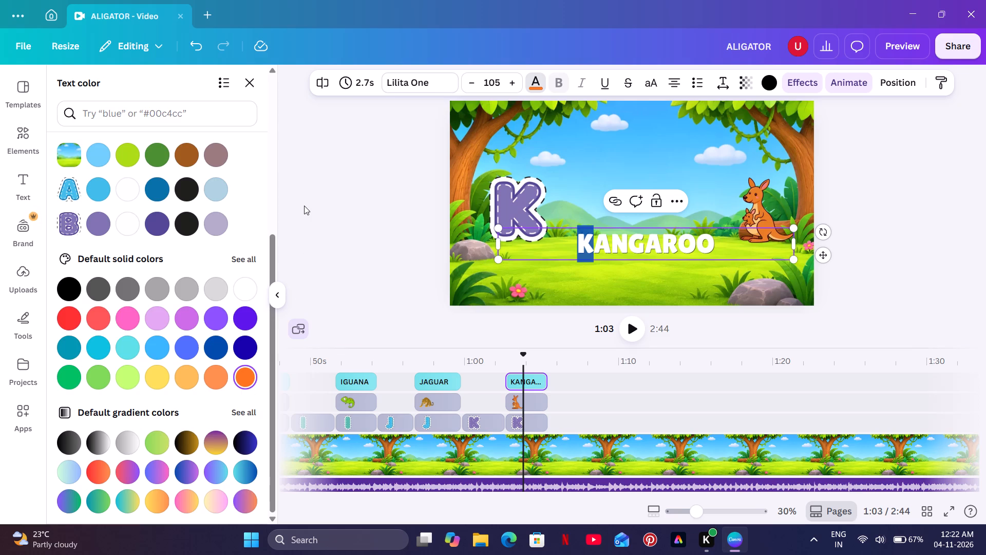
double_click(305, 201)
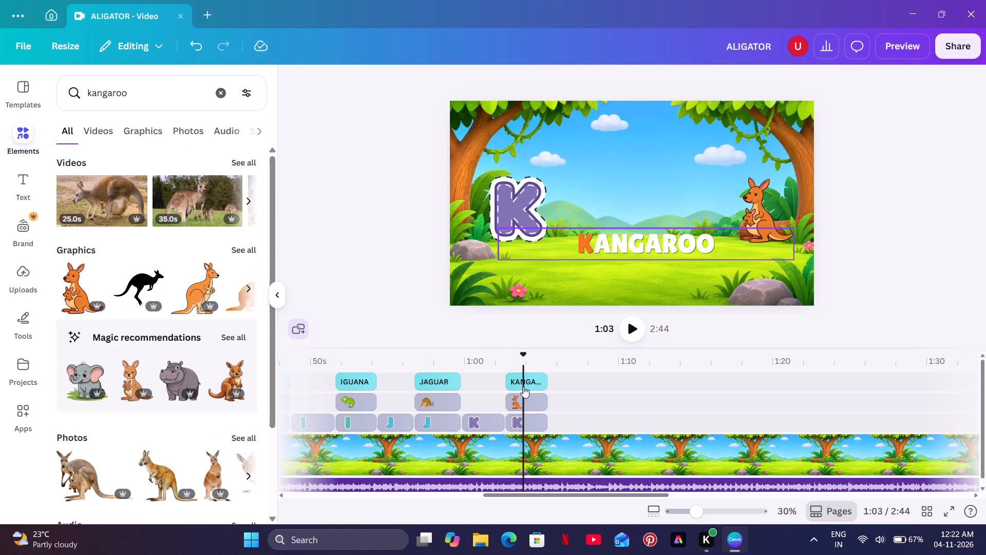
Animate the kangaroo and both K clips together with Tumble plus the Pulse add-on effect at very low intensity.
left_click_drag(549, 399, 484, 424)
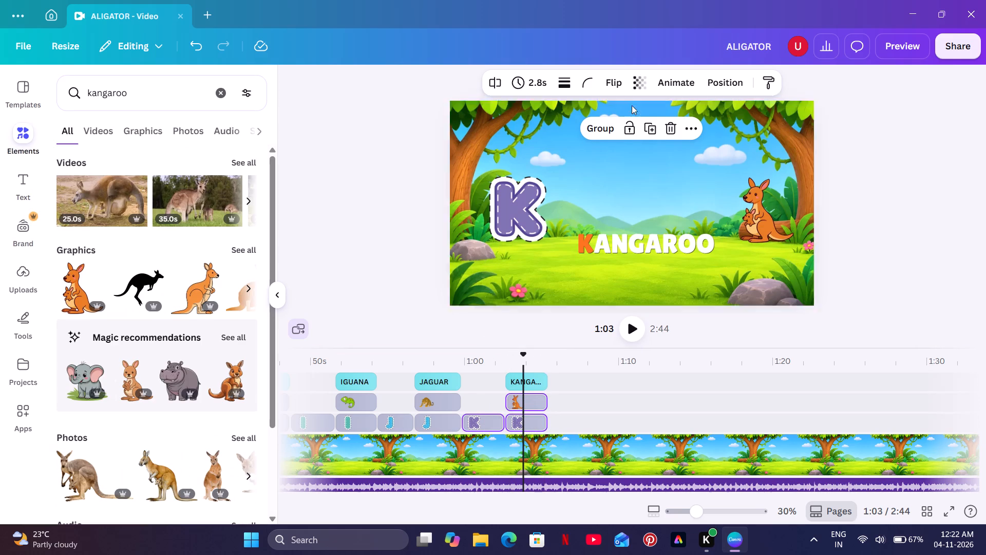
left_click(674, 77)
scroll(154, 327, "down", 9)
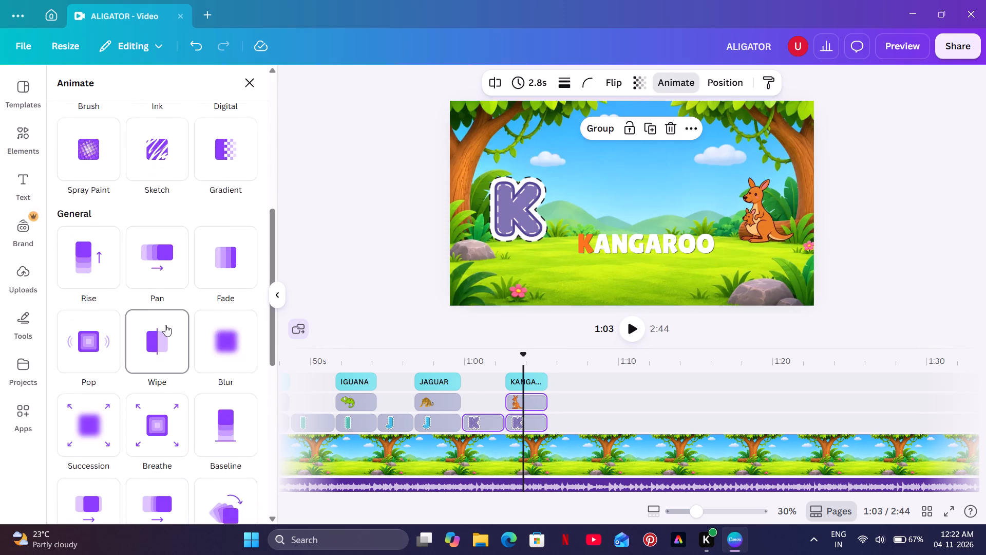
scroll(165, 325, "down", 3)
left_click(217, 109)
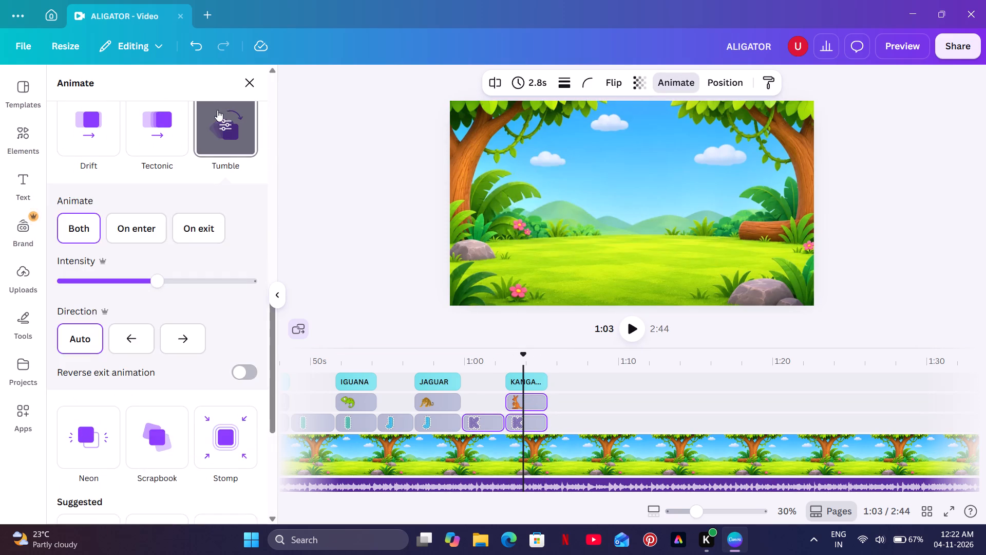
scroll(226, 124, "down", 7)
left_click(199, 379)
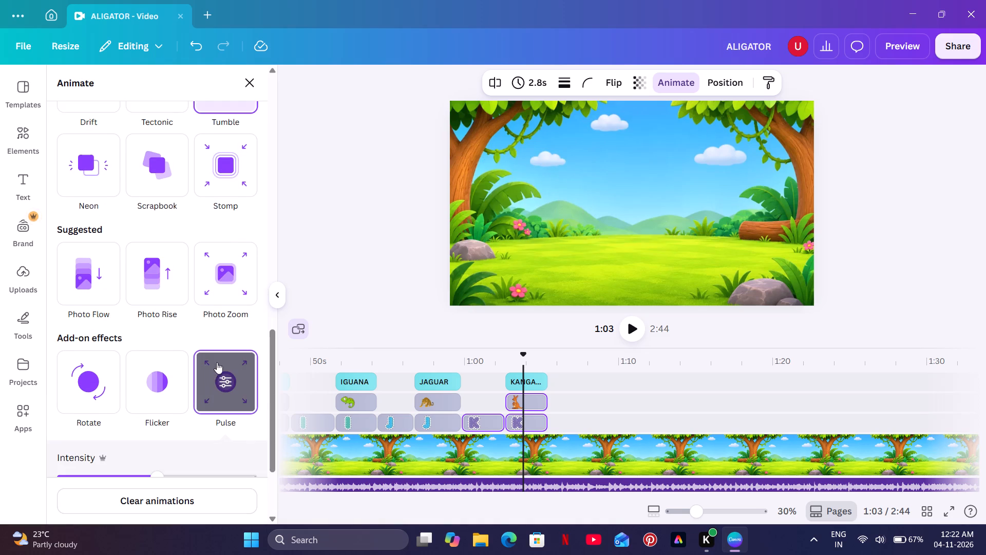
scroll(216, 362, "down", 4)
left_click_drag(161, 344, 74, 362)
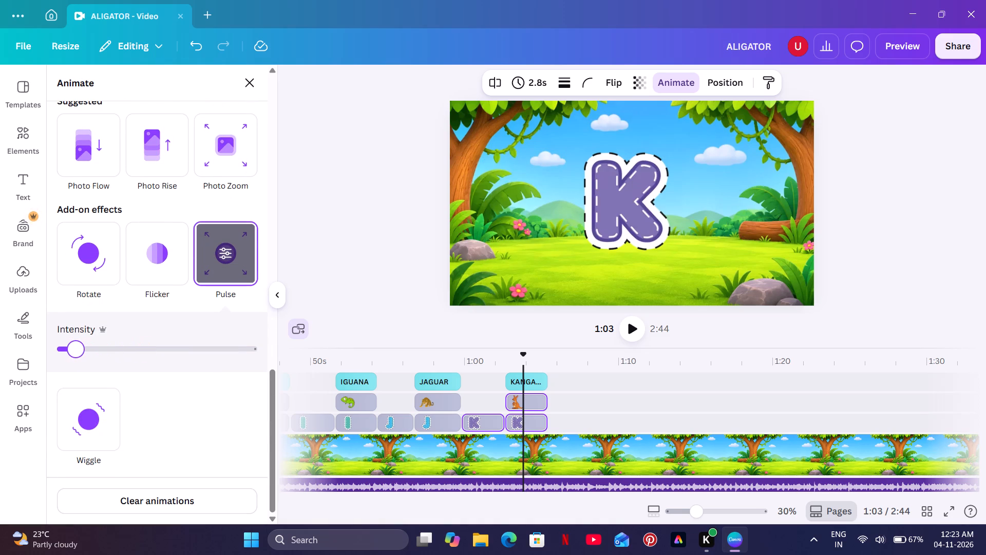
left_click_drag(74, 362, 64, 363)
left_click(325, 238)
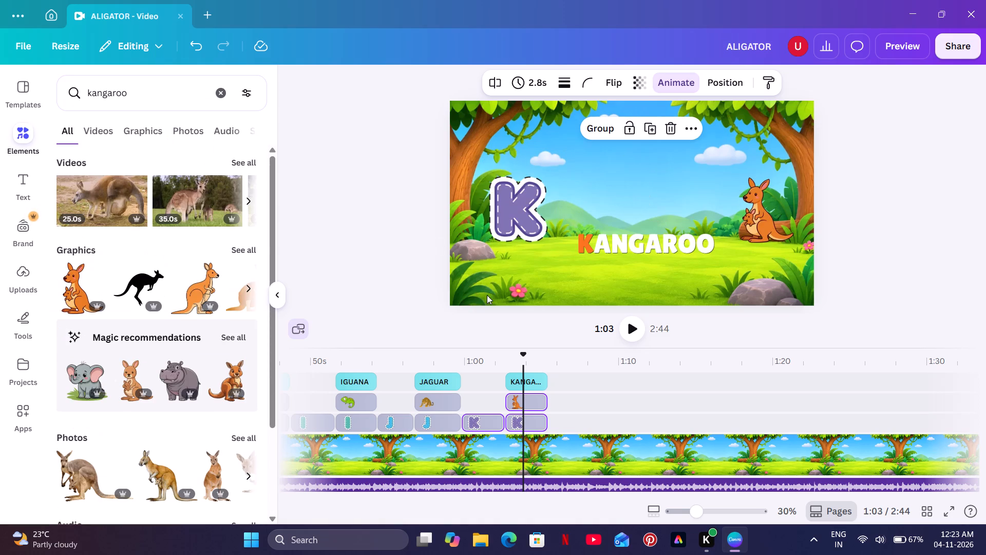
Play the K for kangaroo section through to its end to check the animations and timing.
left_click(459, 368)
left_click(444, 365)
left_click(640, 326)
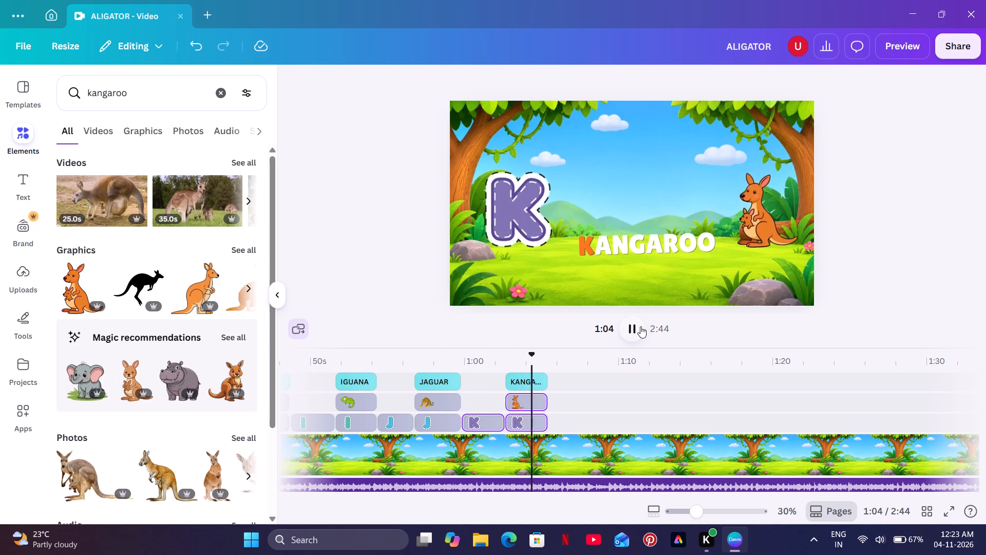
left_click(640, 326)
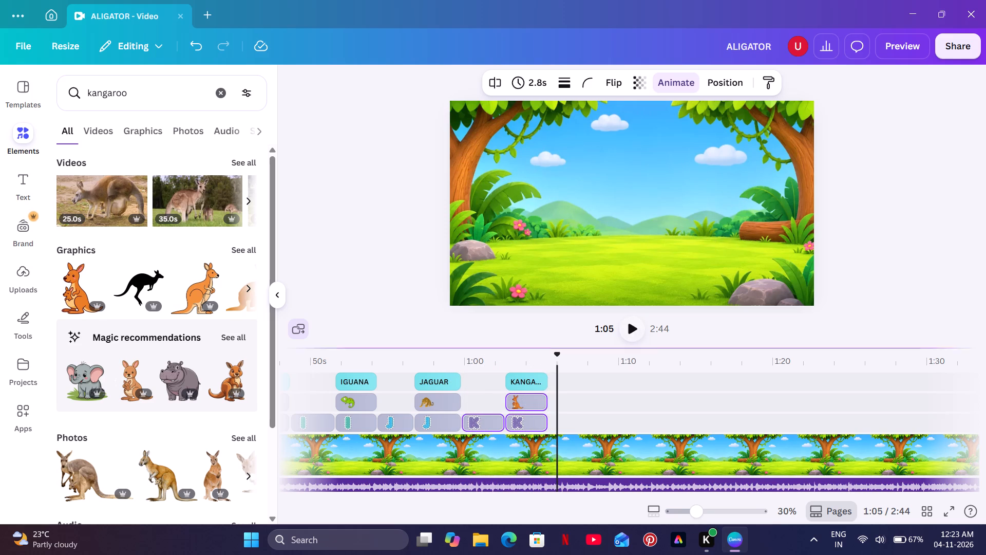
Replay the last seconds of the K for kangaroo section to check when its clips end against the audio.
left_click(548, 378)
left_click(542, 379)
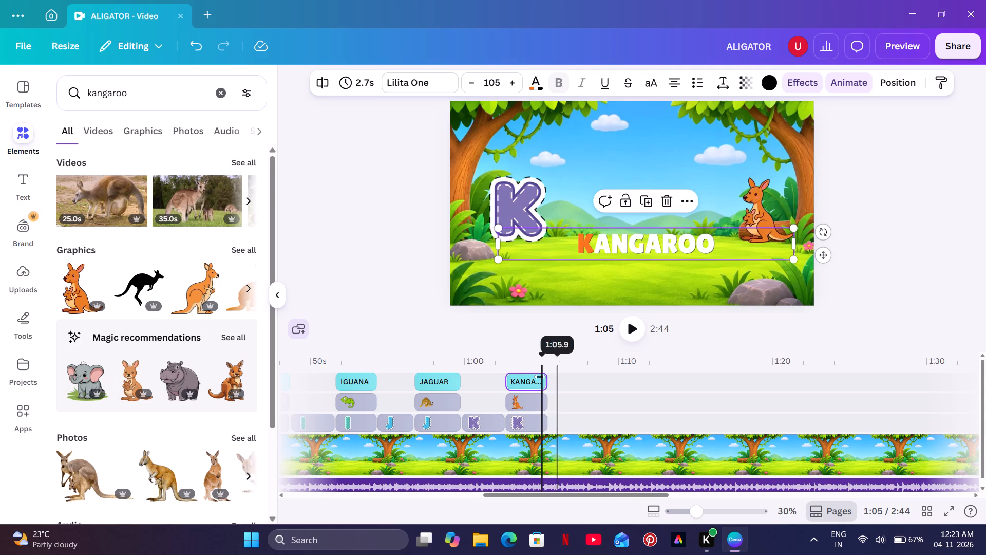
left_click(629, 324)
left_click(629, 324)
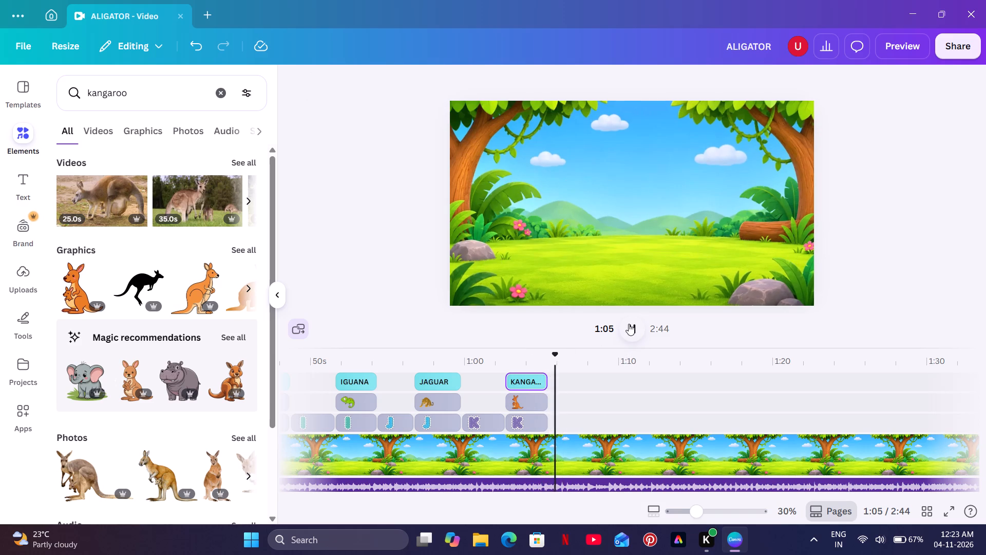
left_click(530, 367)
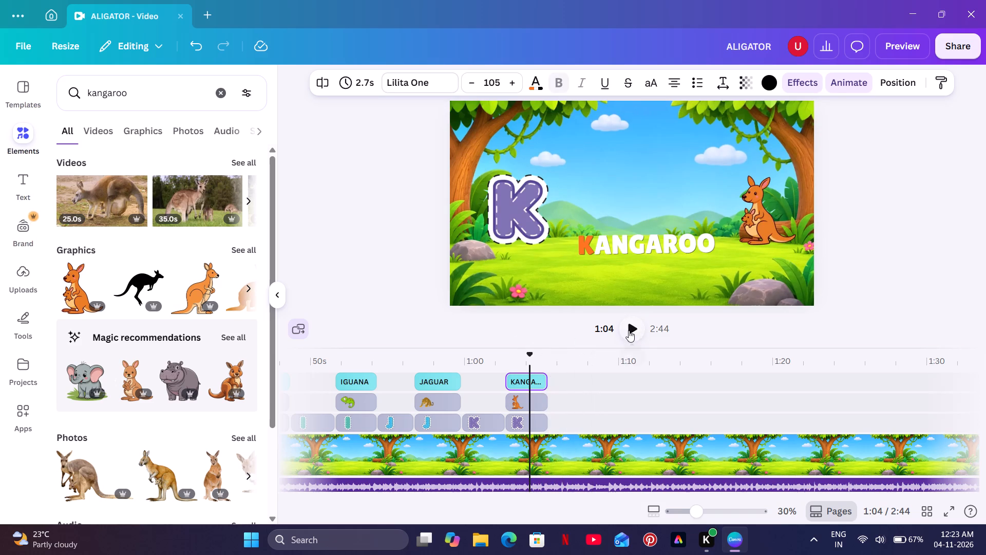
left_click(629, 330)
left_click(629, 330)
left_click(629, 330)
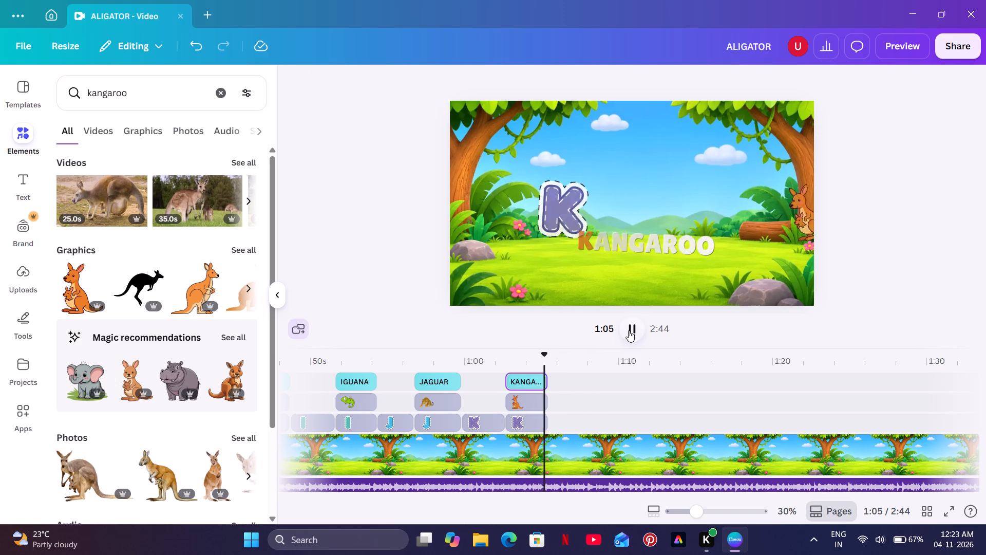
left_click(629, 330)
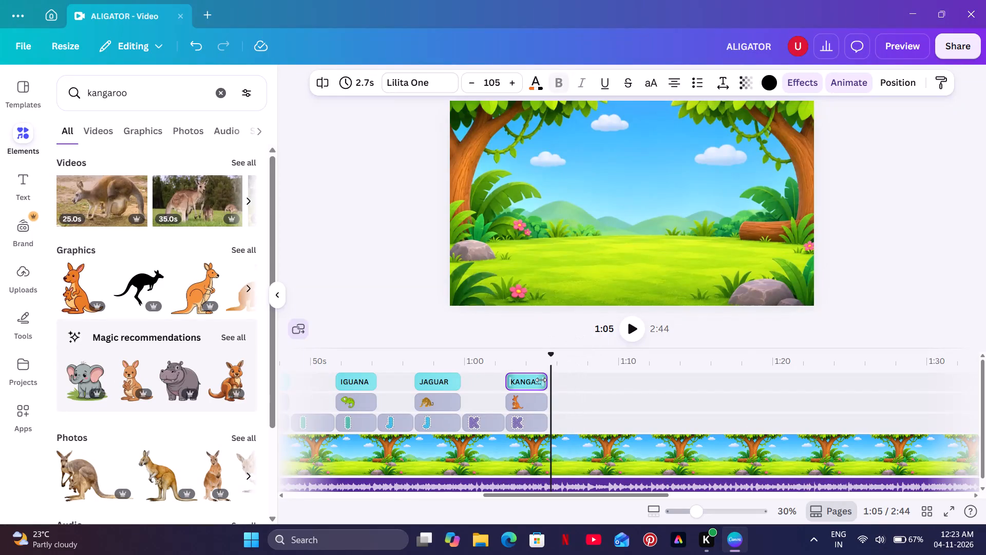
Extend the ends of the KANGAROO title, kangaroo and second K clips slightly so they finish together, with kangaroo and K lasting 2.9 s.
left_click_drag(541, 380, 546, 378)
left_click(542, 402)
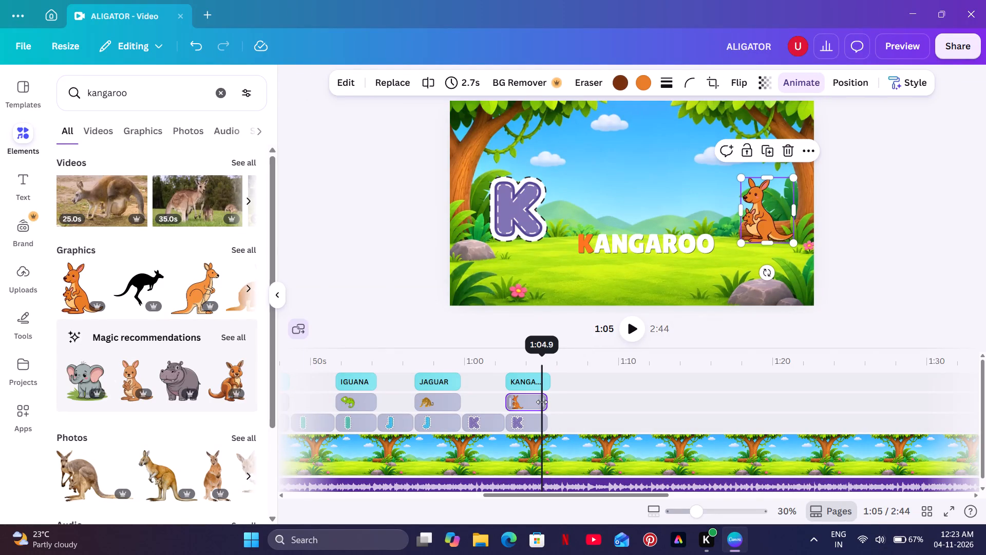
left_click_drag(542, 402, 546, 402)
left_click(544, 420)
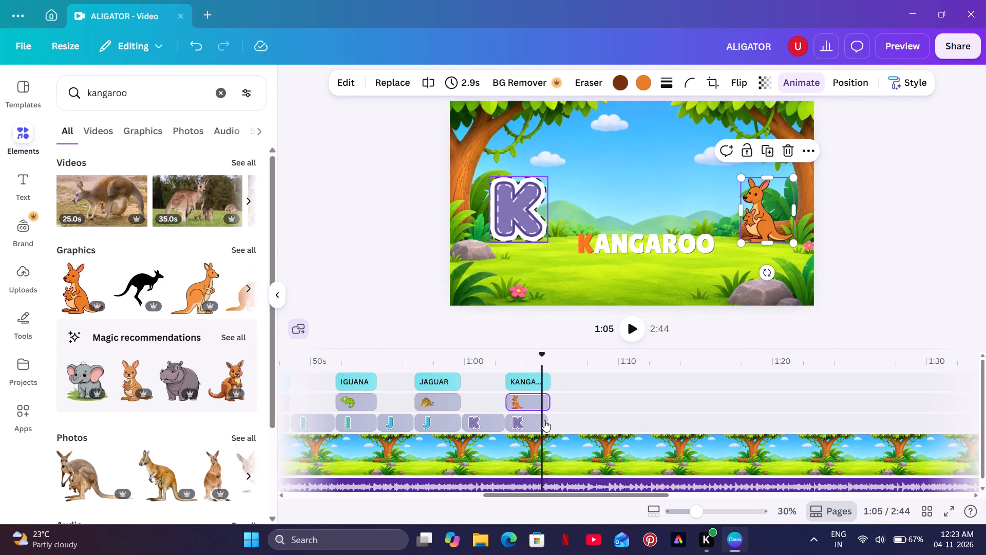
left_click_drag(544, 420, 552, 420)
Play from about 1:03.8 past the end of the kangaroo section to check the clip timing against the audio.
left_click(525, 361)
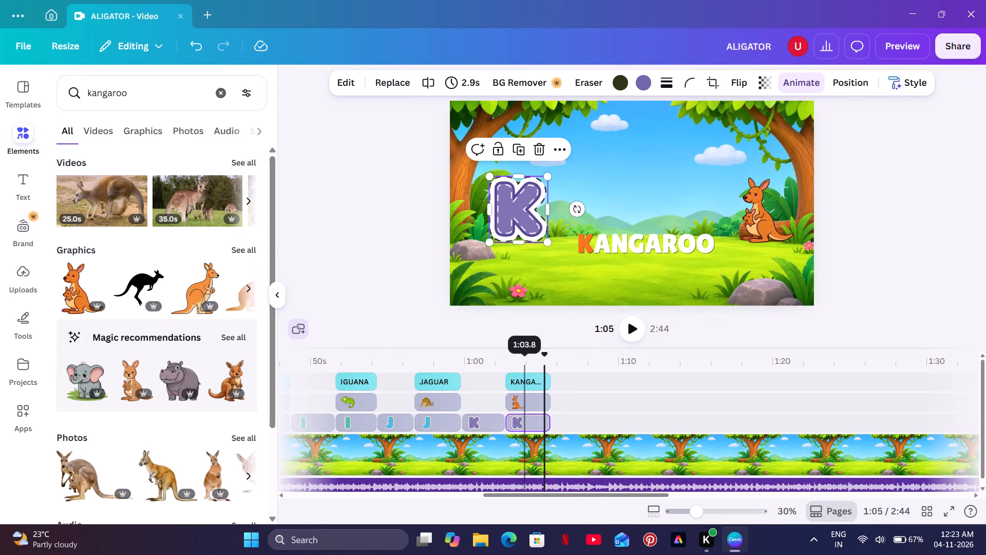
left_click(627, 322)
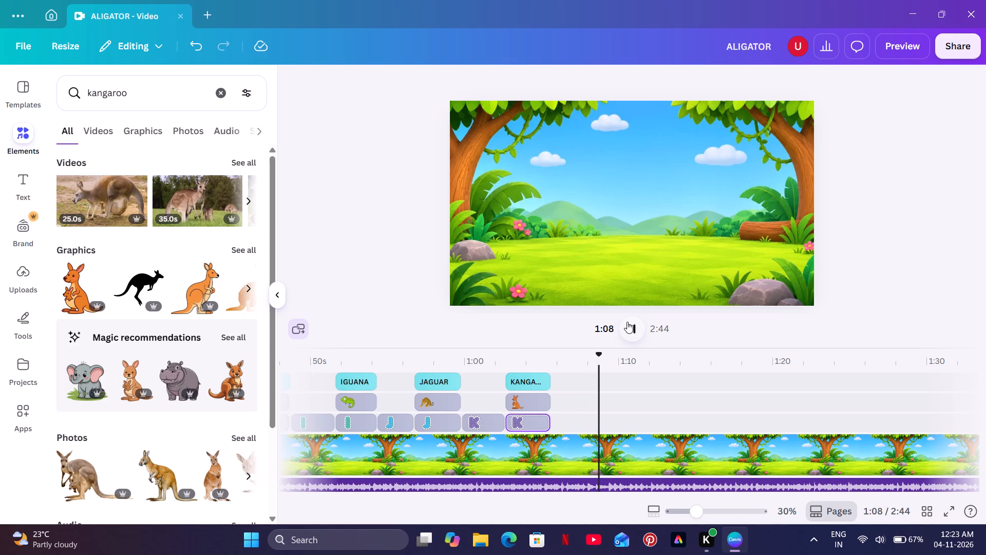
left_click(627, 322)
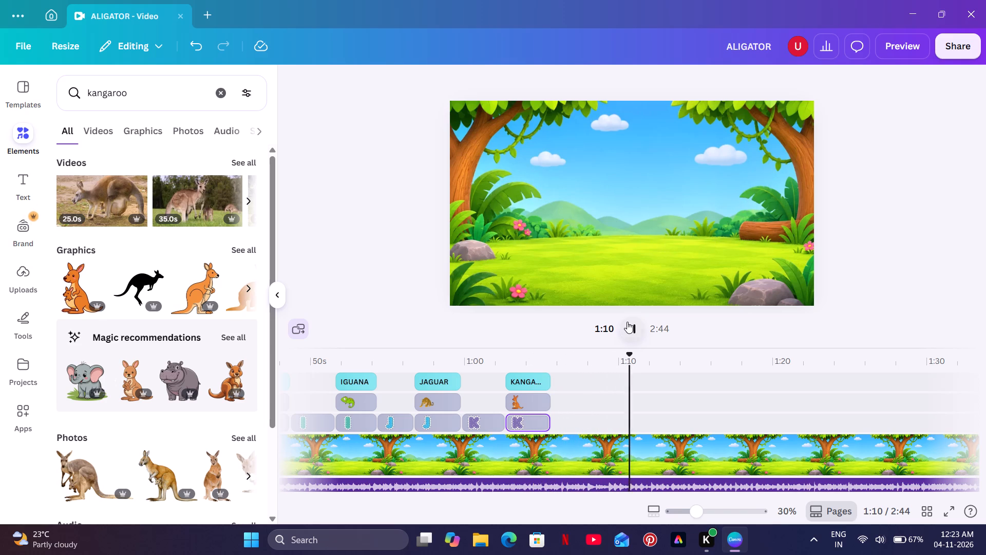
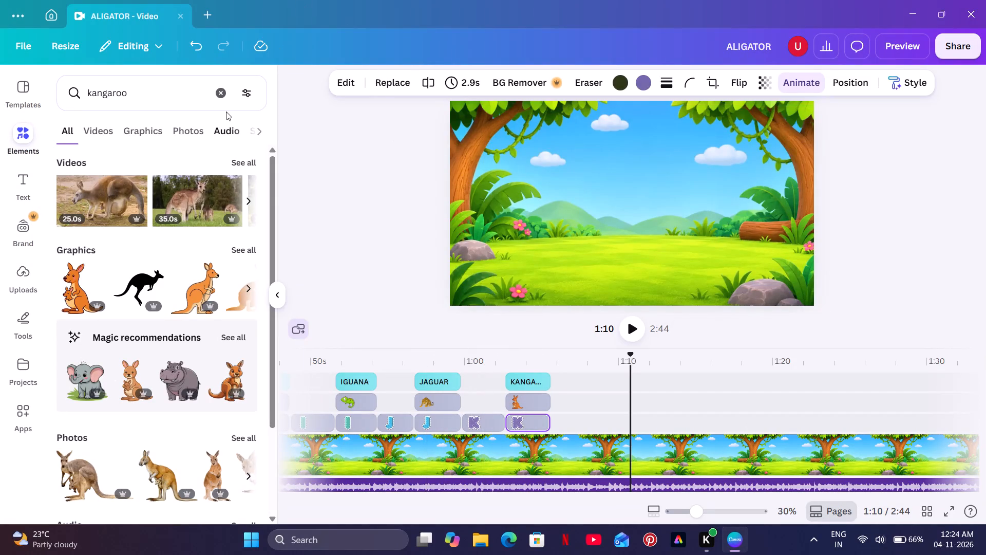
Clear the kangaroo search and browse all recommended elements for a dashed-outline letter to continue the alphabet after K.
left_click(212, 91)
left_click(325, 156)
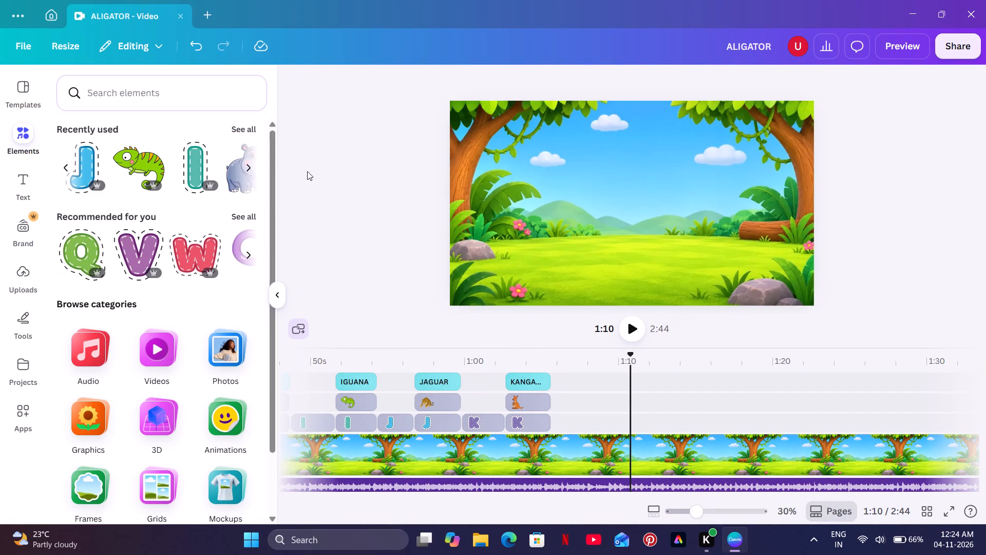
left_click(245, 217)
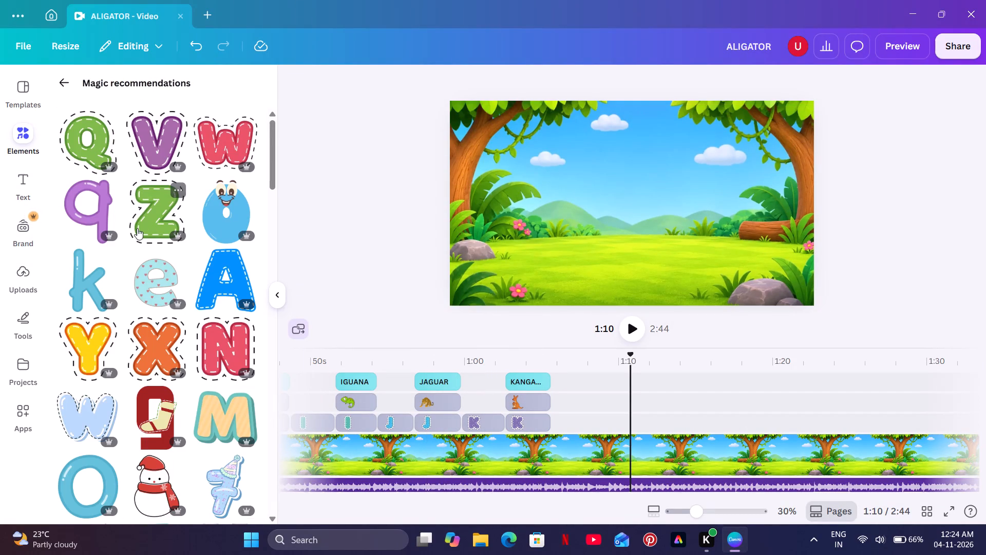
scroll(136, 240, "down", 3)
scroll(135, 245, "up", 7)
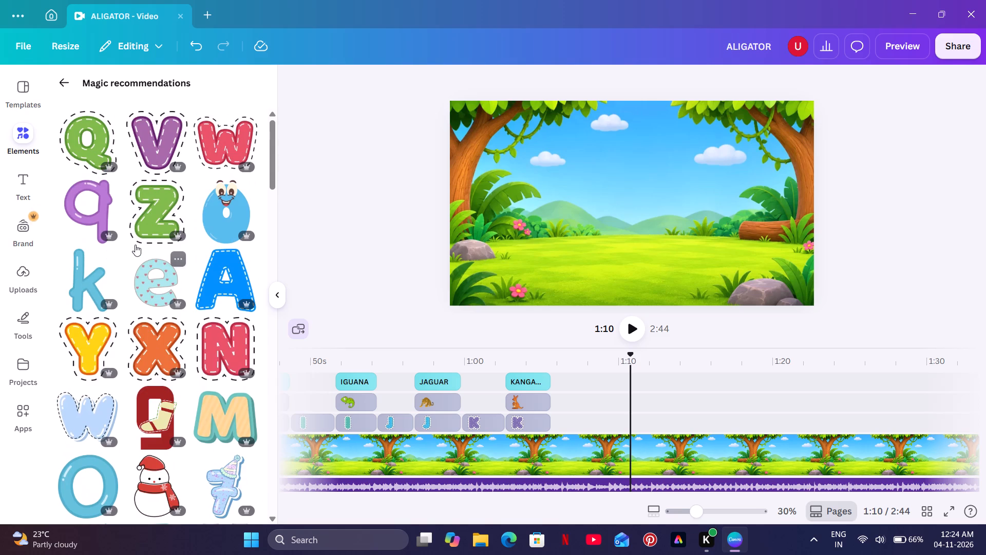
scroll(133, 264, "down", 6)
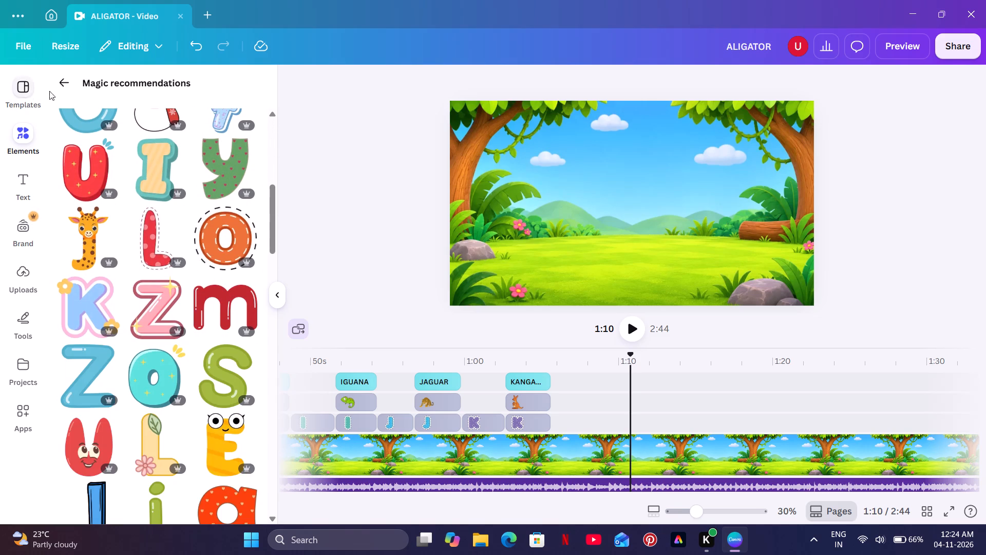
left_click(64, 81)
left_click(241, 209)
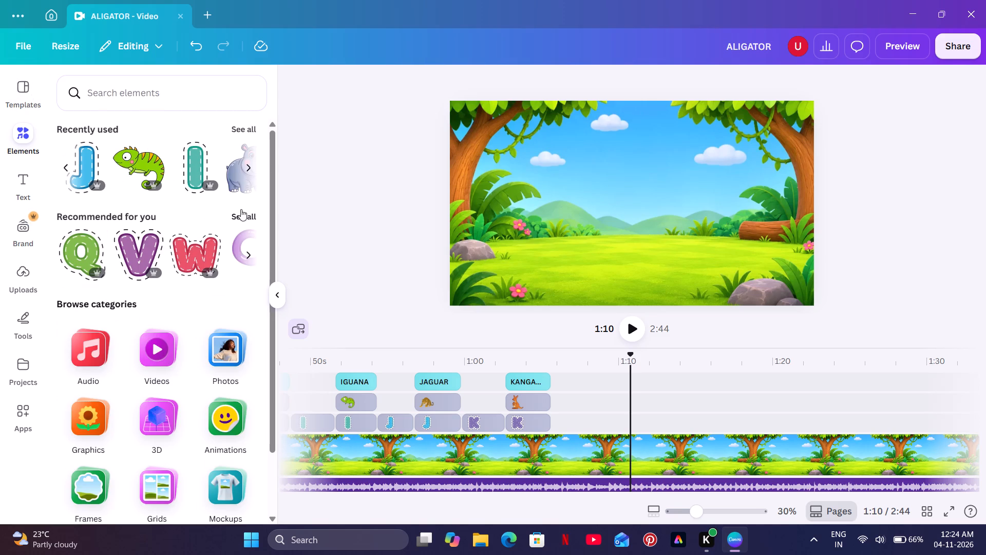
scroll(188, 214, "down", 2)
scroll(188, 214, "up", 5)
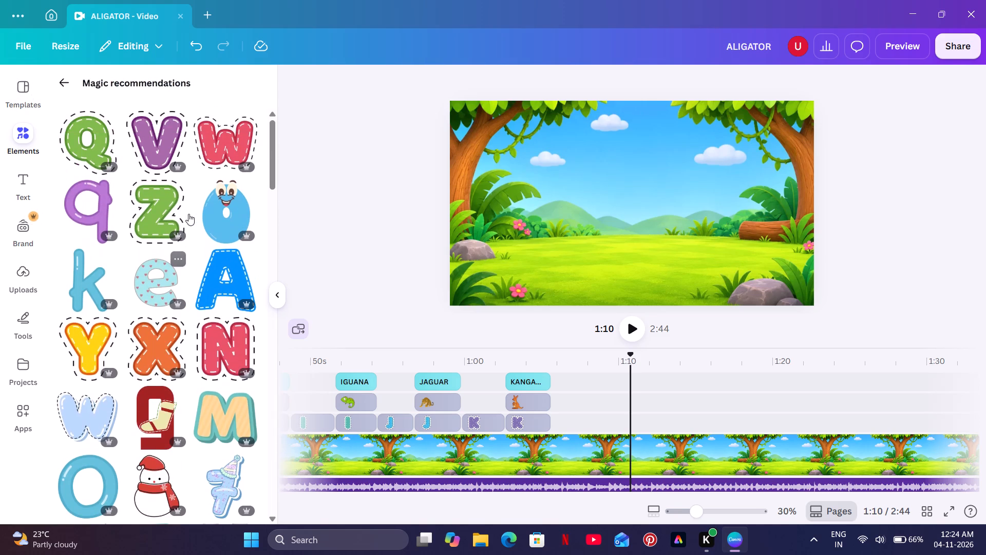
scroll(188, 214, "down", 10)
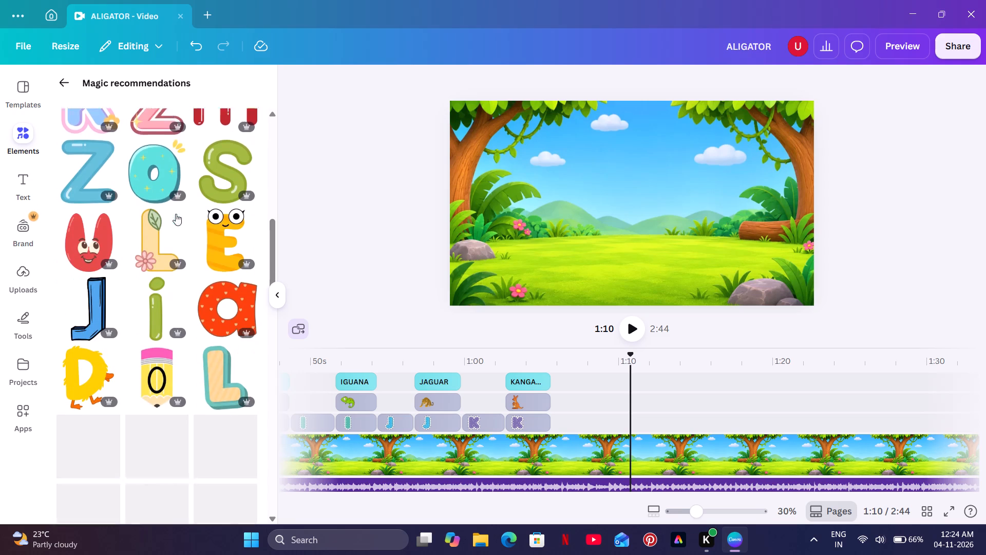
scroll(176, 214, "up", 2)
scroll(176, 214, "down", 4)
scroll(176, 214, "up", 1)
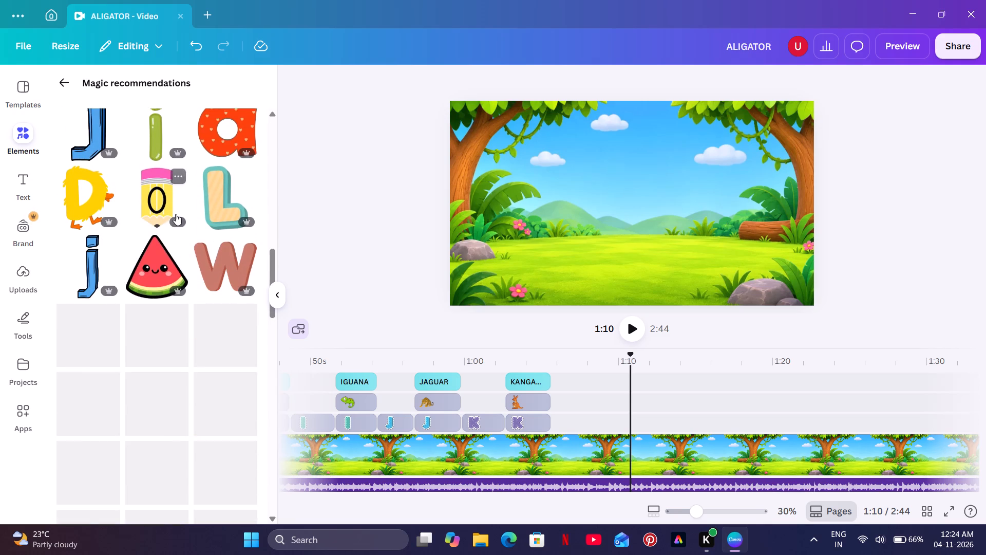
scroll(176, 214, "up", 14)
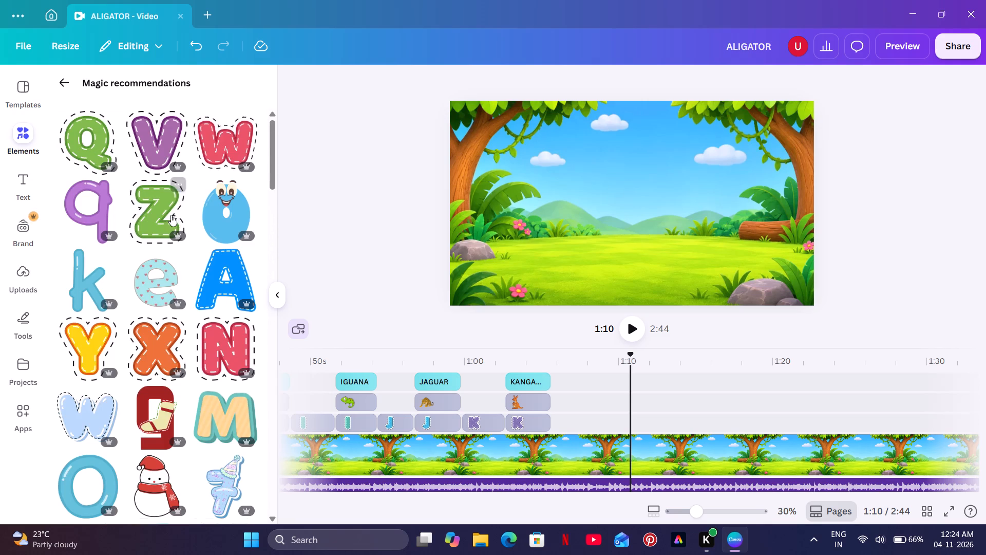
Find more elements like the Cute Letter V and look through them for the next letter in the dashed-outline style.
right_click(159, 174)
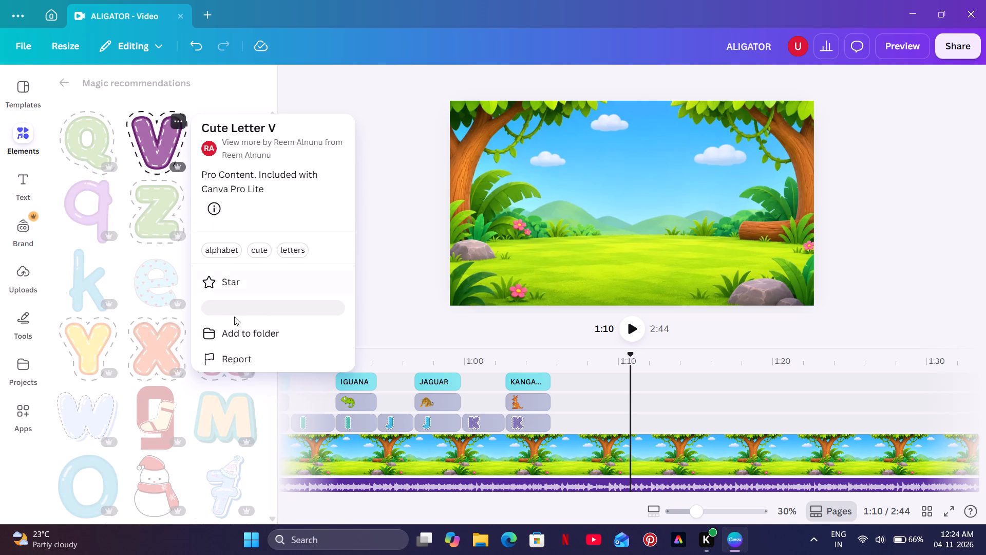
left_click(241, 303)
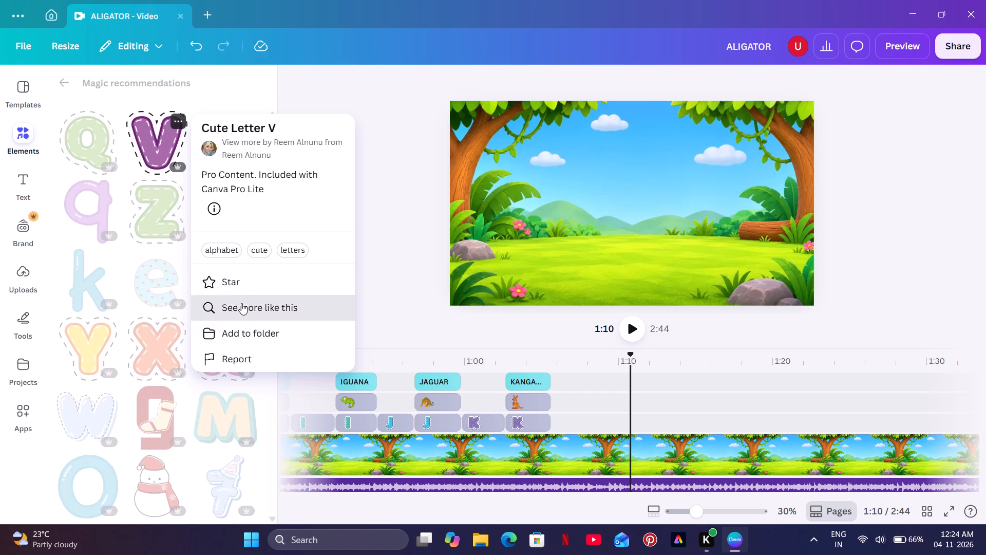
scroll(178, 285, "down", 3)
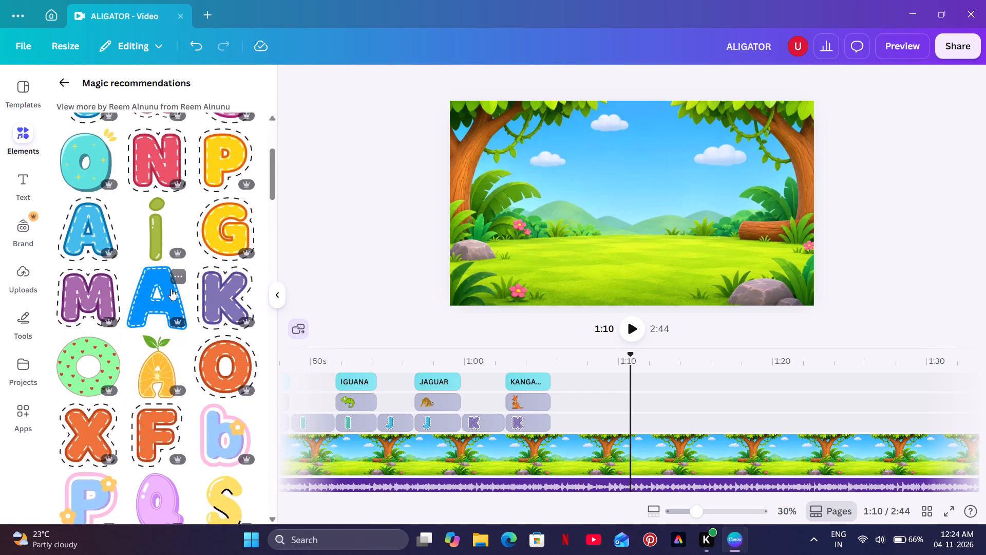
scroll(170, 289, "down", 6)
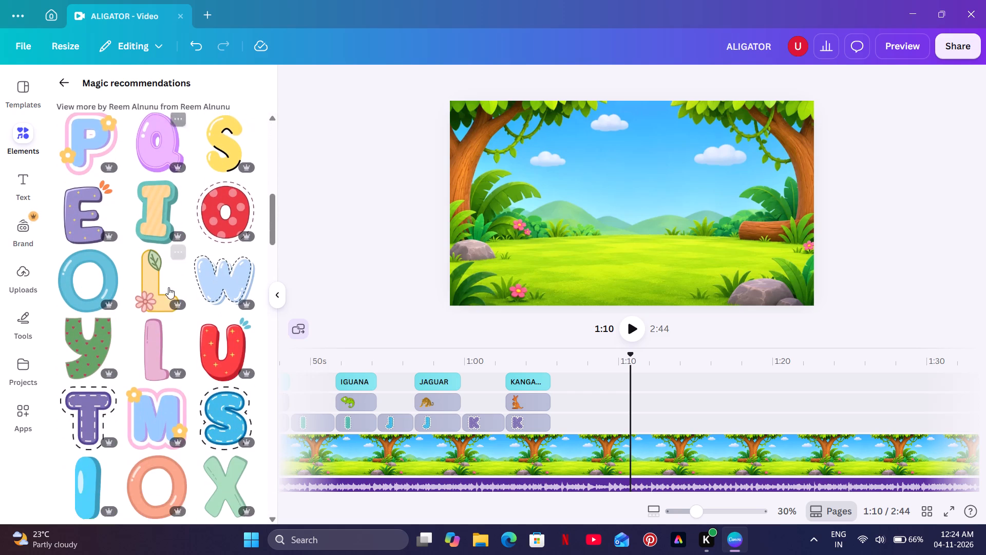
scroll(173, 285, "up", 4)
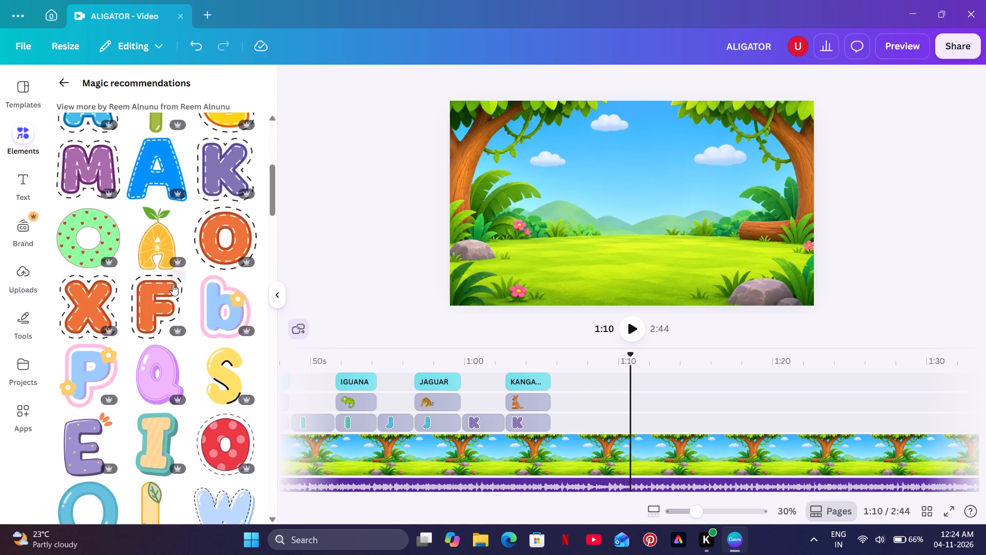
scroll(173, 284, "up", 6)
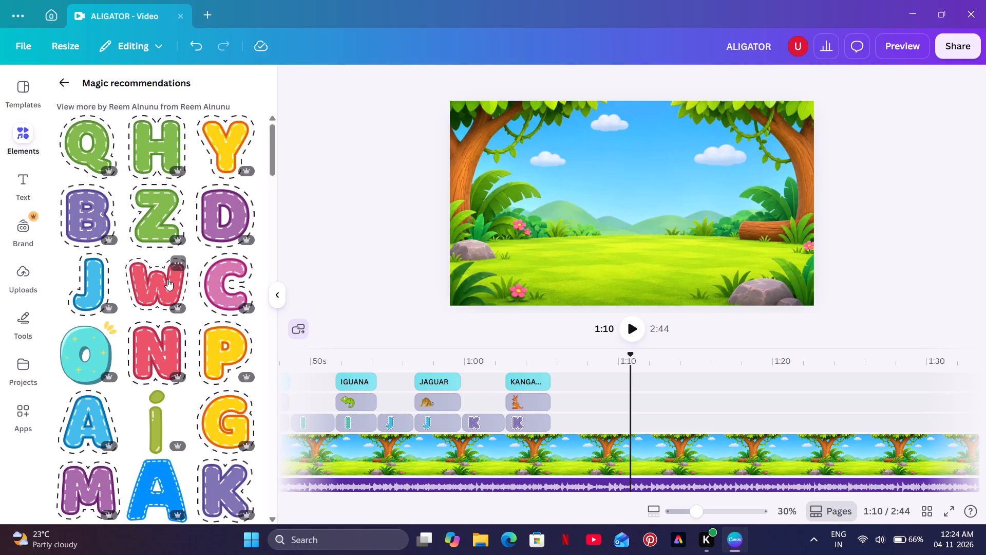
scroll(171, 275, "down", 2)
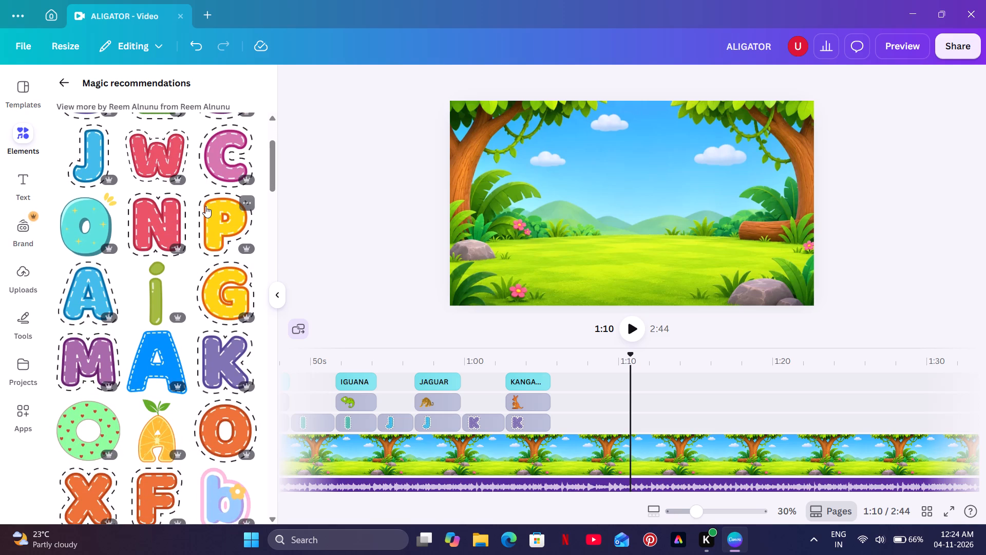
scroll(211, 198, "up", 3)
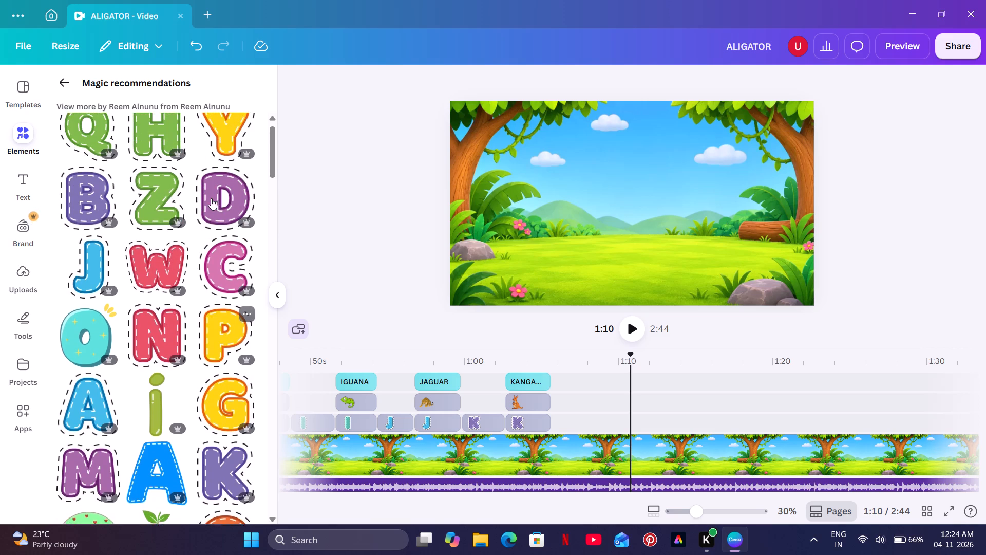
scroll(211, 198, "up", 1)
scroll(211, 198, "down", 2)
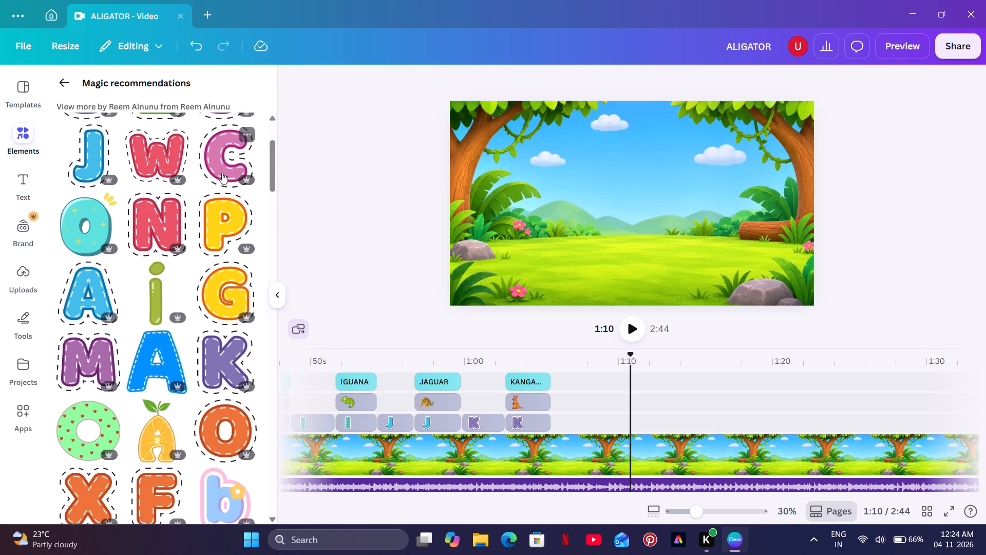
Find more elements like Letter K with Dashed Lines, look through them for a matching letter L, and return to the recommendations.
right_click(214, 367)
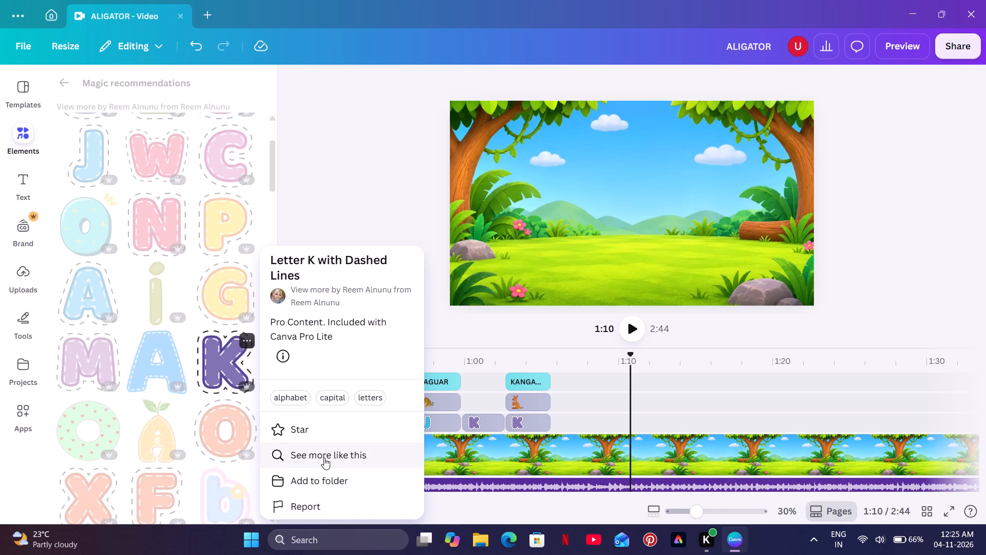
left_click(324, 458)
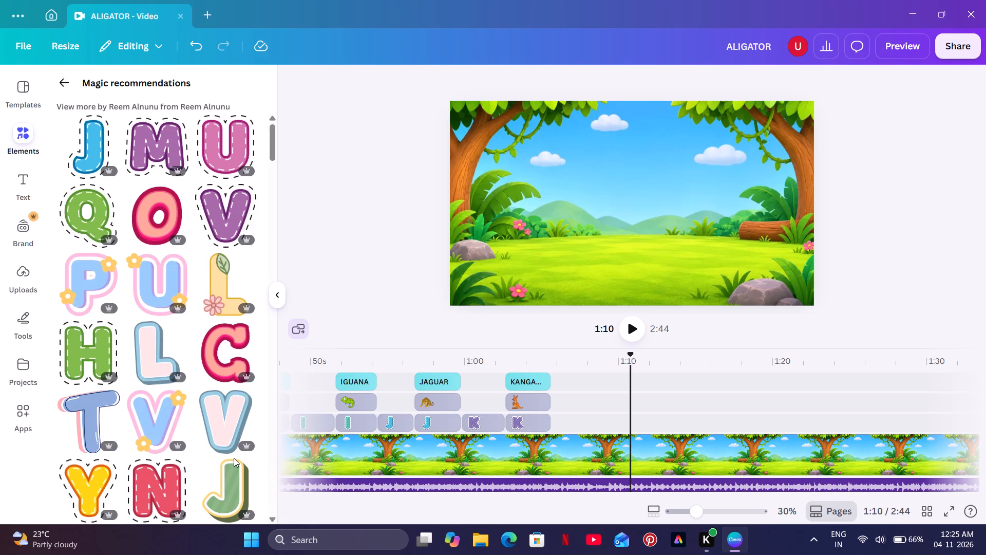
scroll(234, 458, "down", 2)
scroll(88, 373, "down", 3)
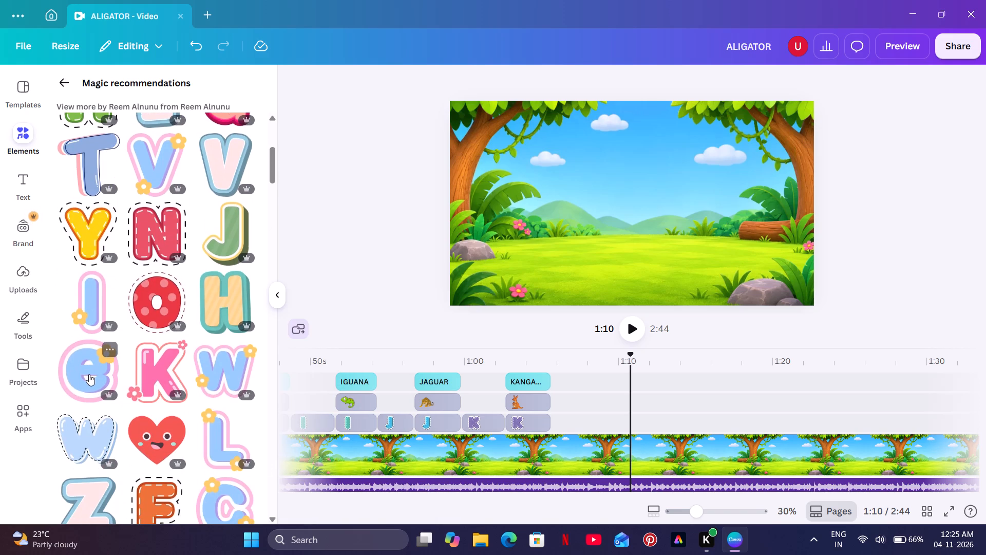
scroll(89, 374, "down", 7)
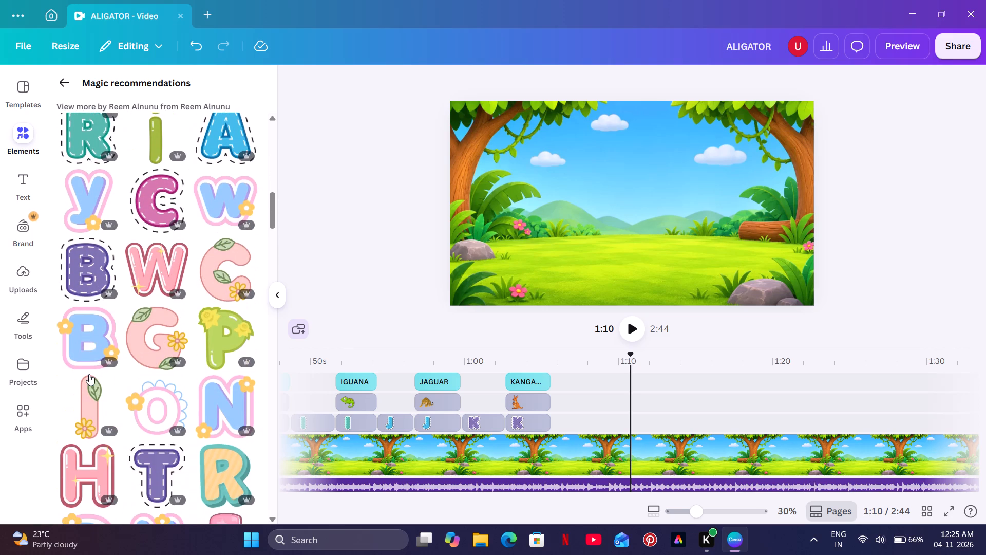
scroll(89, 374, "down", 8)
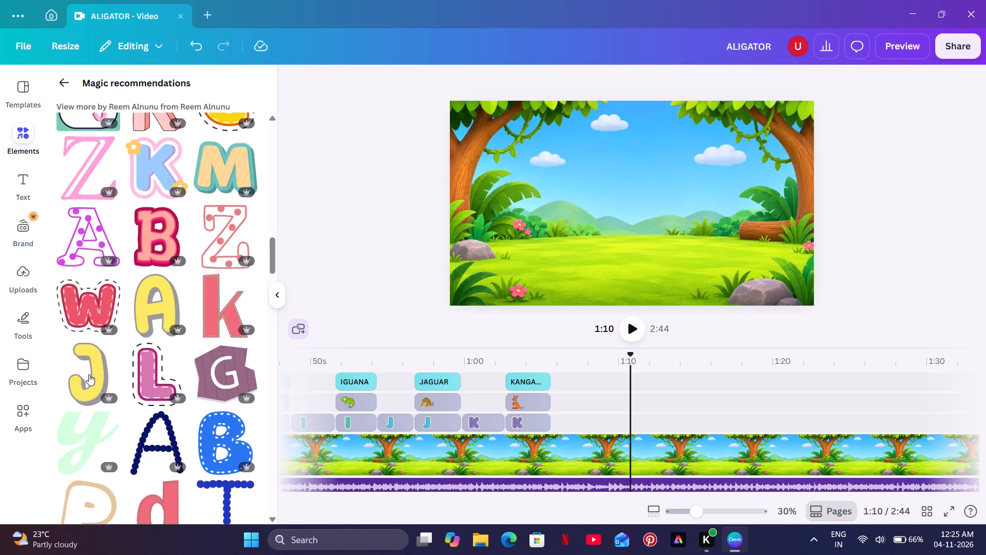
scroll(89, 374, "down", 8)
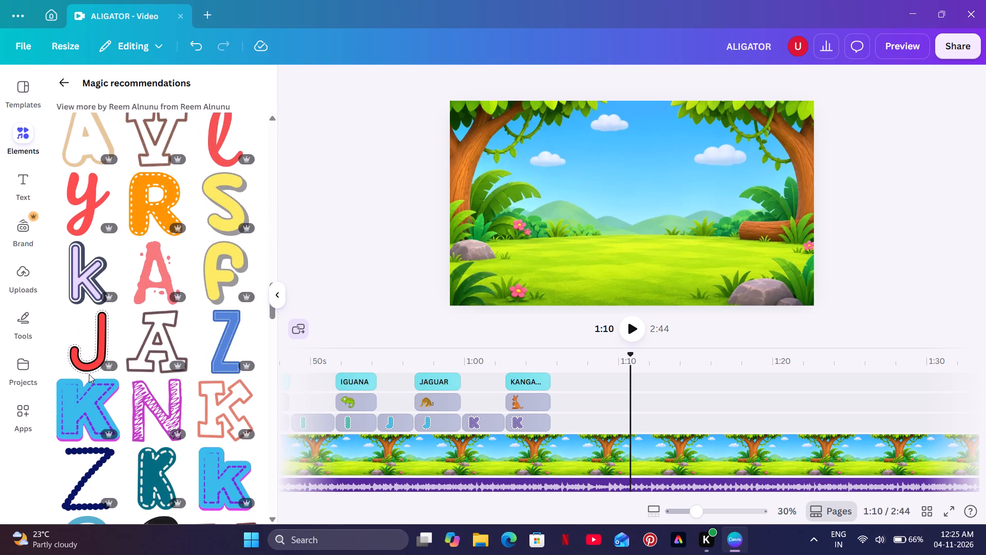
scroll(89, 374, "down", 7)
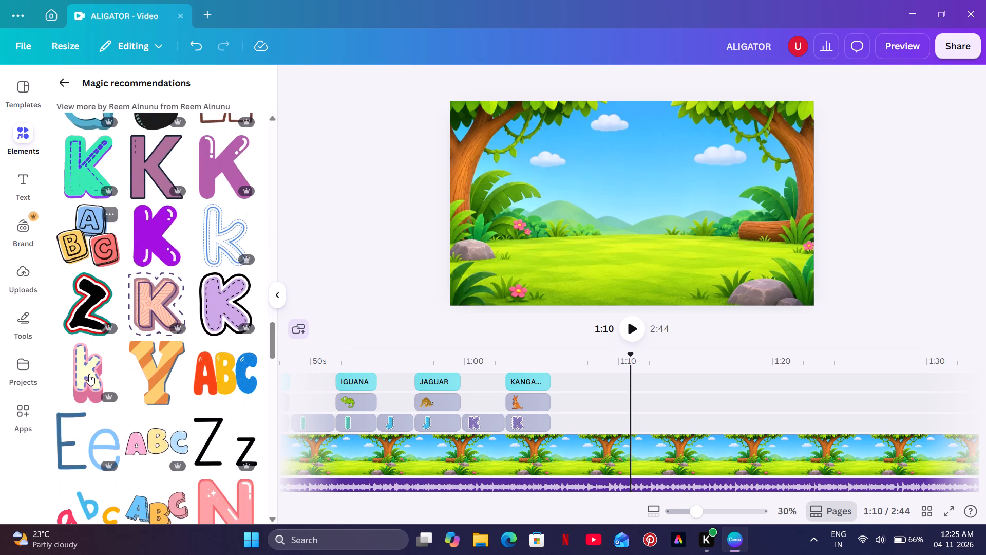
scroll(89, 374, "down", 3)
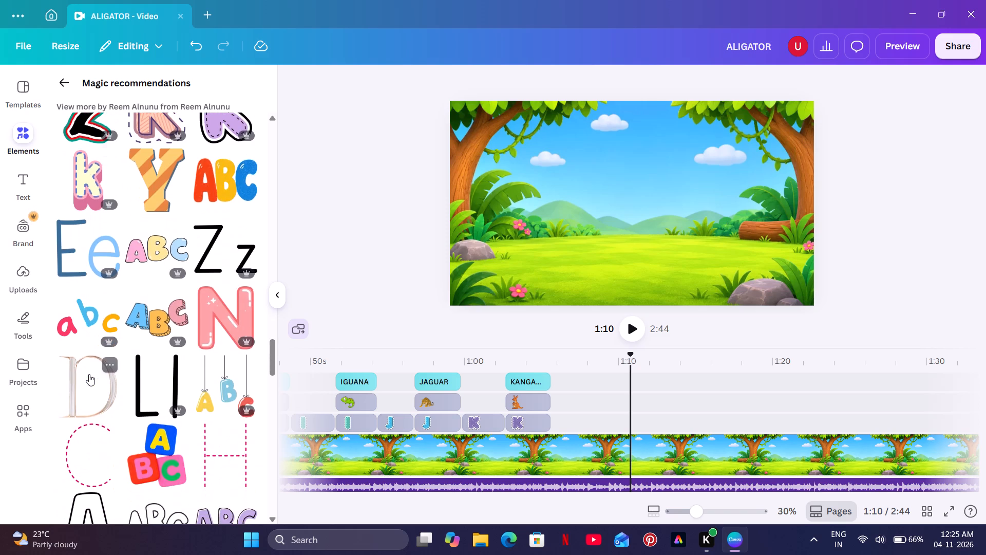
scroll(89, 374, "down", 9)
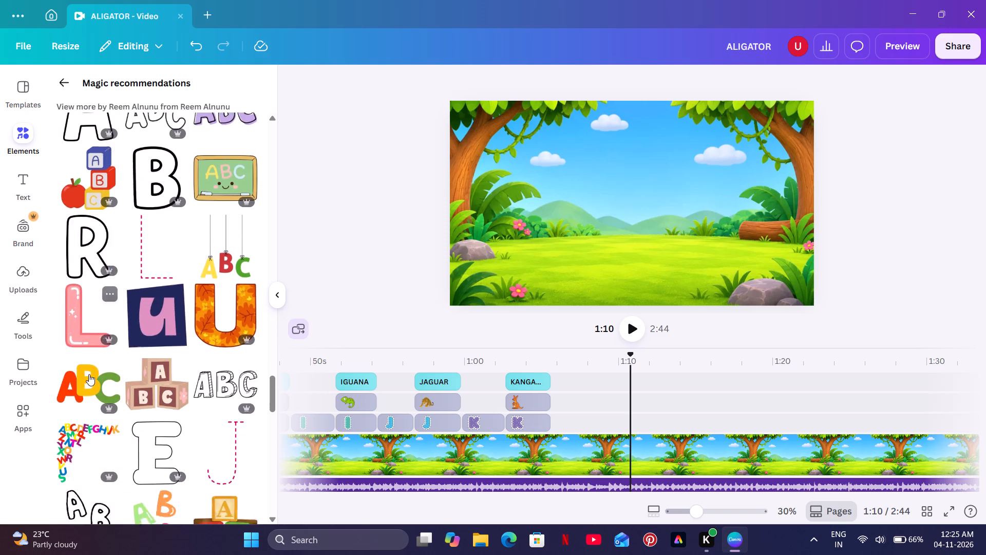
scroll(91, 377, "up", 15)
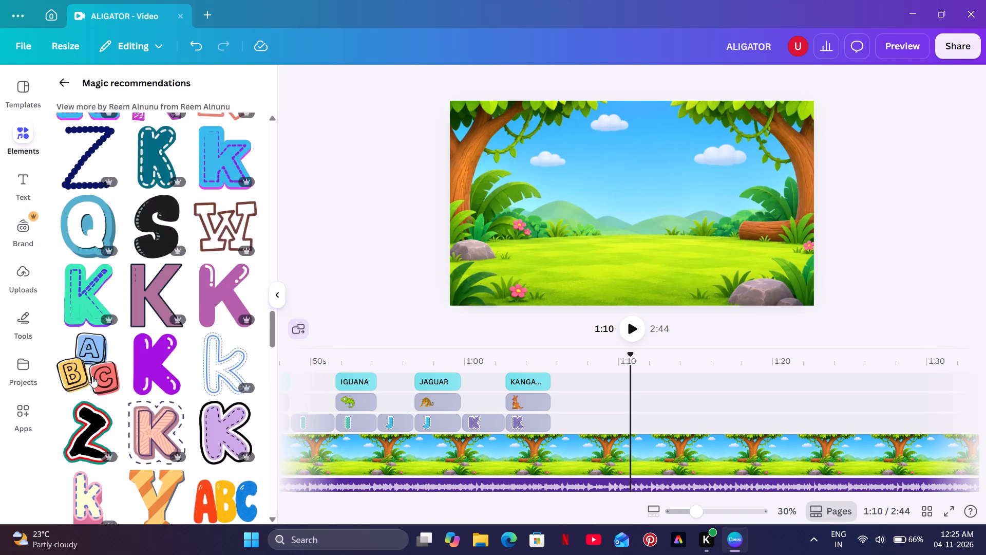
scroll(92, 376, "up", 20)
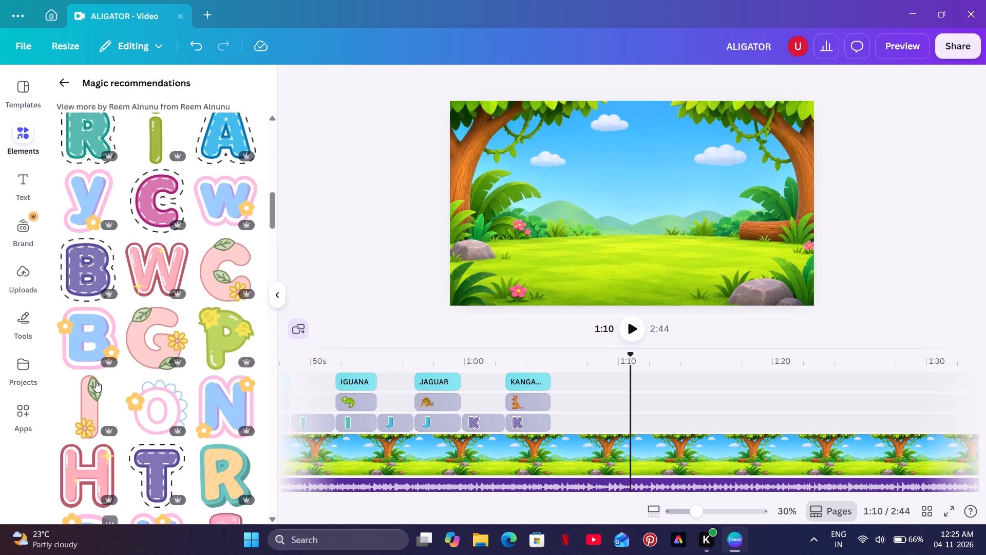
scroll(96, 381, "up", 6)
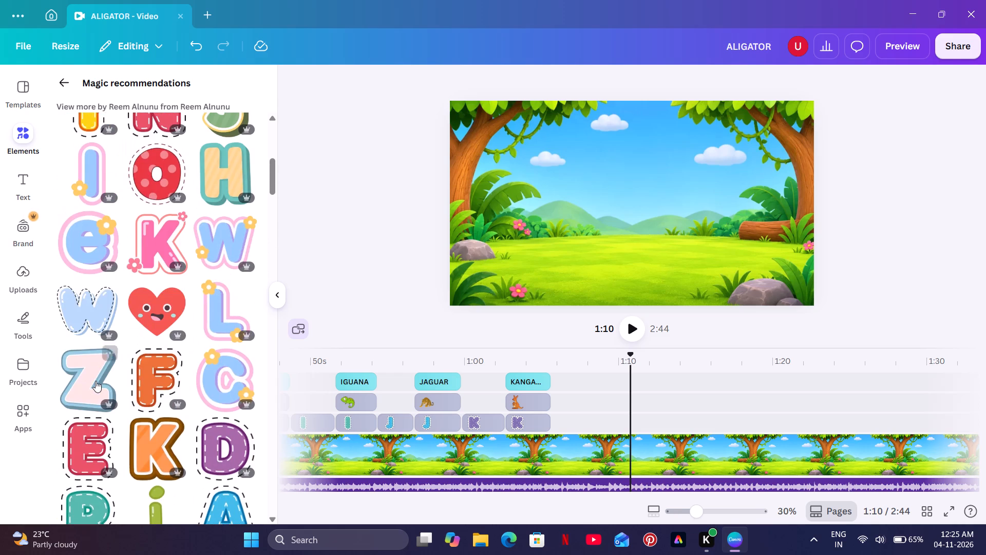
scroll(96, 381, "up", 7)
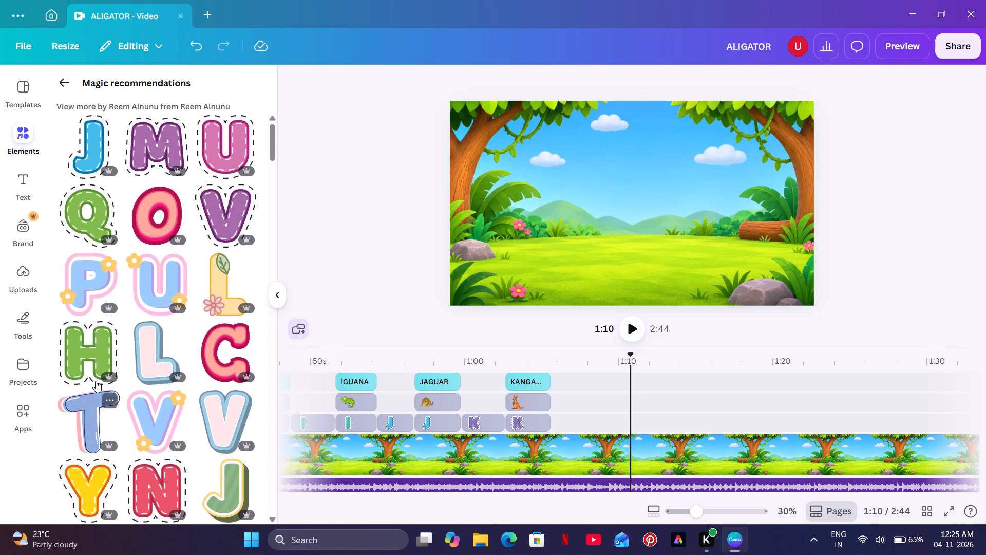
scroll(96, 381, "up", 2)
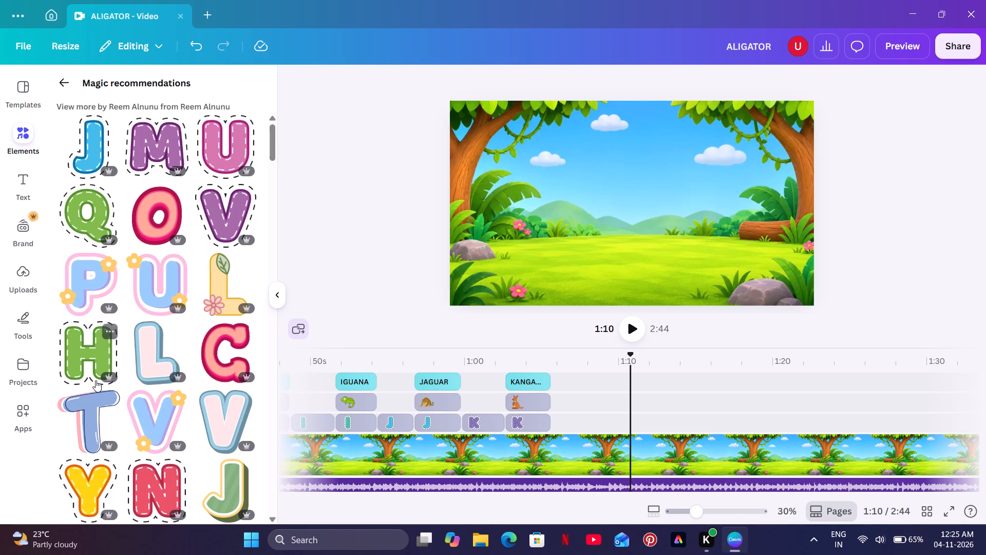
left_click(77, 82)
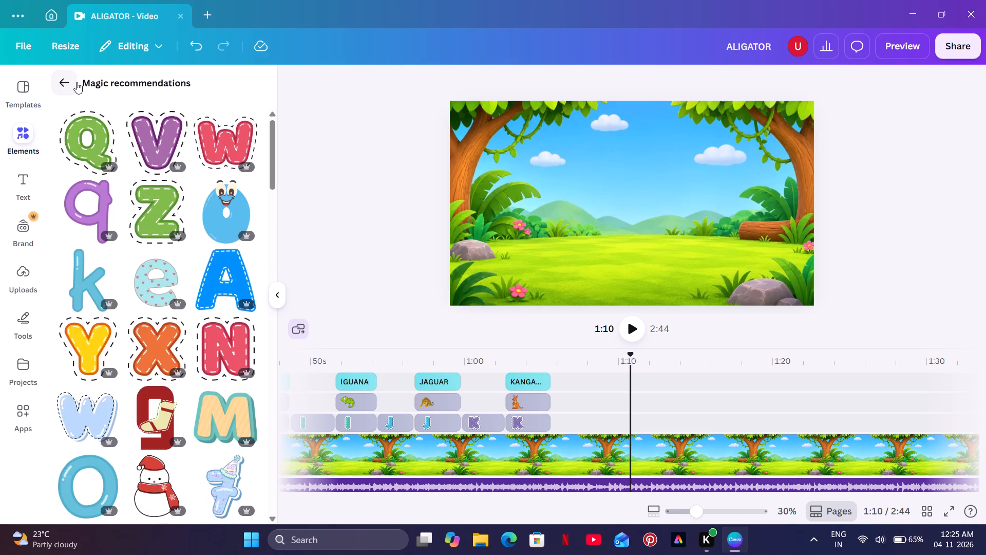
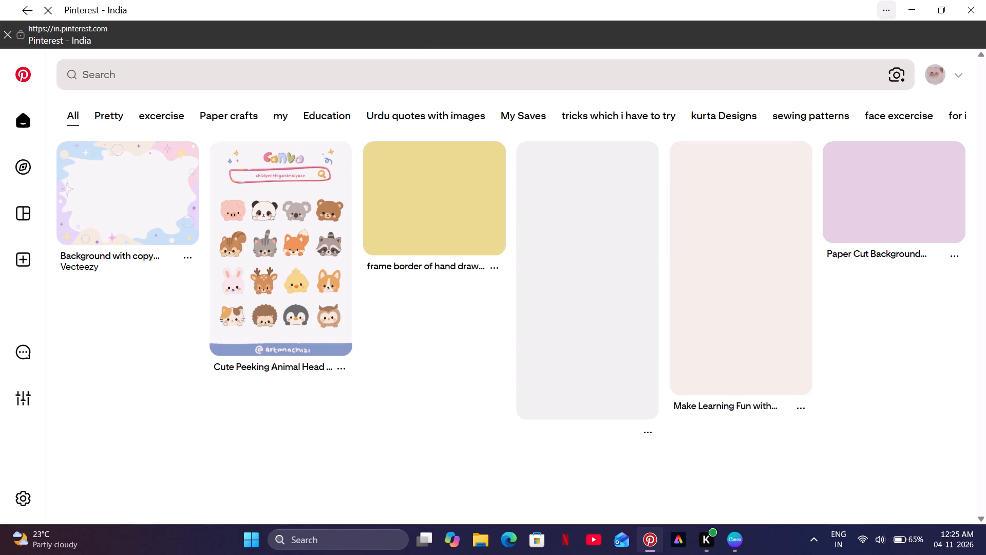
Search Pinterest for "canva alphabet element".
left_click(325, 78)
type("CANVA ALPHABETS")
key("space")
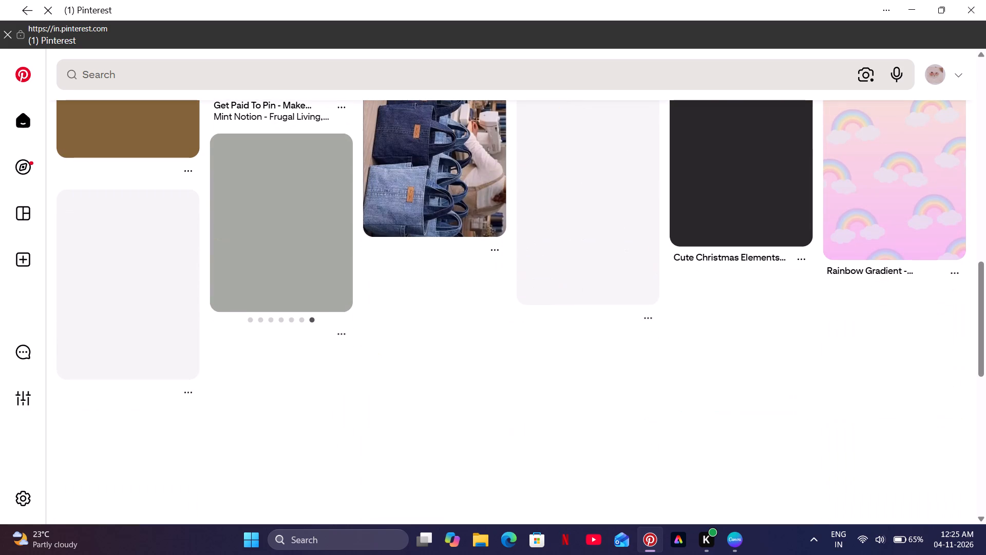
left_click(306, 62)
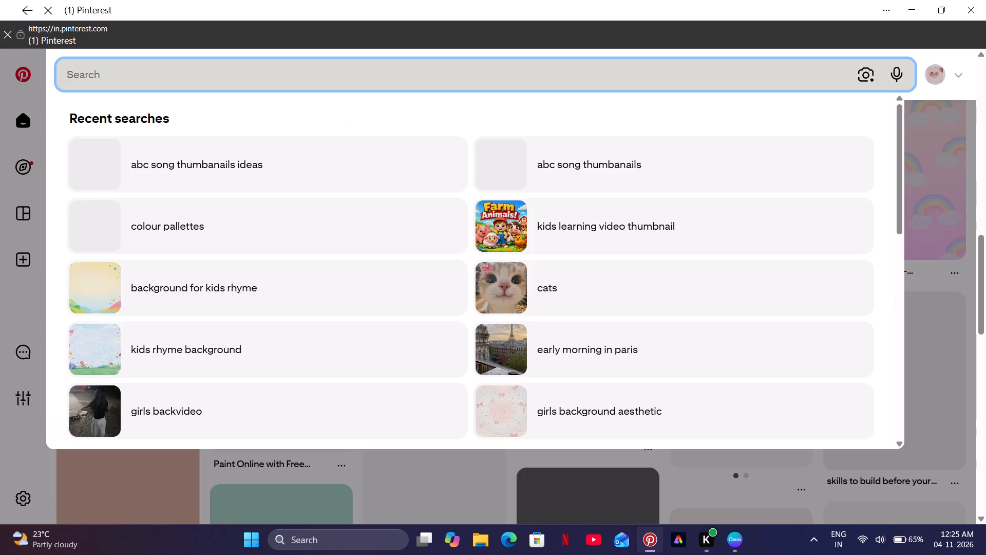
type("CANVA ALPHA")
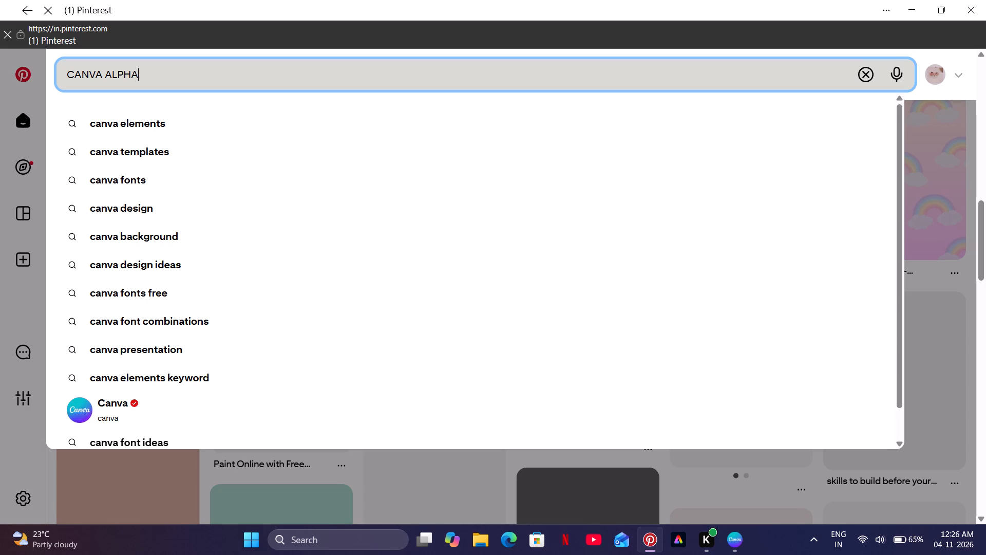
left_click(307, 133)
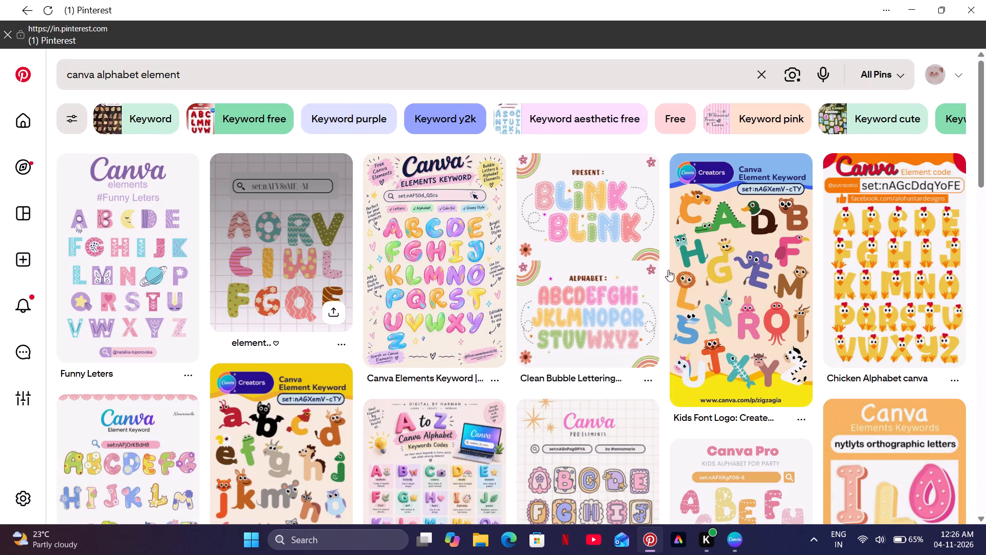
Look through the Pinterest results for a colourful alphabet set with a Canva element keyword that suits the video.
scroll(458, 340, "down", 1)
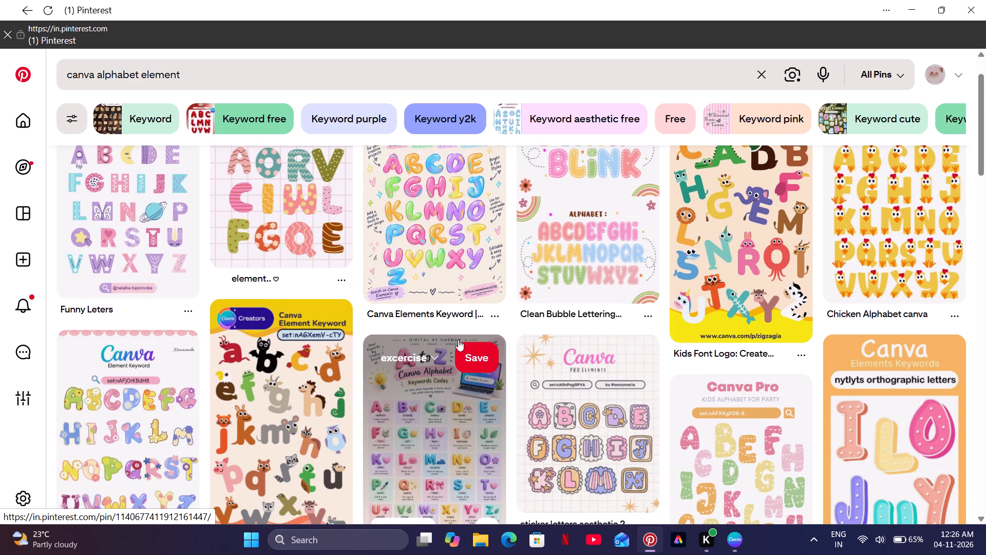
scroll(458, 340, "down", 5)
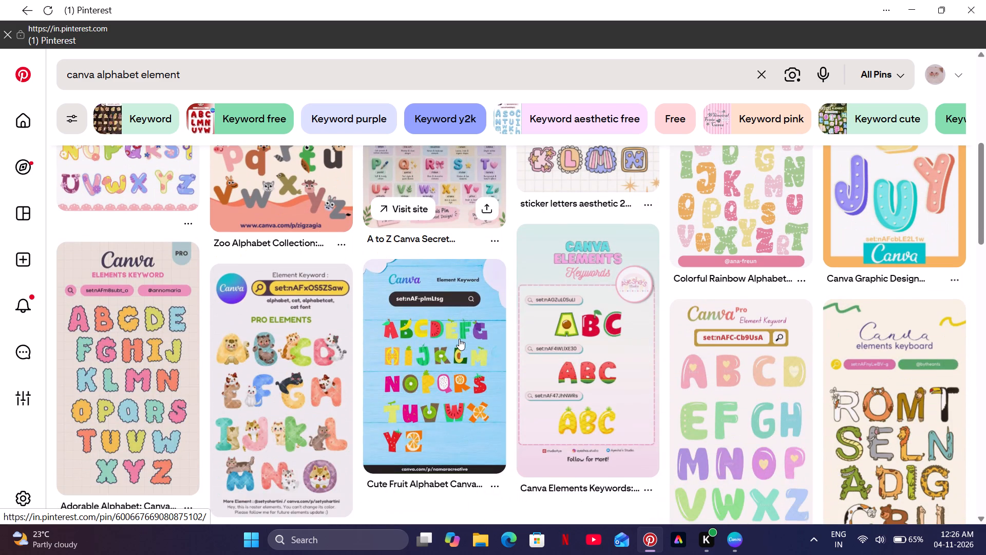
scroll(459, 339, "down", 4)
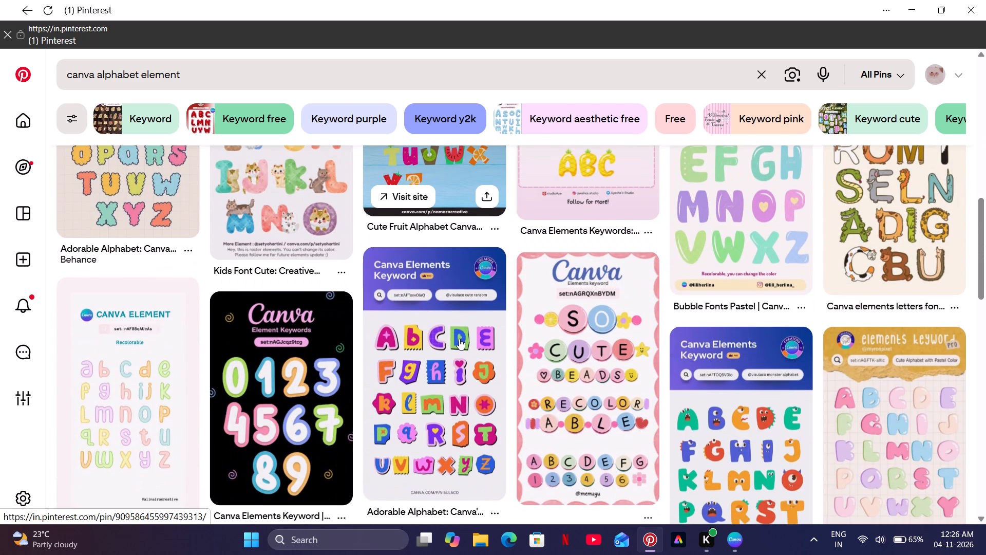
scroll(459, 339, "down", 5)
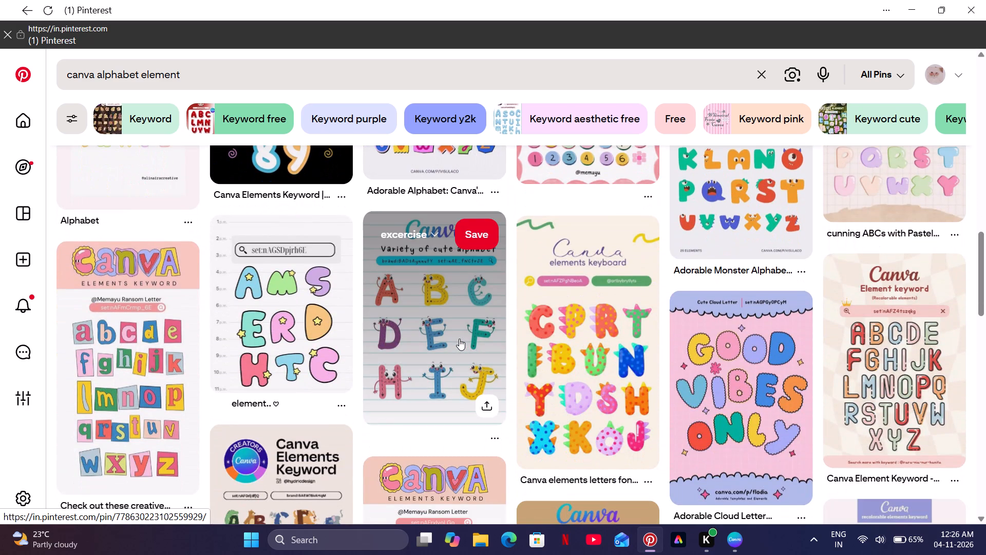
scroll(459, 339, "down", 5)
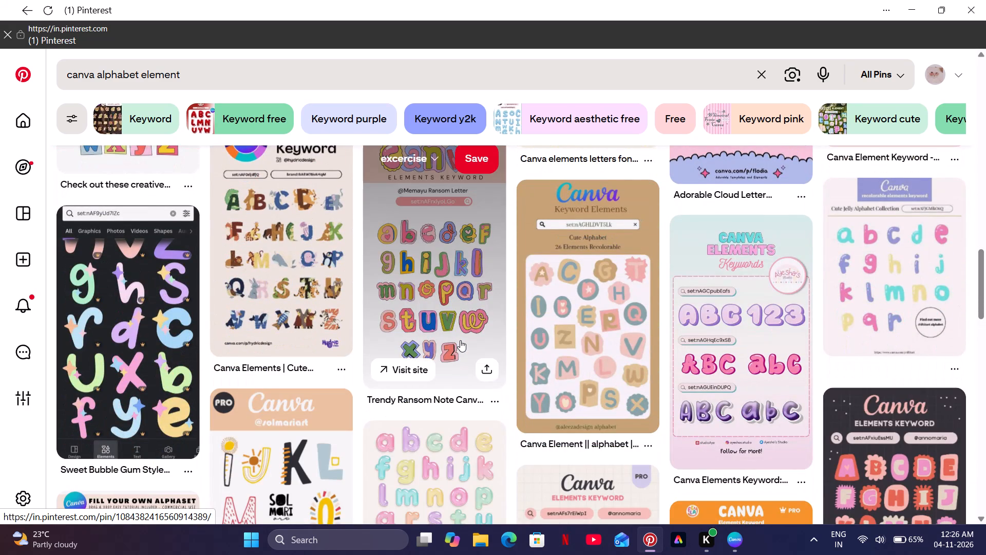
scroll(460, 340, "down", 2)
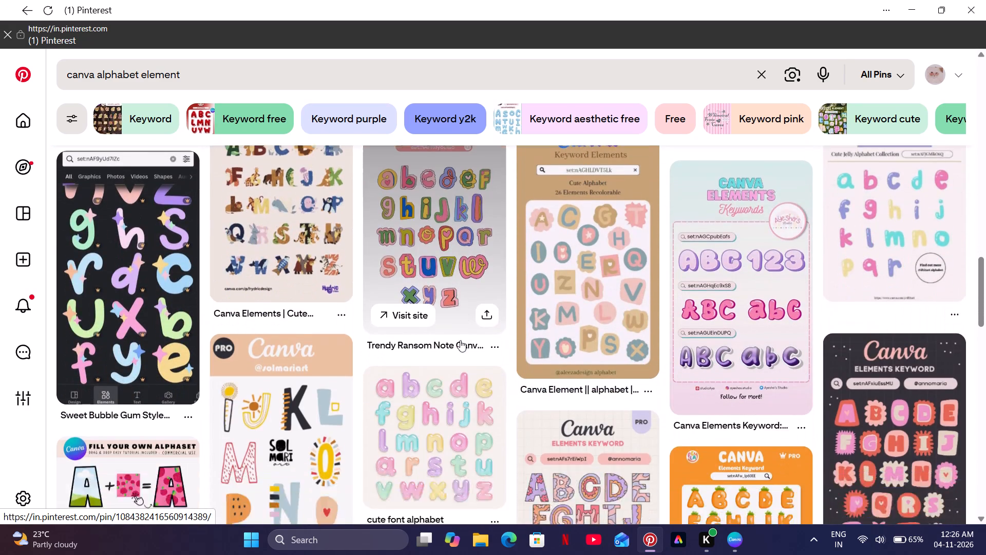
scroll(460, 340, "down", 2)
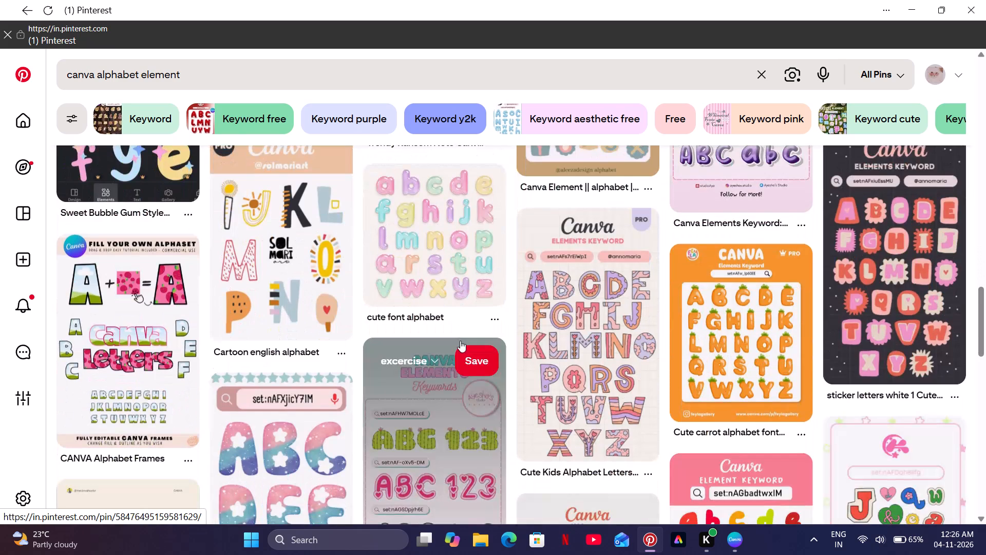
scroll(460, 341, "down", 4)
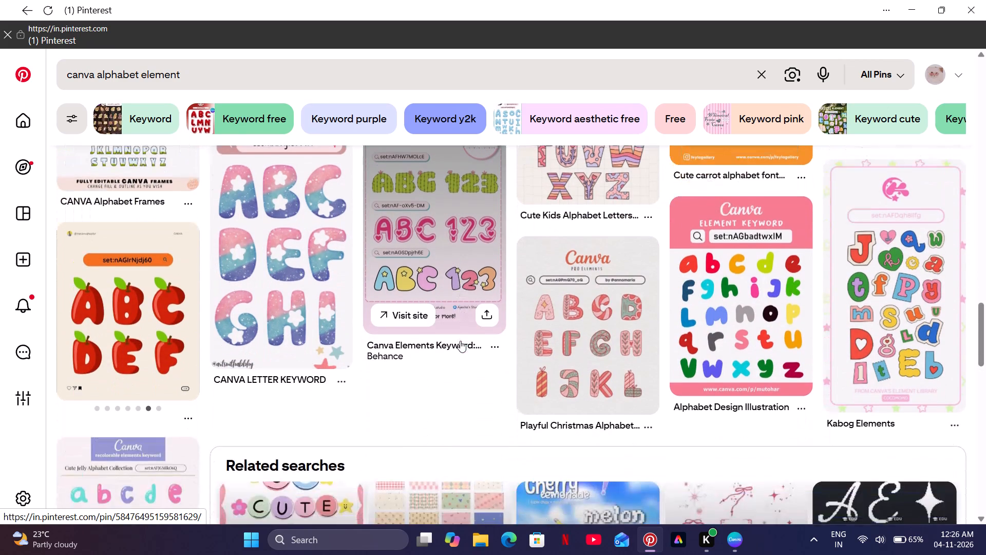
scroll(460, 341, "down", 5)
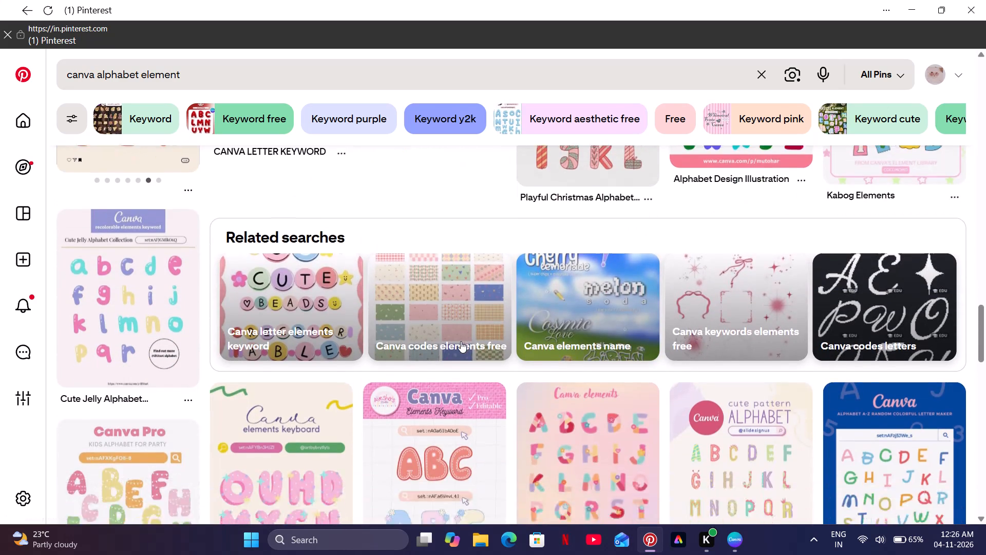
scroll(461, 341, "down", 1)
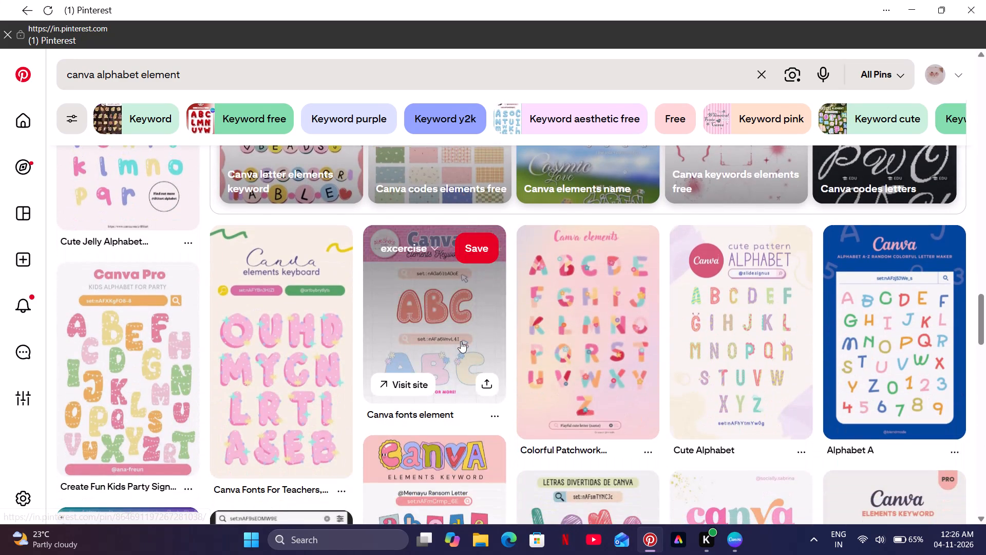
scroll(461, 341, "down", 5)
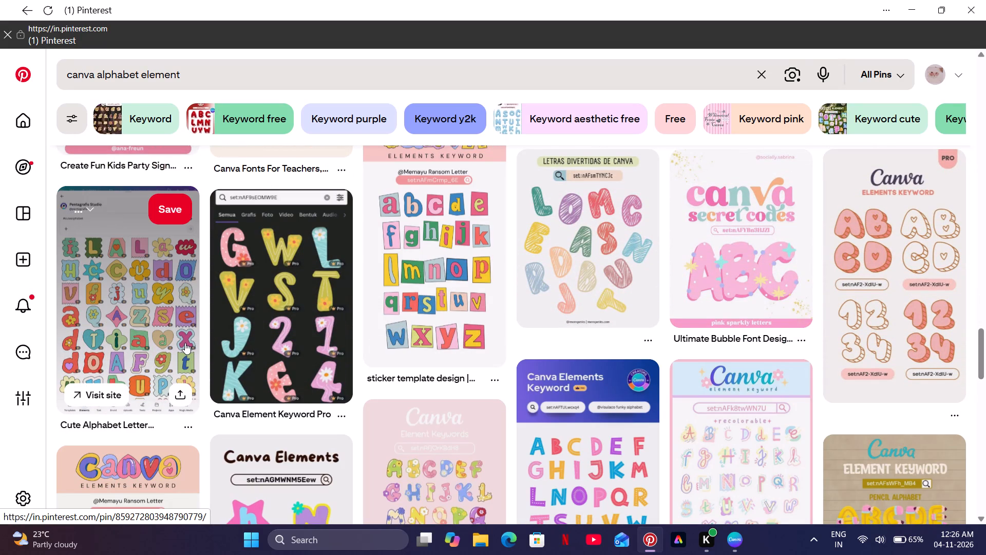
scroll(185, 343, "down", 5)
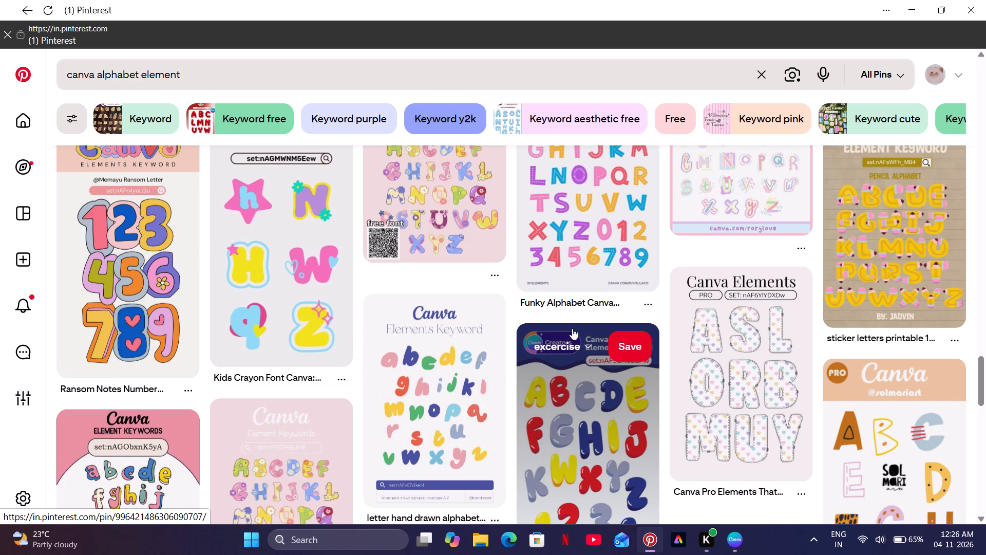
scroll(572, 328, "up", 1)
scroll(572, 328, "down", 5)
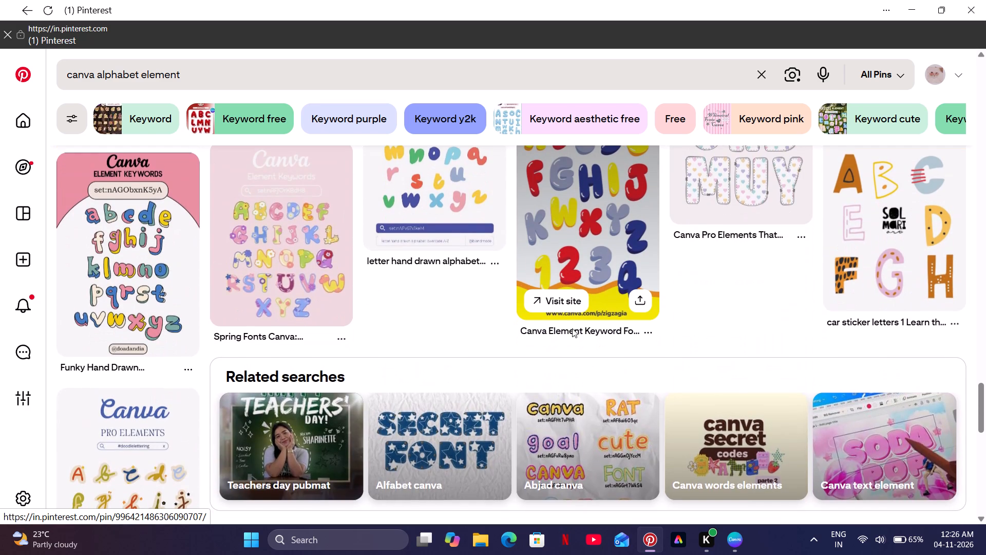
scroll(245, 329, "down", 1)
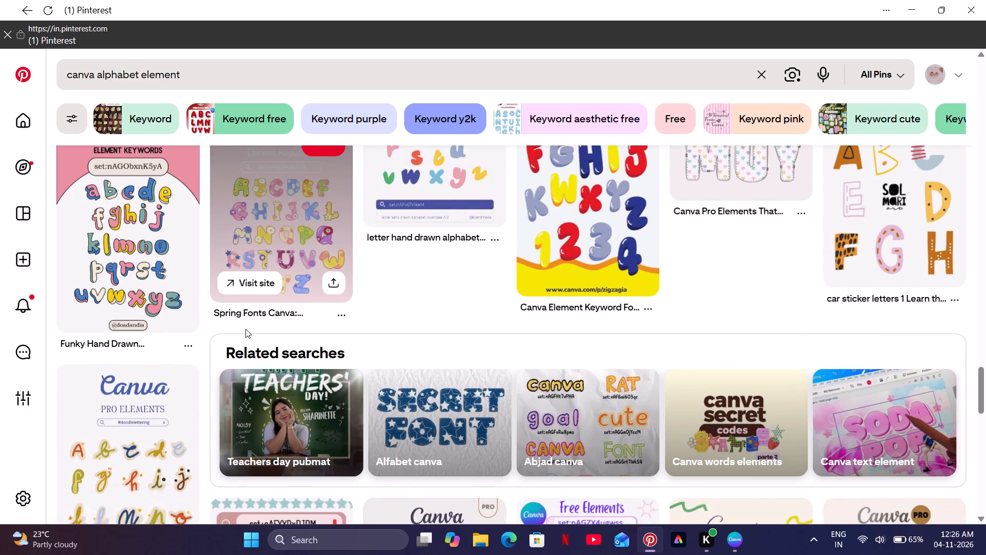
scroll(245, 329, "down", 3)
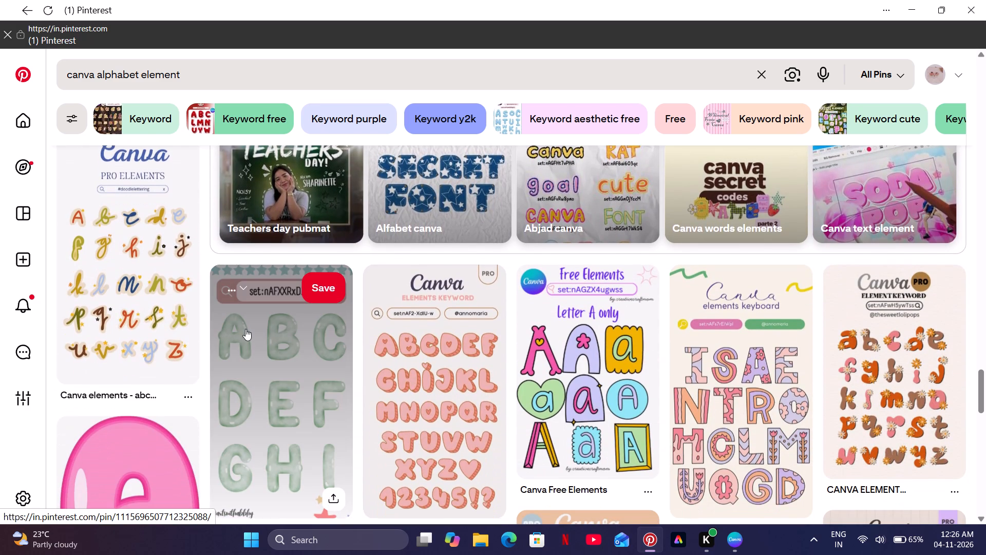
scroll(245, 329, "down", 4)
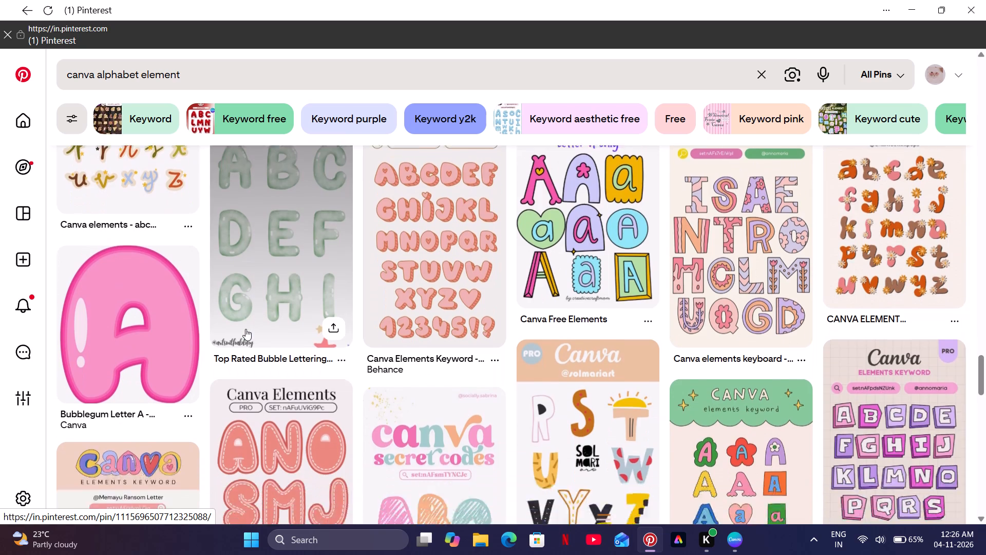
scroll(245, 329, "down", 4)
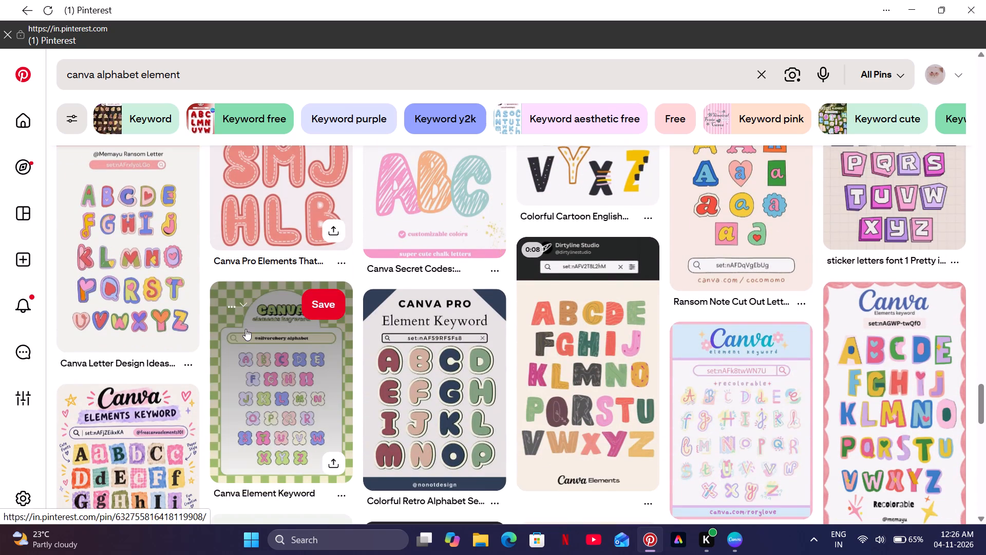
scroll(245, 329, "down", 4)
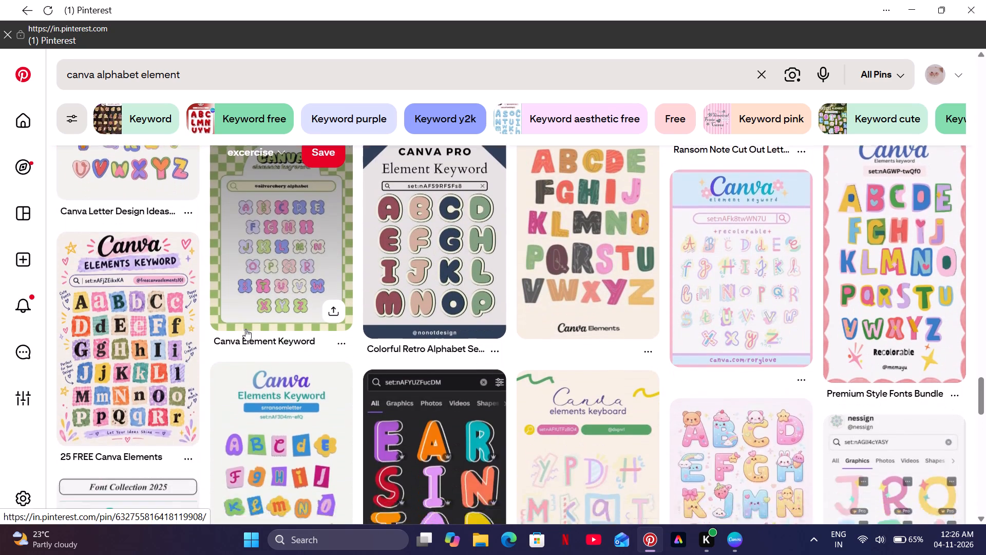
scroll(245, 329, "down", 3)
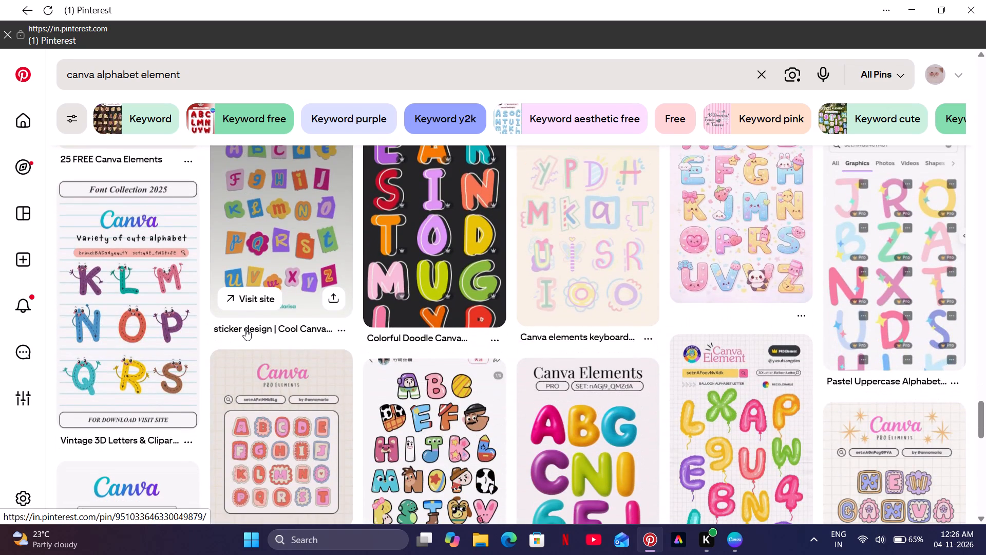
scroll(245, 329, "down", 3)
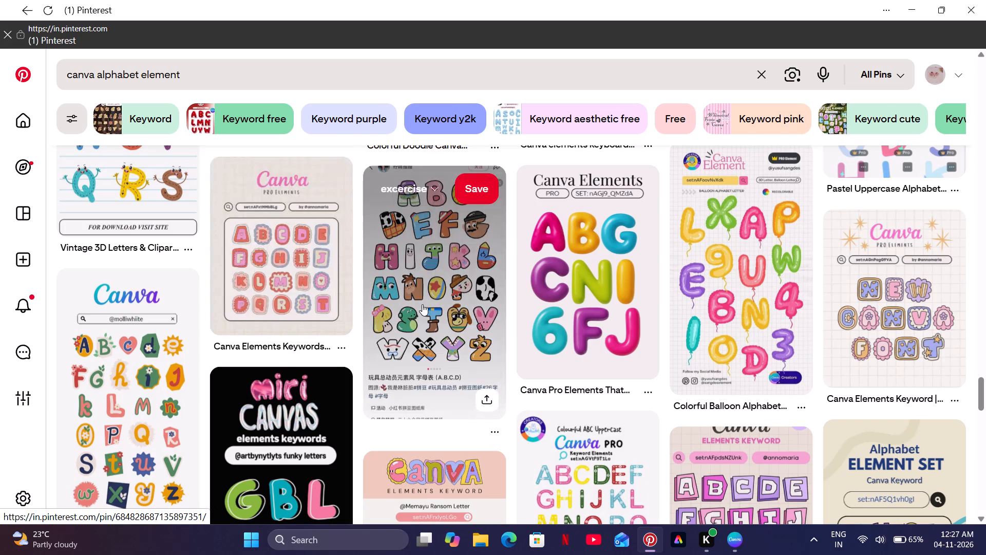
scroll(422, 304, "down", 5)
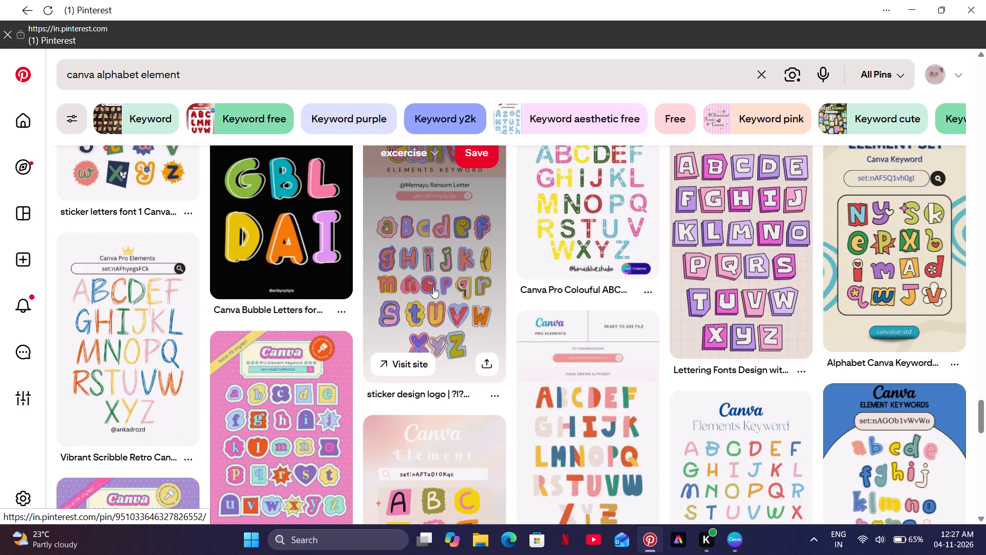
Open the Memayu Ransom Letter alphabet pin, reduce the window's size, and enlarge the set keyword so it is readable.
left_click(433, 287)
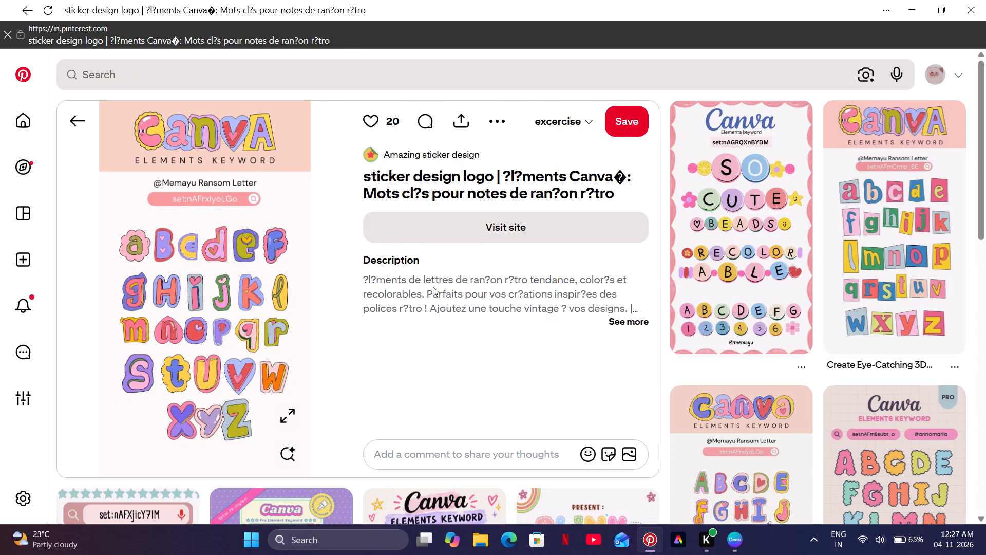
left_click(952, 13)
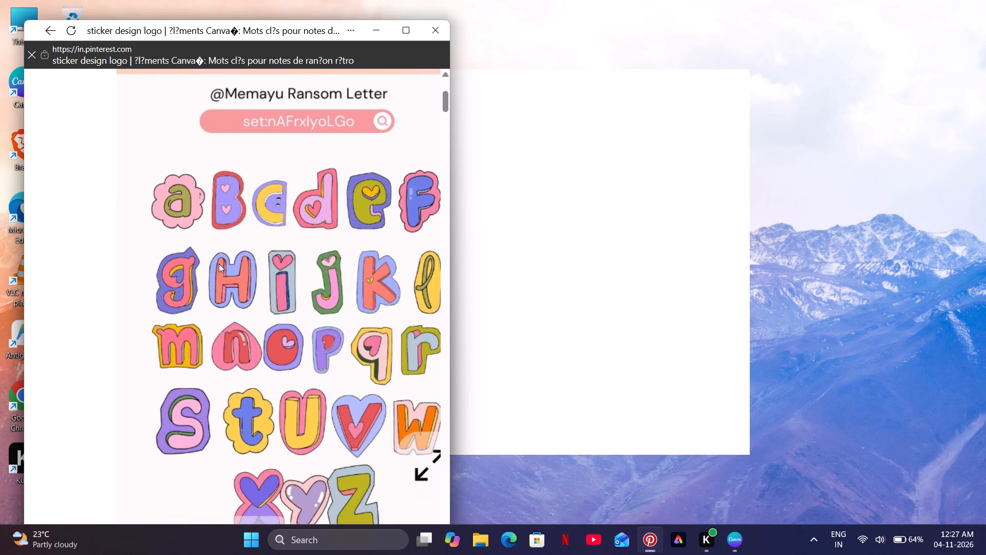
scroll(219, 264, "up", 1)
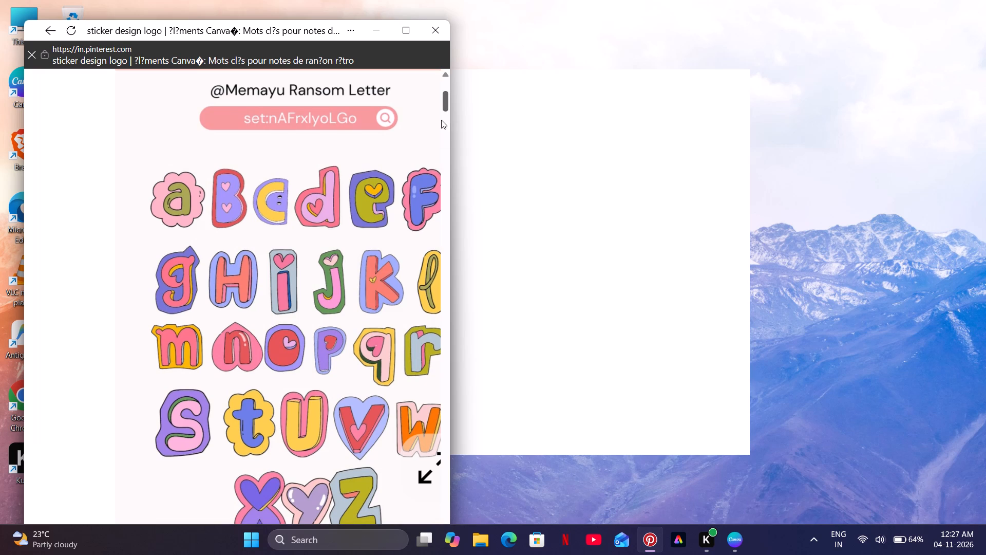
left_click_drag(444, 92, 449, 76)
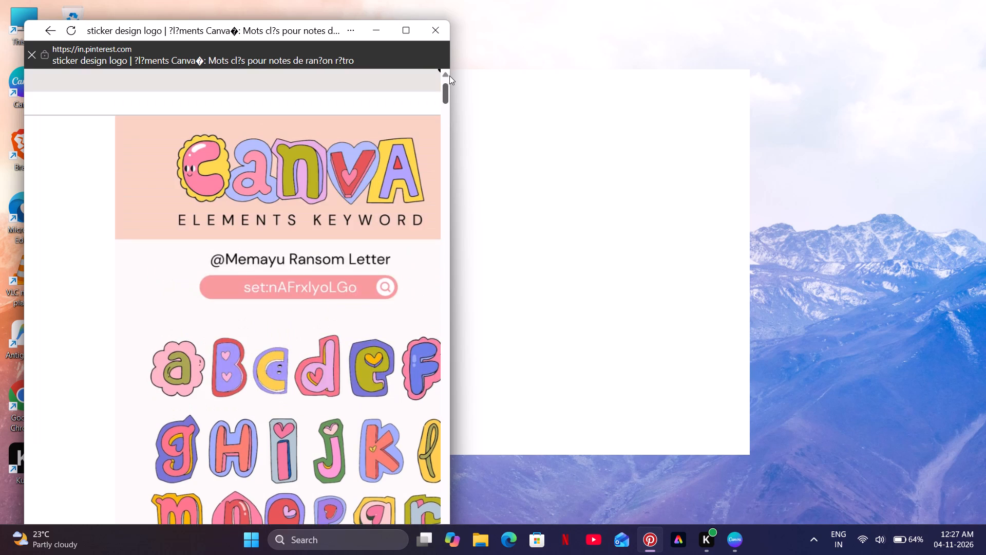
left_click_drag(449, 76, 449, 87)
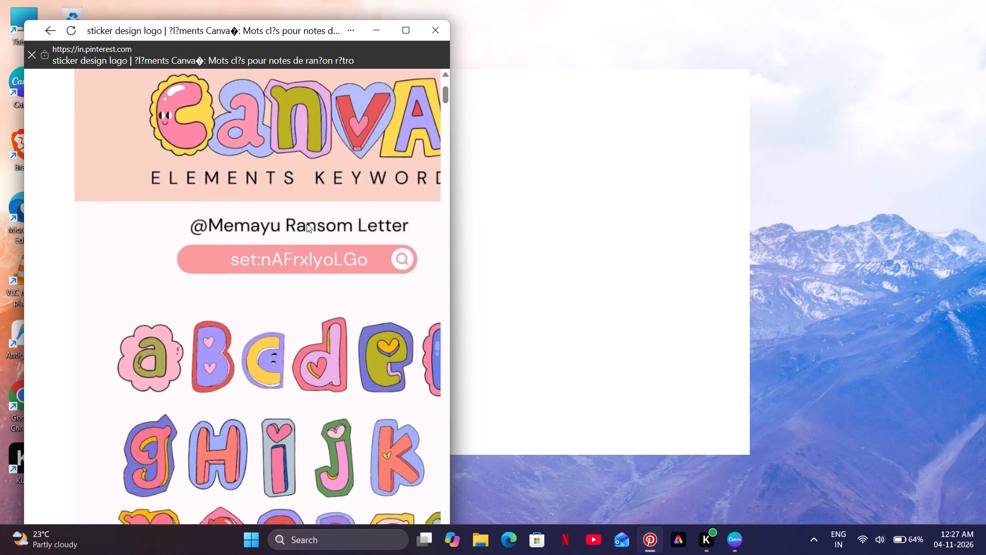
scroll(318, 219, "left", 1)
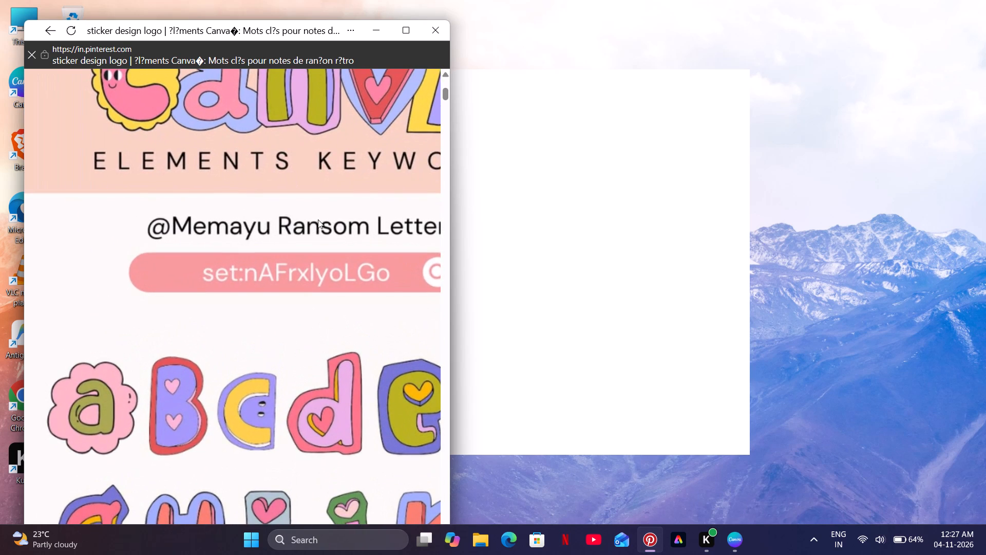
scroll(318, 219, "left", 1)
Switch to Canva, place its window beside the Pinterest set keyword, and leave the recommendations for the element search.
left_click(734, 546)
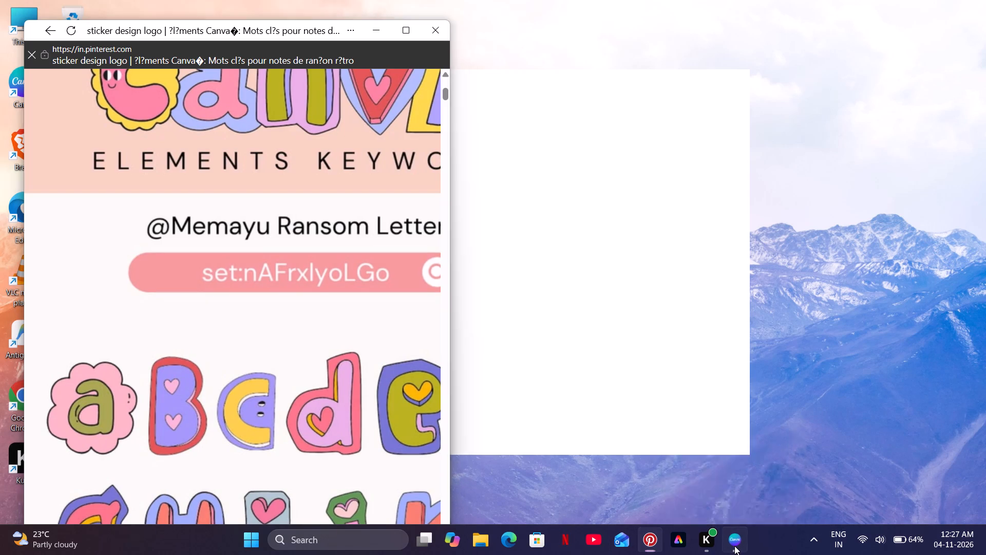
left_click(935, 23)
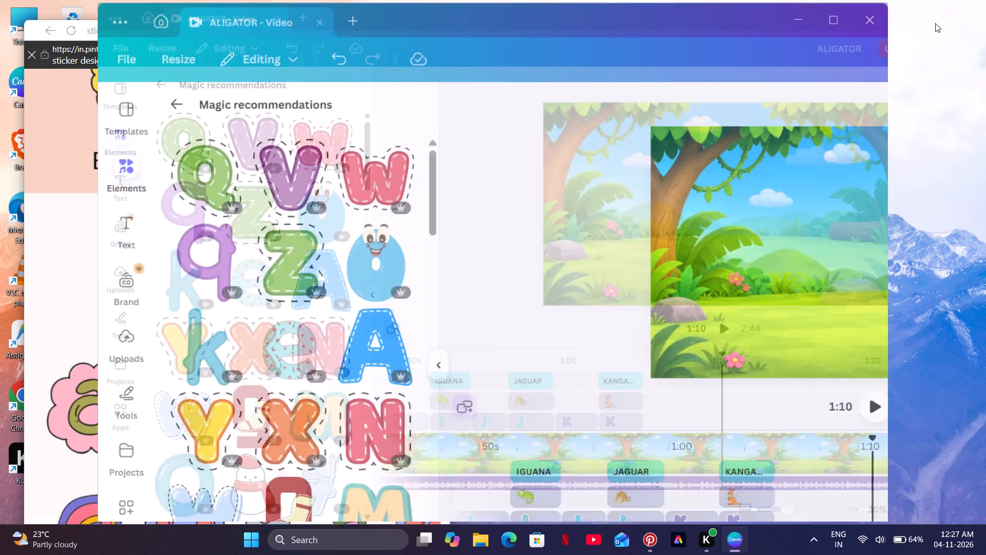
left_click_drag(578, 25, 676, 11)
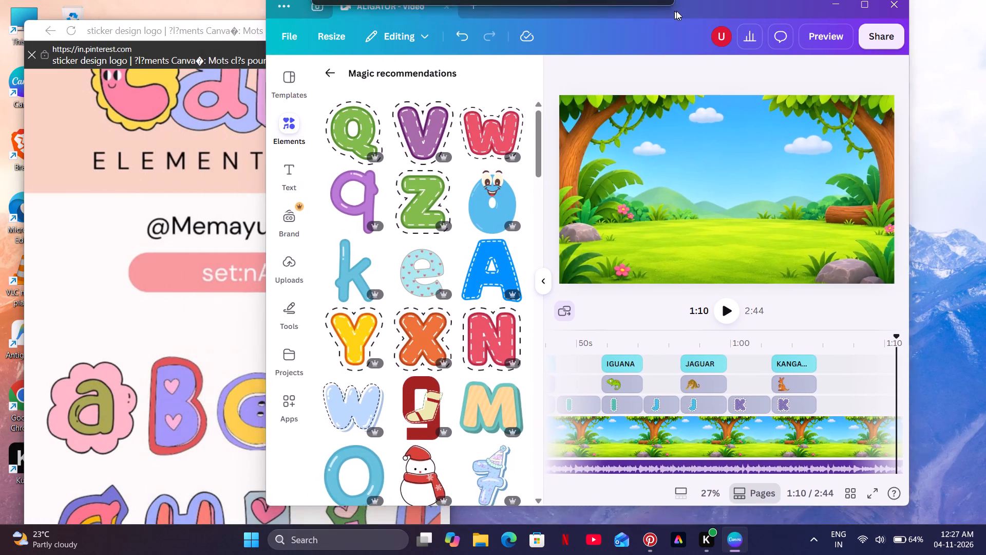
left_click_drag(676, 11, 814, 33)
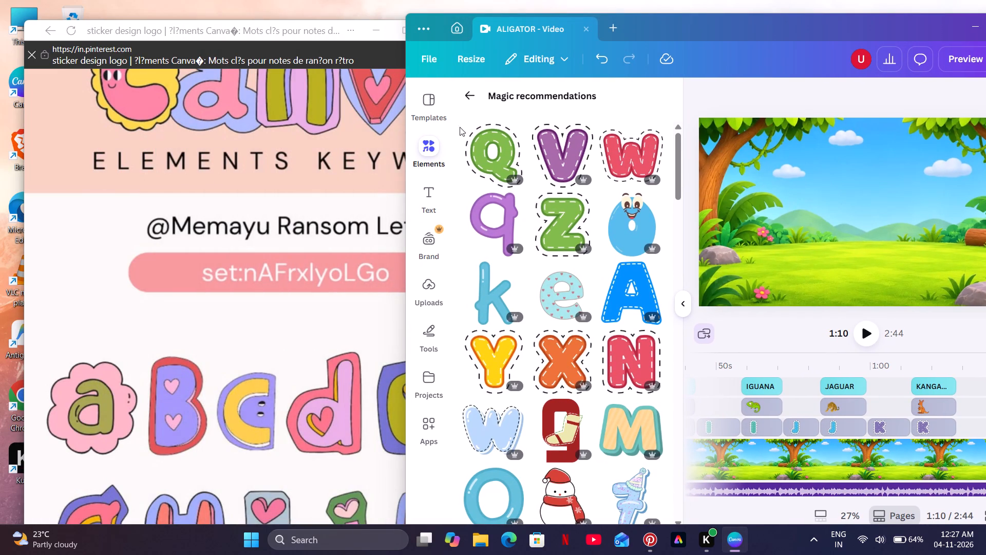
left_click(476, 101)
left_click(544, 100)
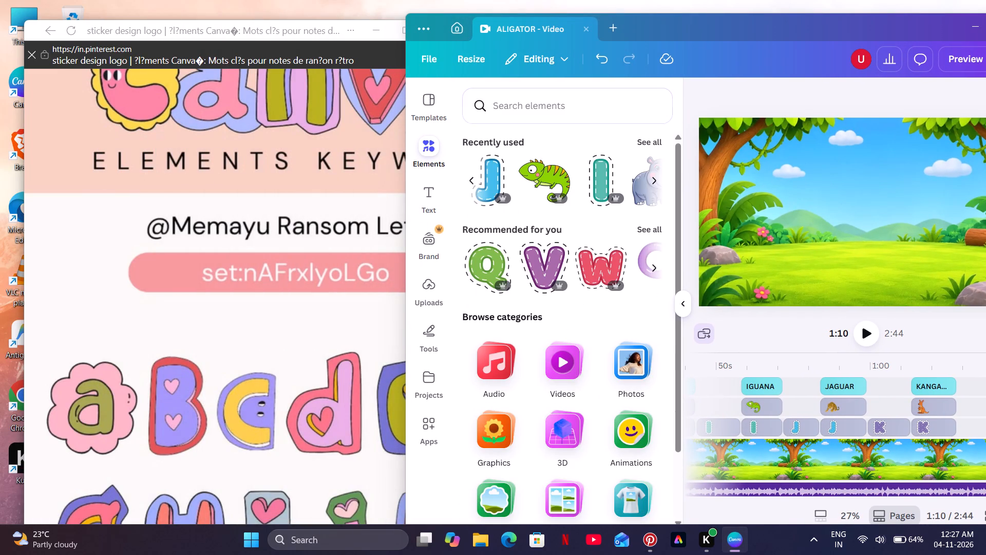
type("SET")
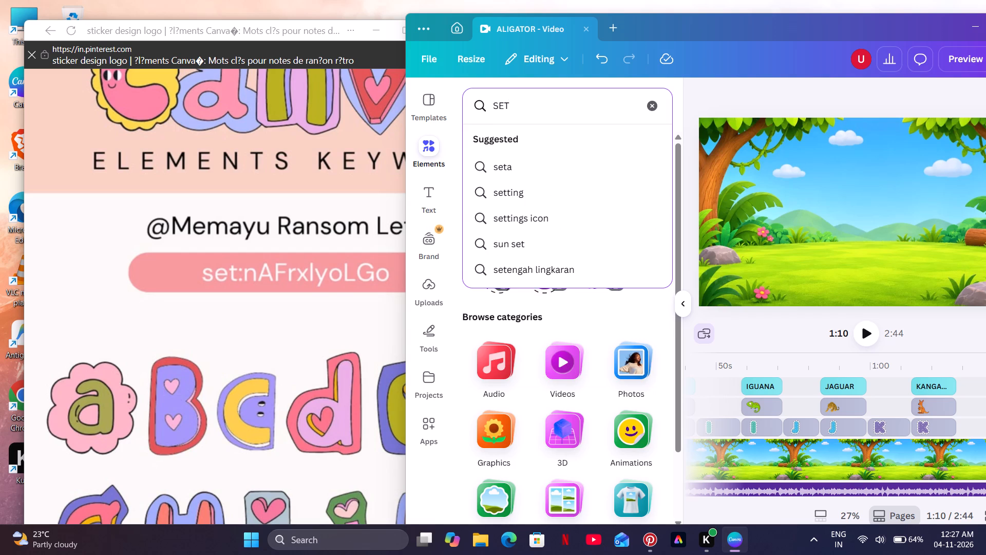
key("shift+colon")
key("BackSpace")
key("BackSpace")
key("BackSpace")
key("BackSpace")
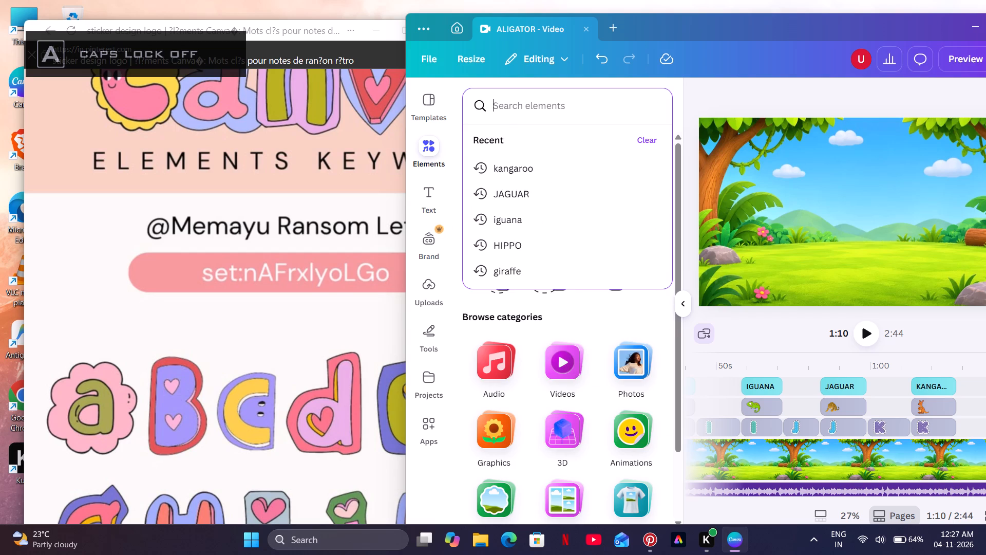
Search Canva elements for the lettering set keyword "set:nAFrxlyoLGo".
type("set")
key("shift+colon")
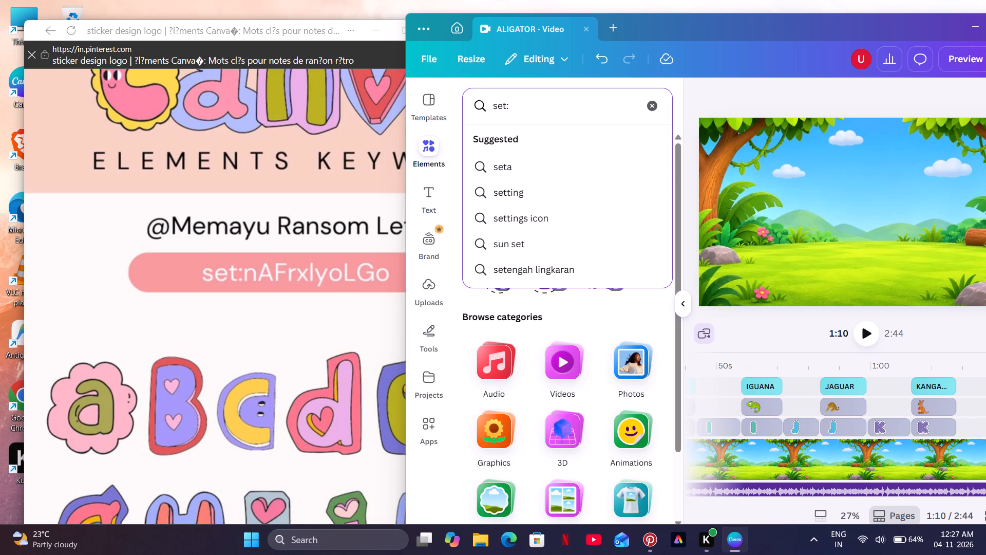
key("n")
key("shift+a")
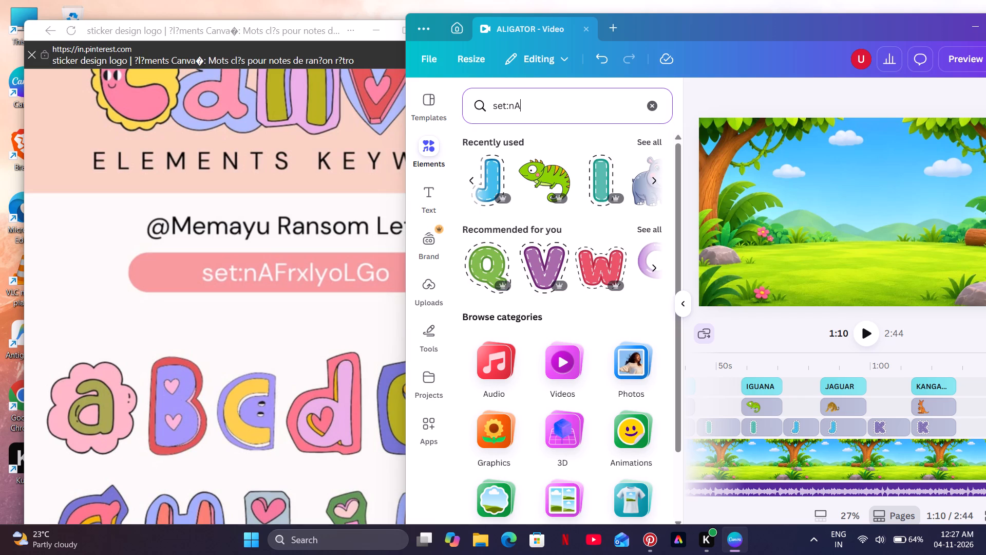
type("Fr")
key("x")
key("l")
key("y")
key("o")
key("shift+l")
key("shift+g")
key("o")
key("Return")
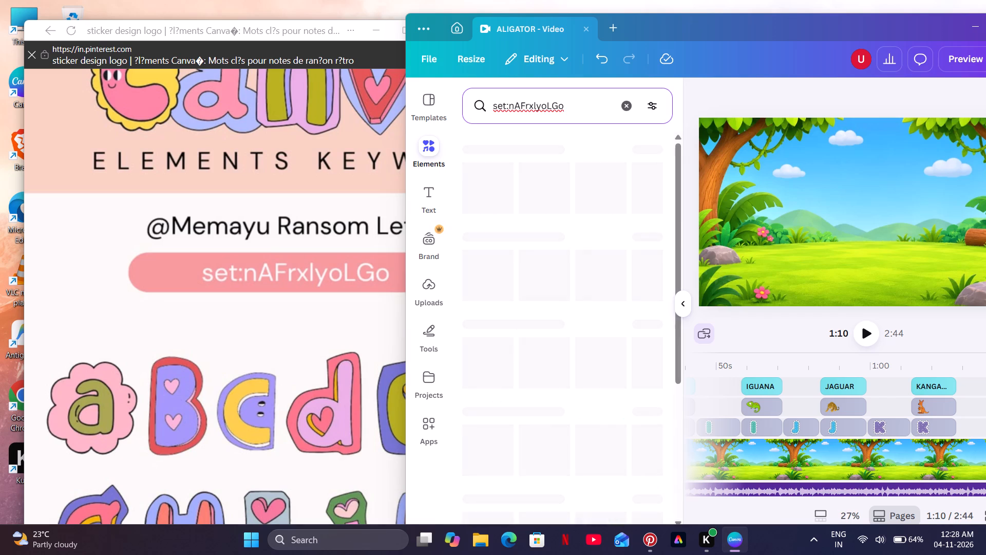
Minimise the Pinterest window and maximise the Canva window.
left_click_drag(349, 28, 292, 40)
left_click(379, 27)
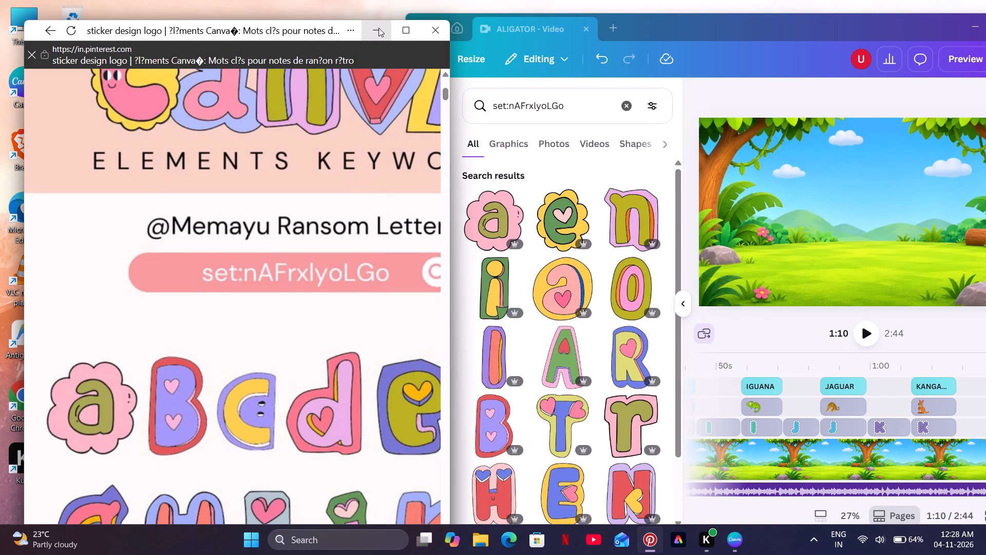
left_click(378, 28)
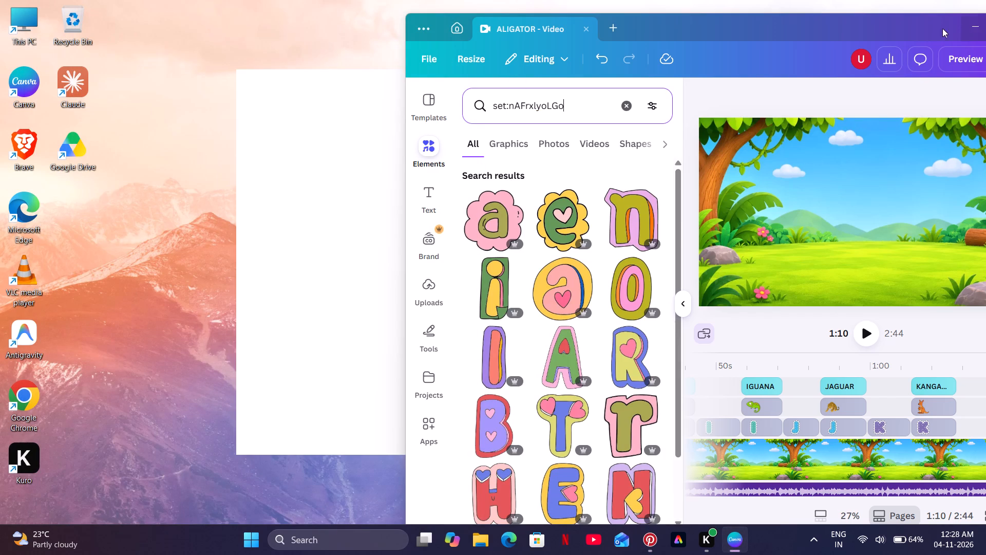
left_click_drag(916, 27, 723, 25)
left_click(809, 23)
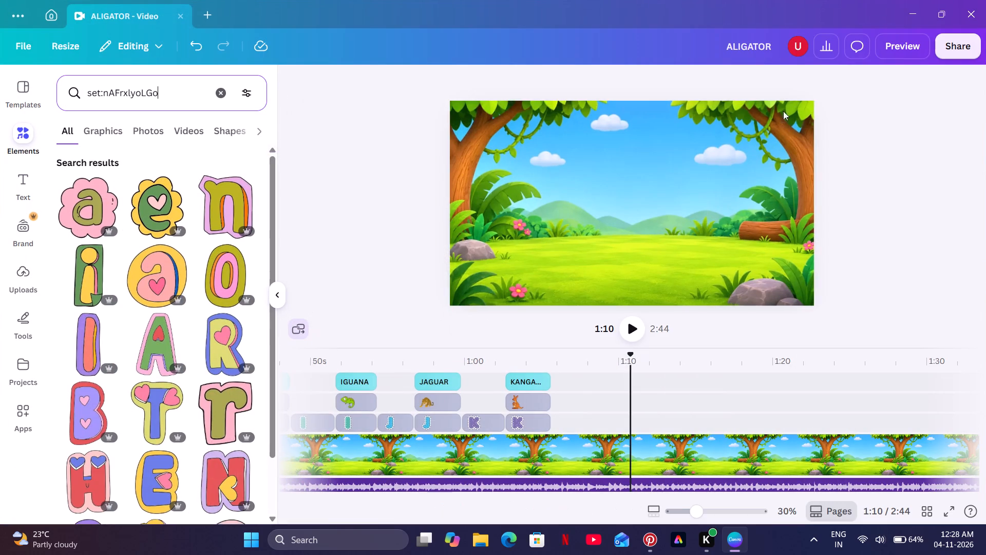
Find the green letter L with the yellow heart in the set and add it to the video at 1:10.
scroll(133, 331, "down", 3)
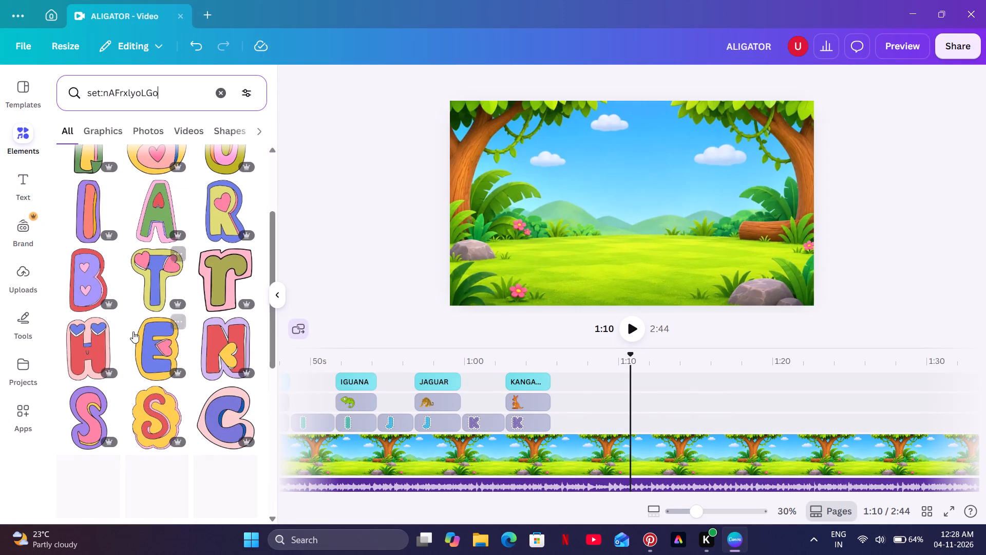
scroll(133, 331, "down", 2)
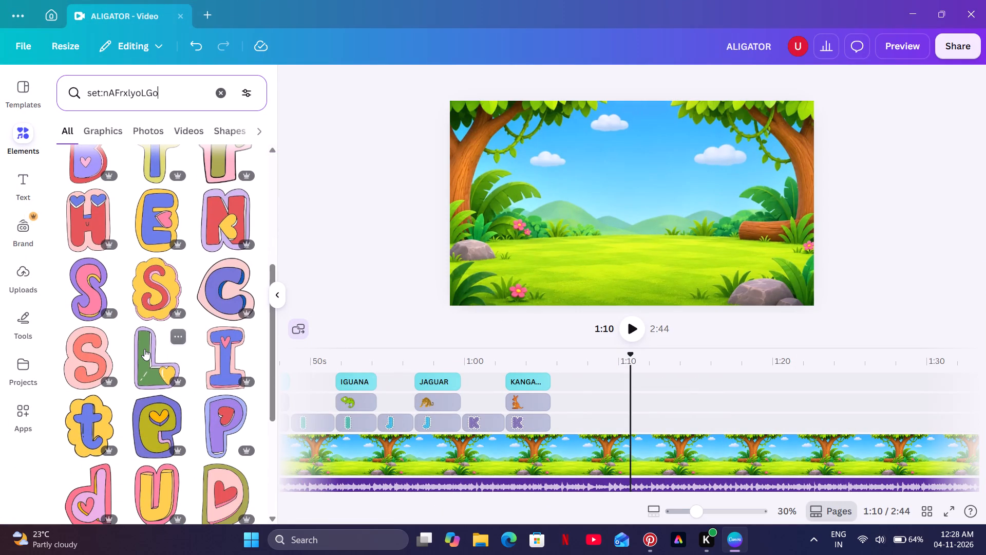
left_click(144, 349)
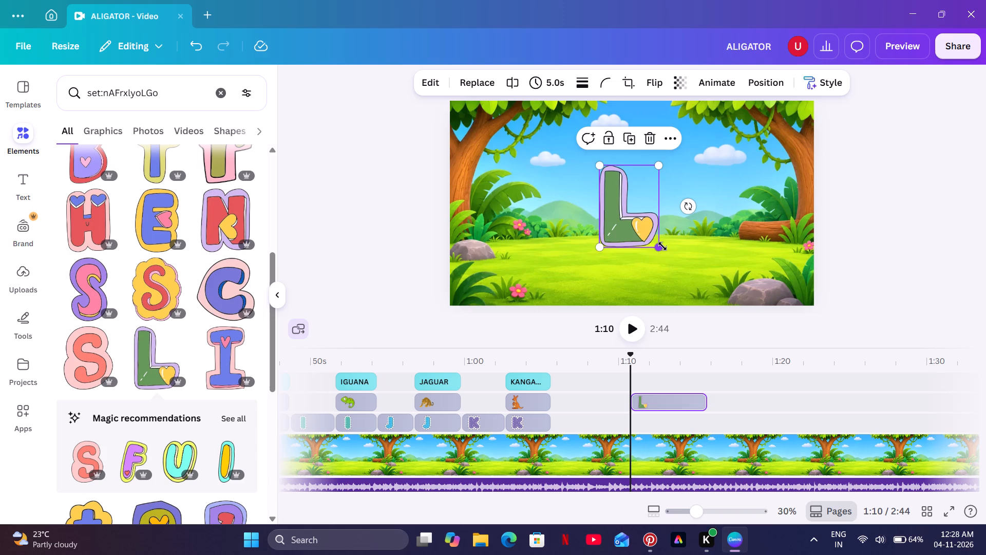
Make the letter L slightly smaller and place it near the centre of the jungle scene.
left_click_drag(662, 246, 648, 237)
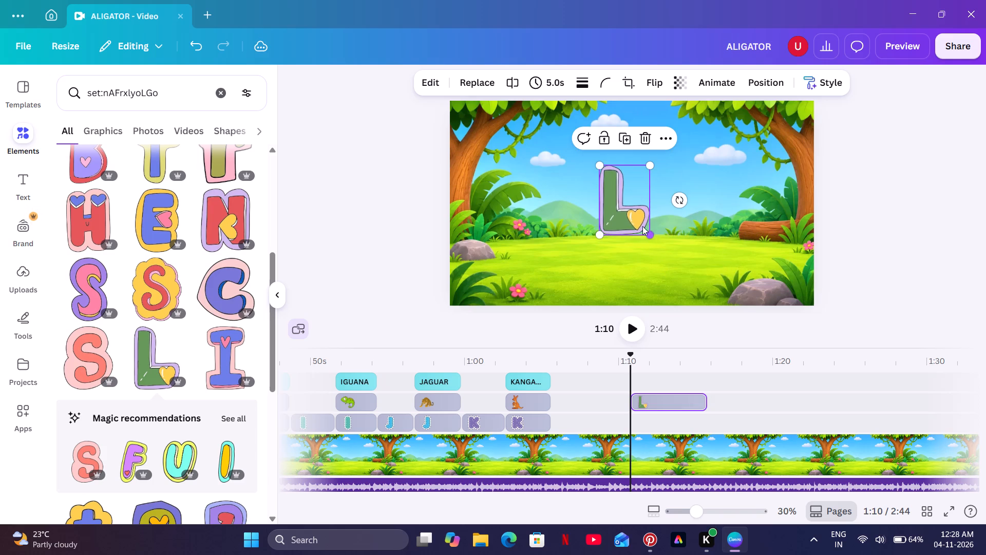
left_click_drag(647, 233, 658, 246)
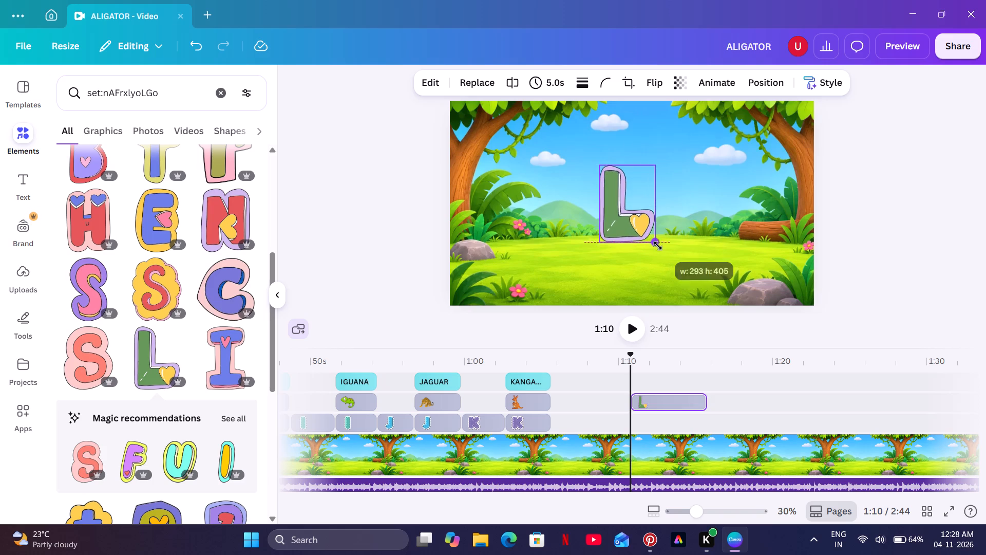
left_click_drag(658, 246, 662, 252)
left_click_drag(596, 161, 598, 169)
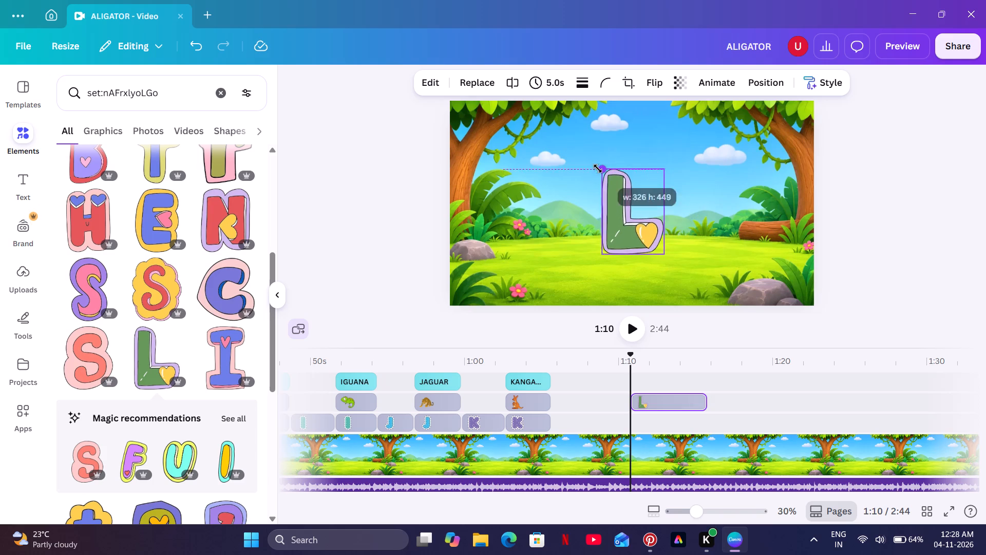
left_click_drag(598, 169, 599, 172)
left_click_drag(622, 212, 610, 193)
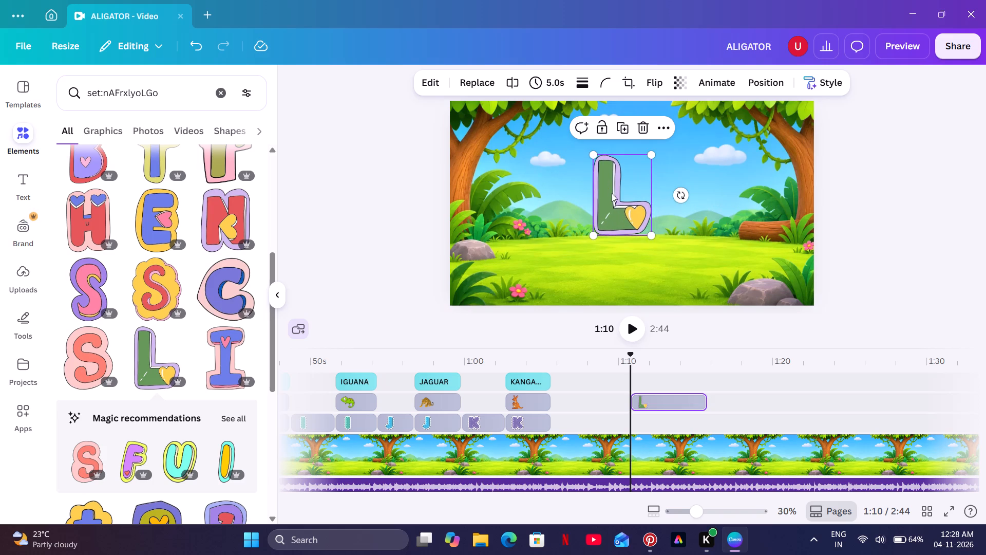
left_click(648, 232)
left_click_drag(628, 209, 629, 211)
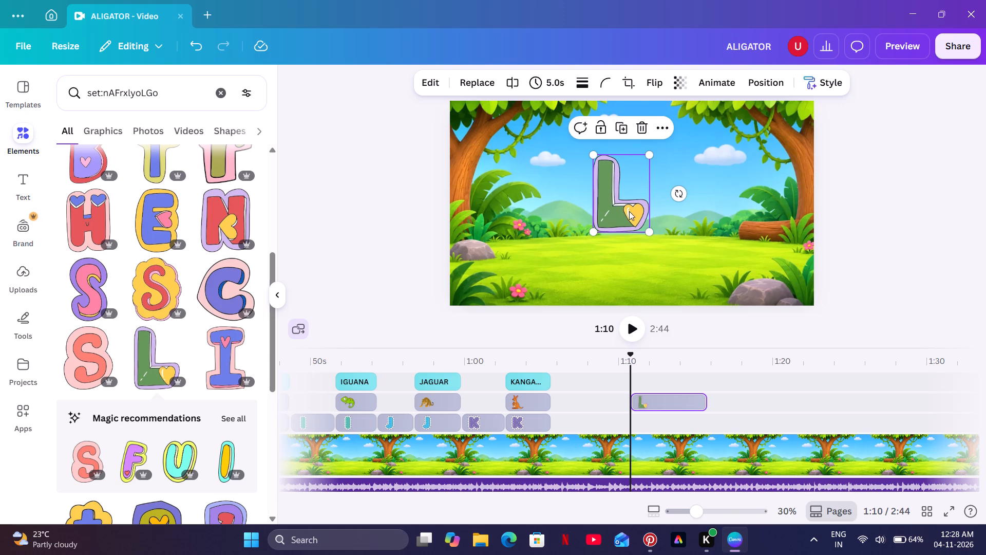
left_click_drag(629, 211, 634, 217)
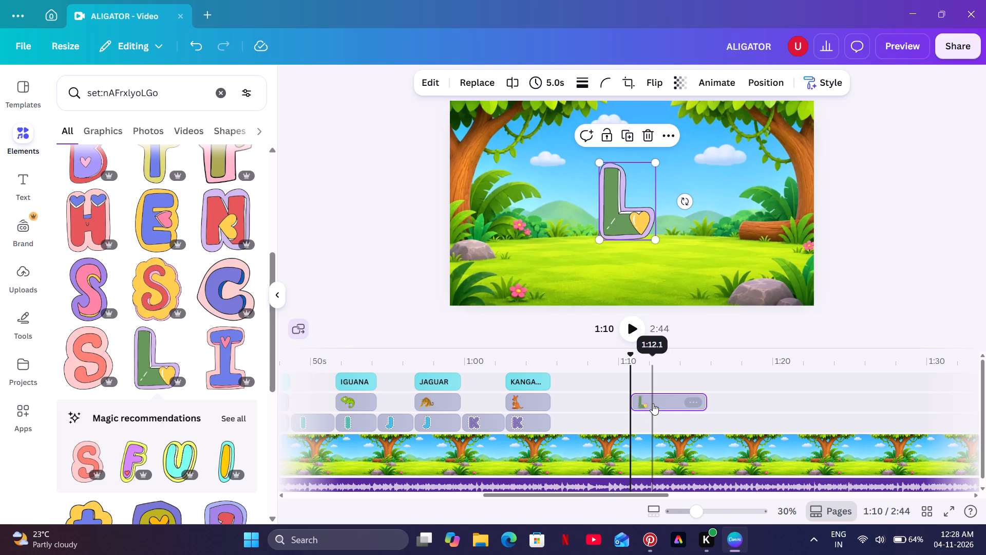
Move the letter L clip onto the letter track, directly after the kangaroo's K clip.
left_click_drag(653, 403, 581, 423)
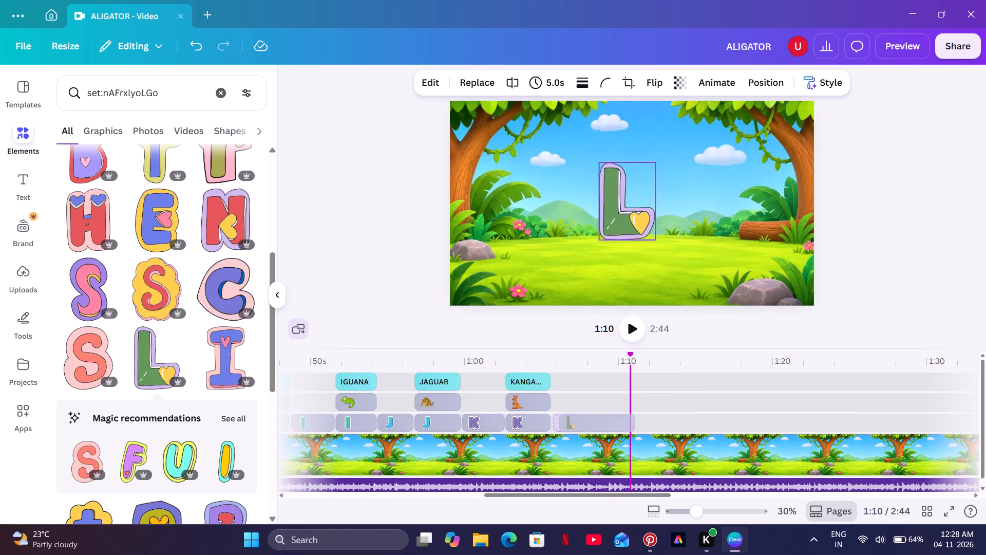
left_click(580, 423)
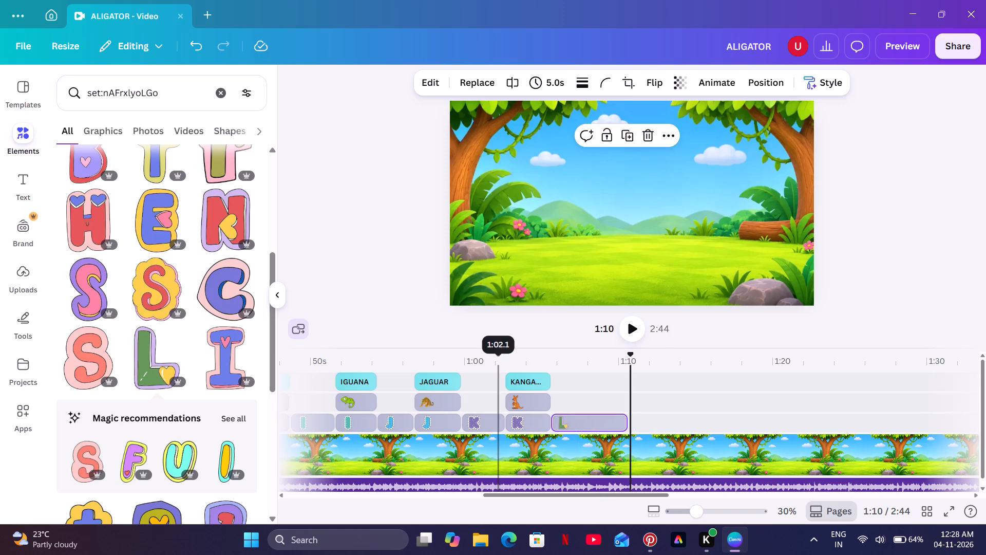
Play the audio over the letter L clip and split the clip at about 1:08.
left_click(526, 355)
left_click(633, 329)
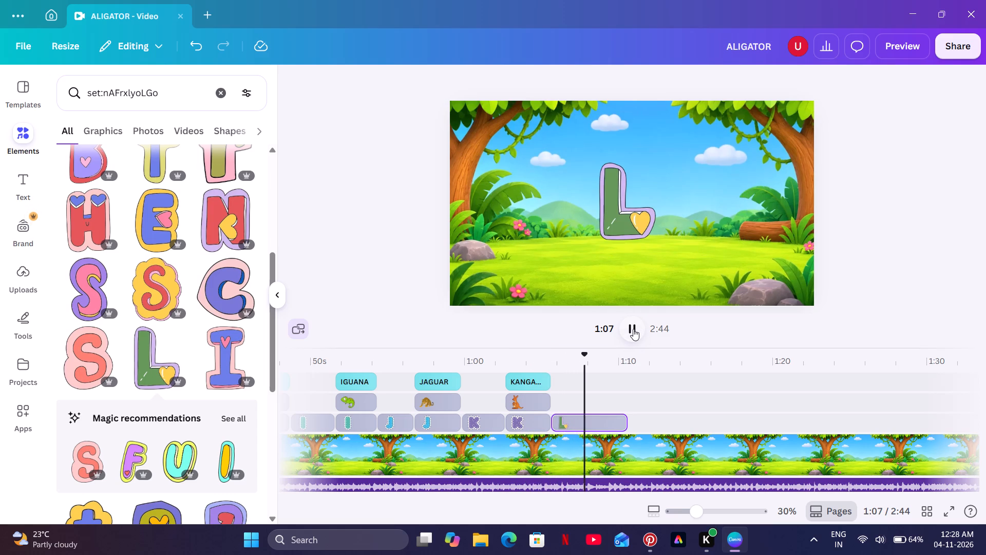
left_click(633, 329)
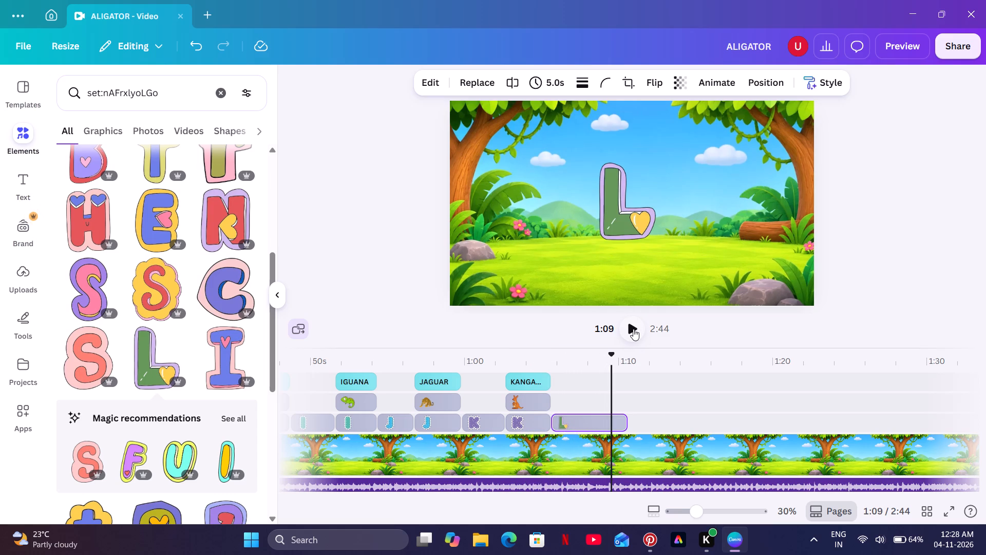
left_click(578, 378)
left_click(627, 335)
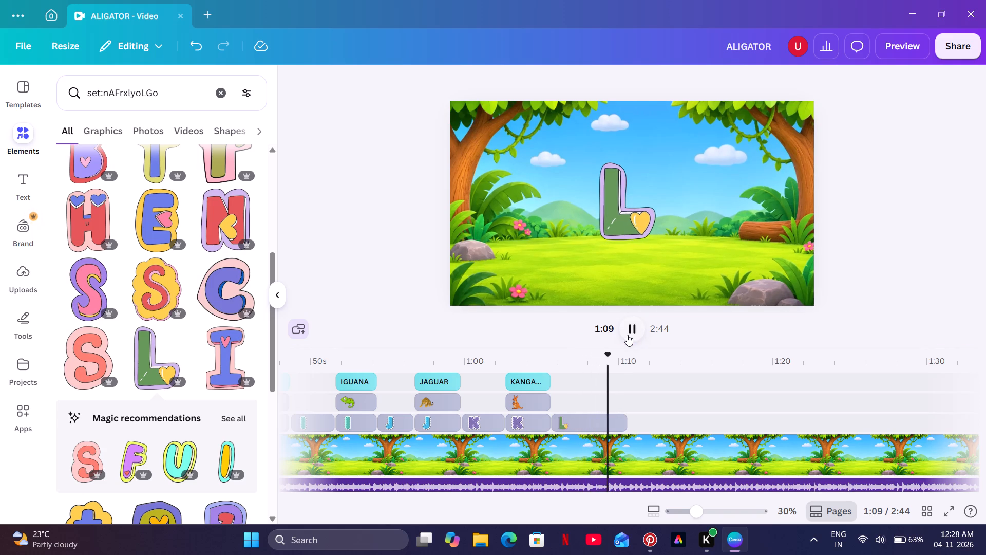
left_click(627, 335)
left_click(581, 385)
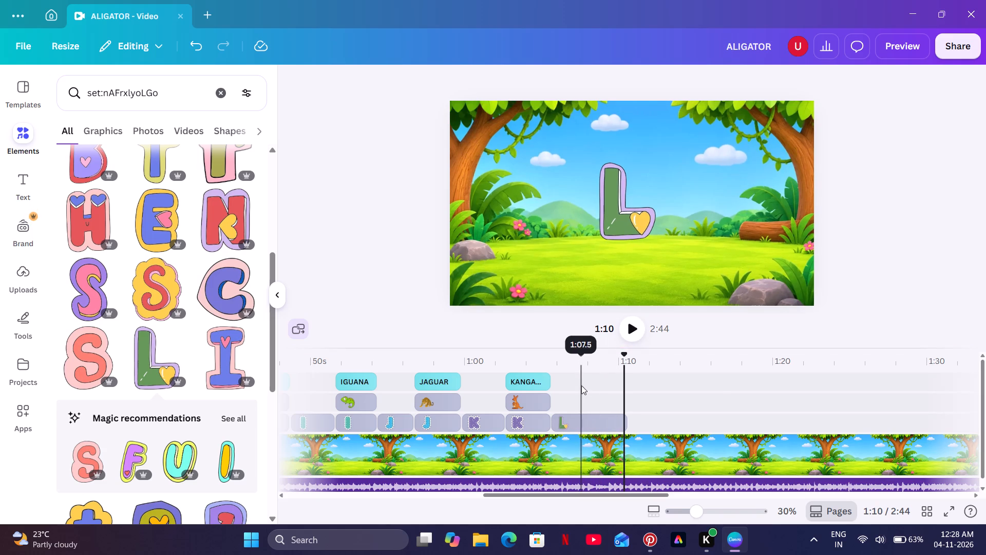
left_click(628, 335)
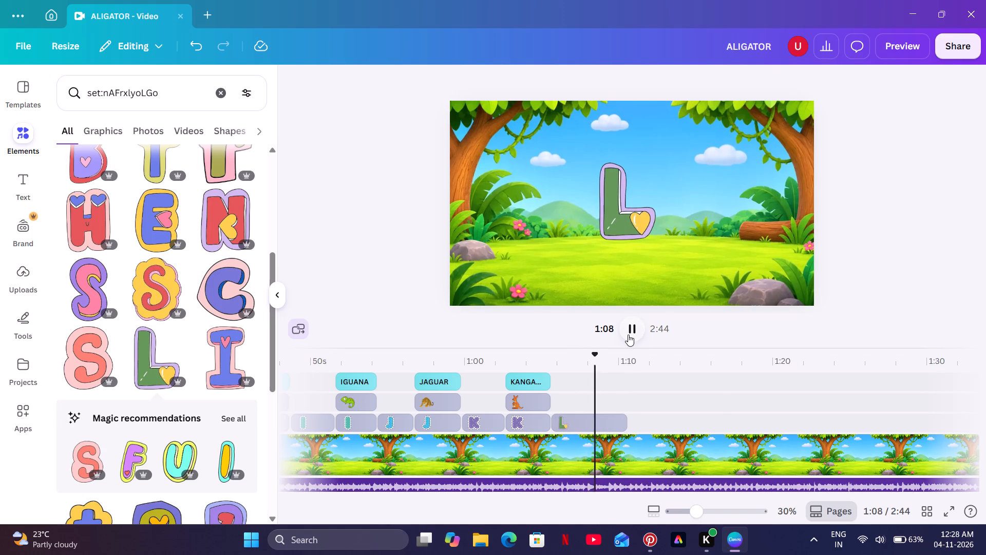
left_click(628, 335)
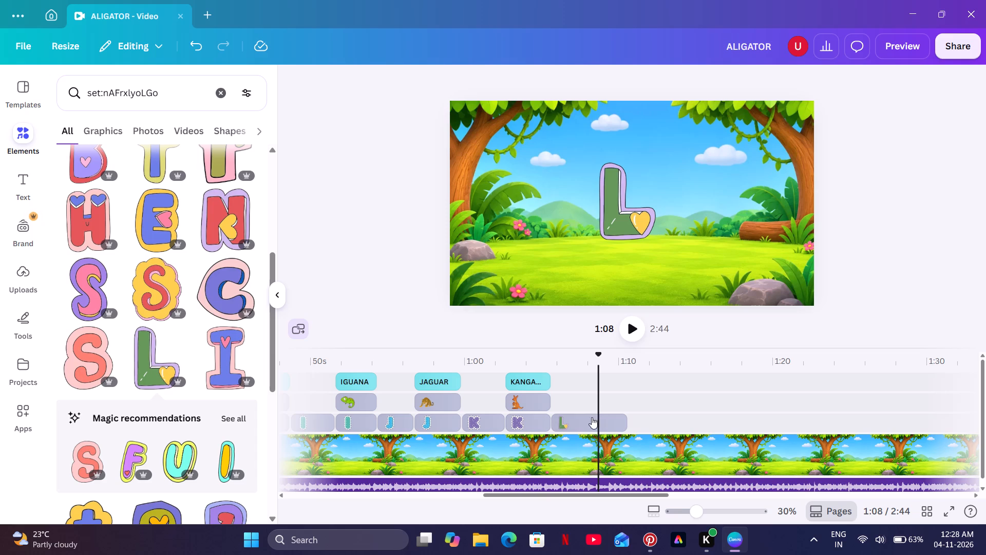
right_click(590, 420)
left_click(578, 377)
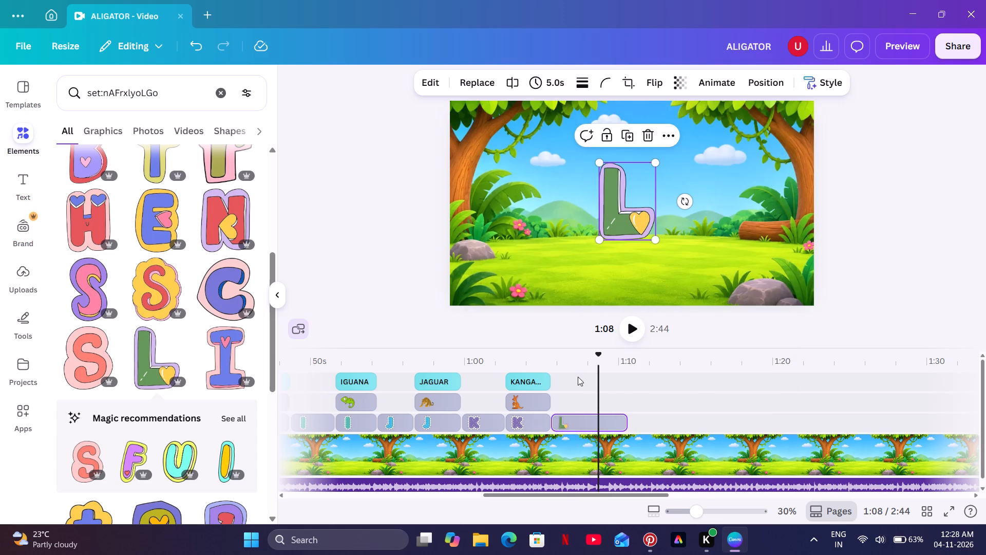
right_click(601, 417)
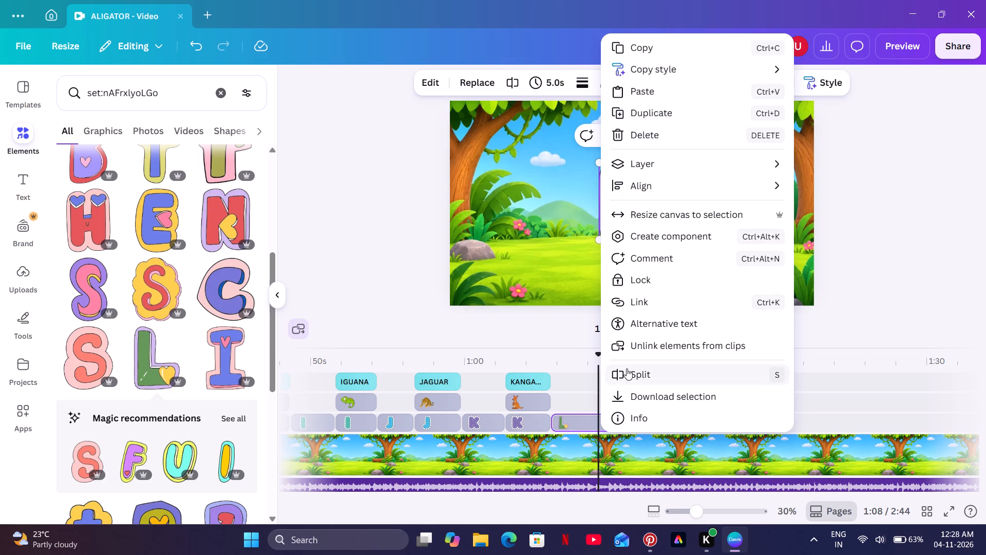
left_click(627, 368)
Play on from 1:07 and lengthen the second letter L clip at its end to 2.6 s.
left_click(585, 410)
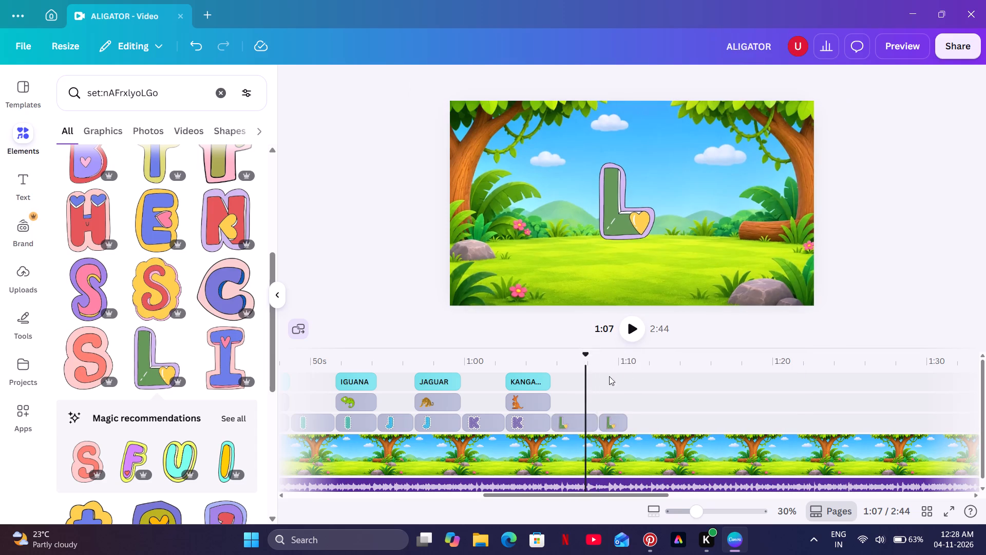
left_click(625, 342)
left_click(629, 332)
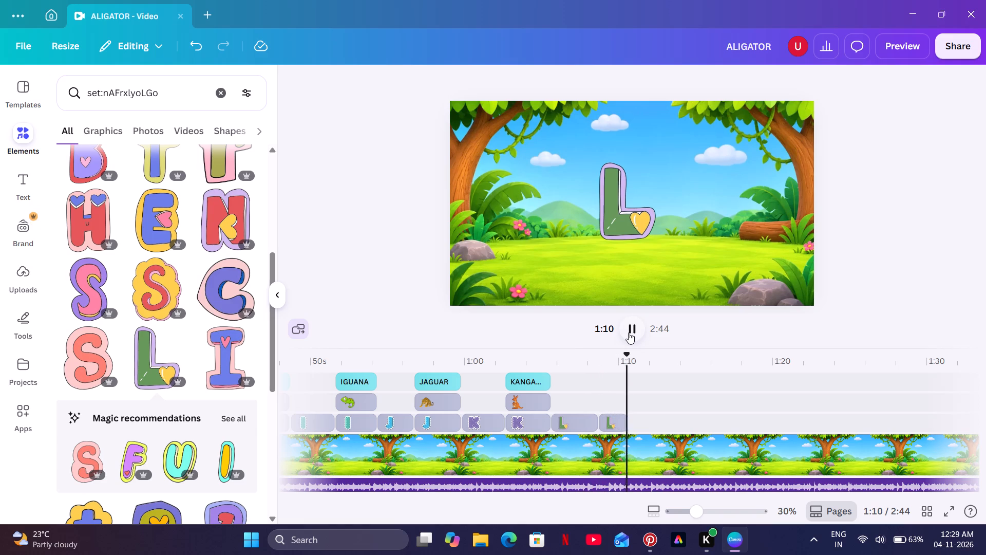
left_click(629, 332)
left_click(620, 417)
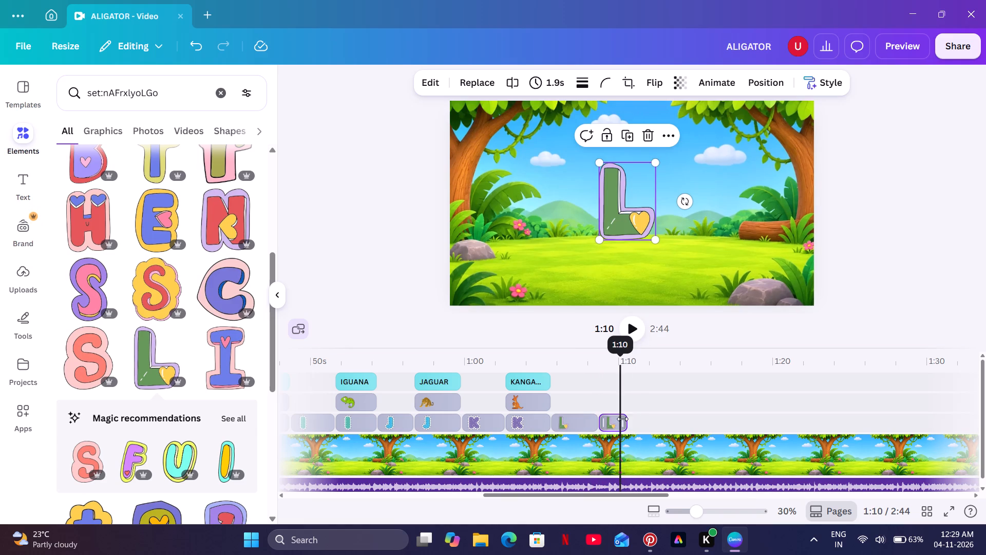
left_click(622, 419)
left_click_drag(628, 419, 635, 415)
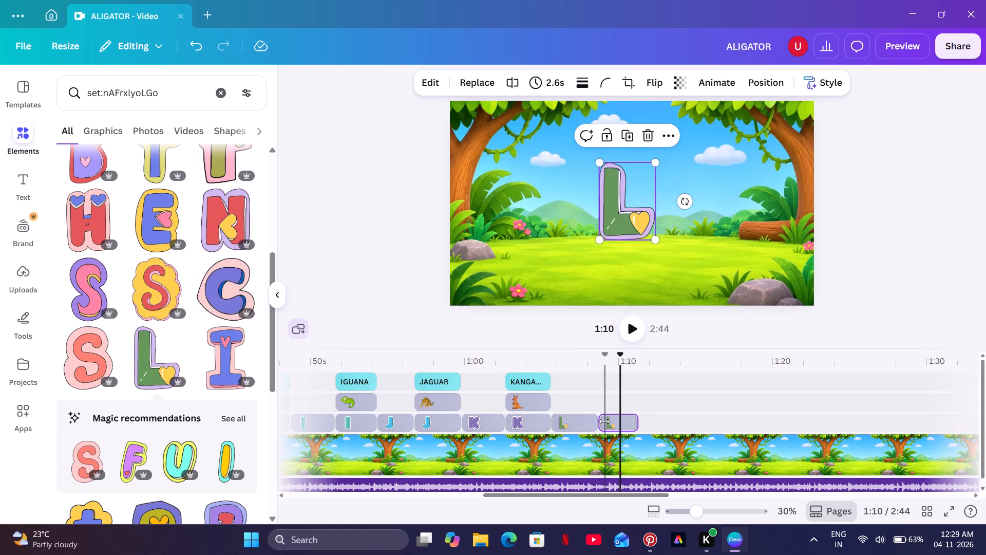
Trim the first letter L clip's end to 2.7 s and extend the second's start to meet it, making it 2.9 s.
left_click(597, 424)
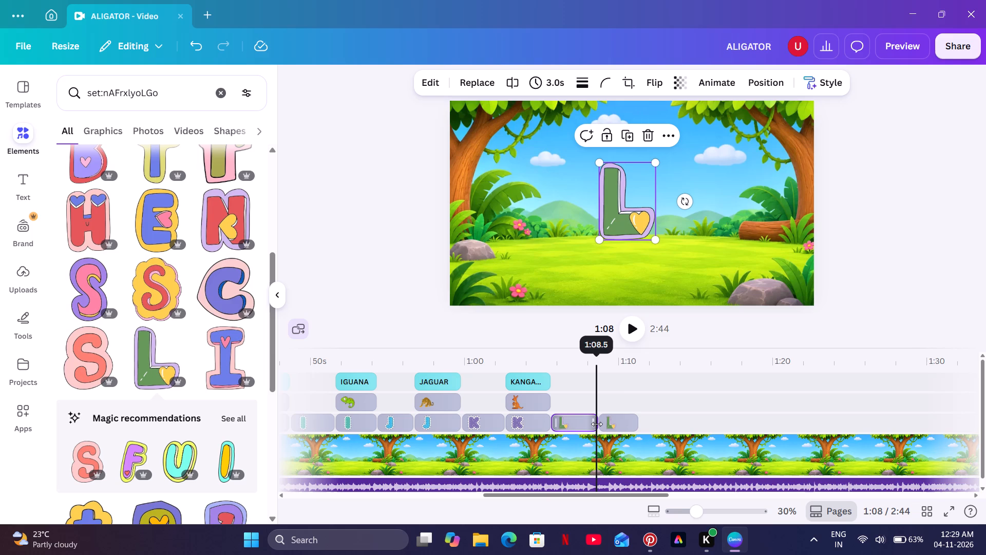
left_click_drag(597, 424, 592, 425)
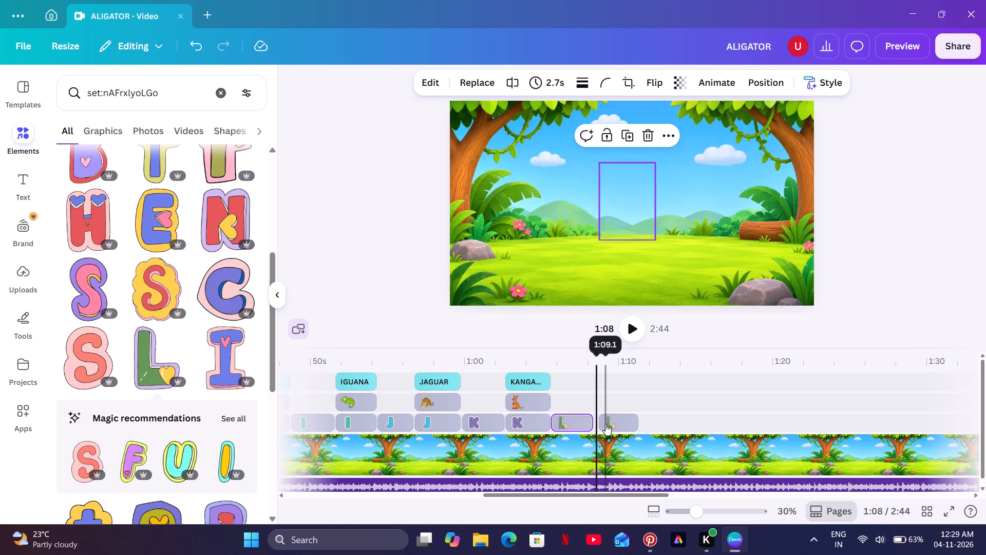
left_click(605, 424)
left_click(600, 424)
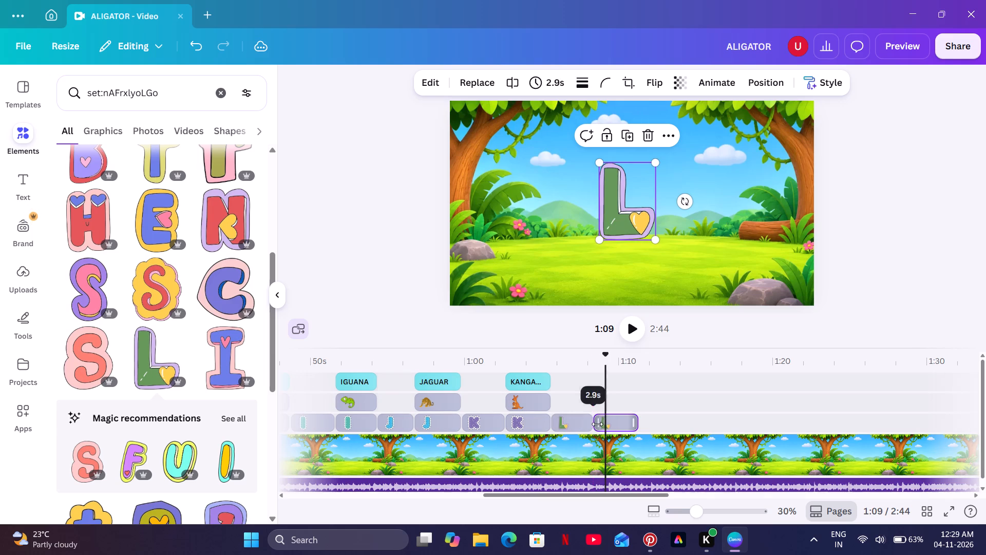
Play back the two letter L clips to check their timing against the audio.
left_click(585, 411)
left_click(633, 327)
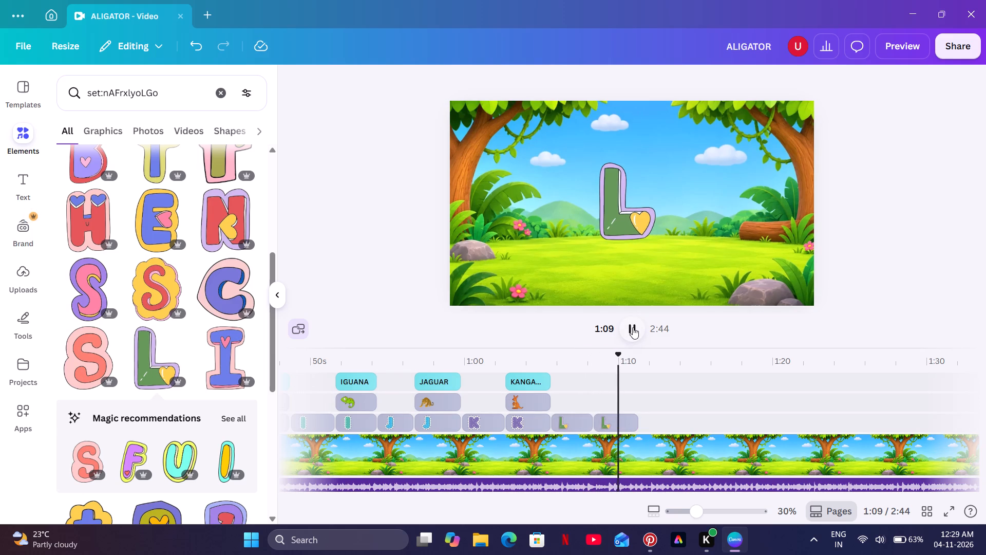
left_click(633, 327)
left_click(578, 409)
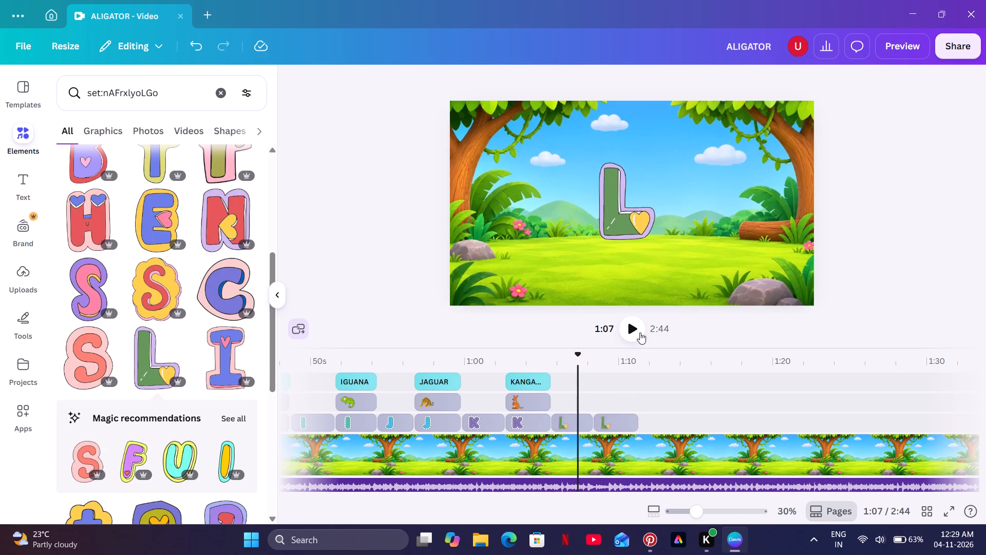
left_click(639, 332)
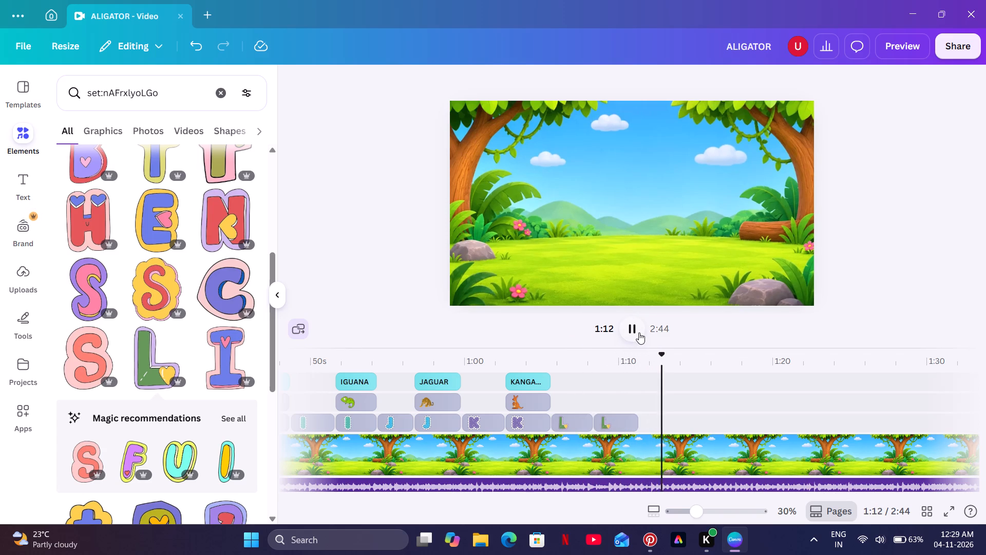
left_click(639, 332)
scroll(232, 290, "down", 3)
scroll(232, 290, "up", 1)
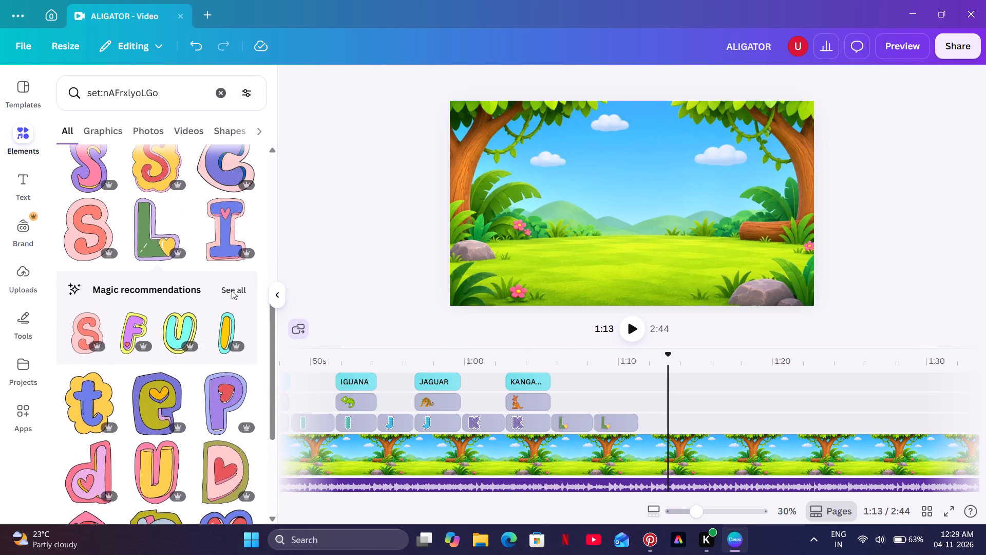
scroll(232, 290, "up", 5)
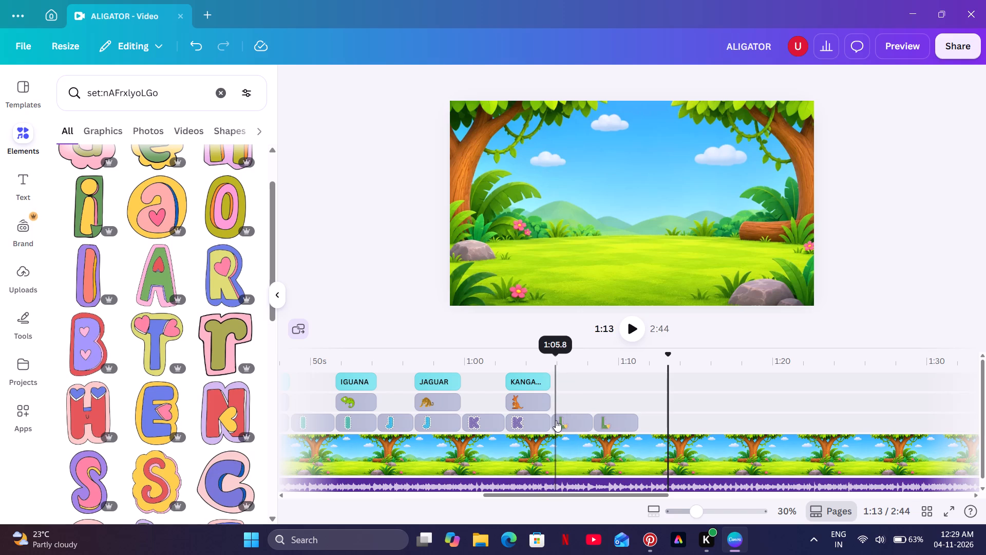
Split the jungle background clip at 1:05, where the first letter L clip begins.
left_click(552, 406)
left_click(552, 446)
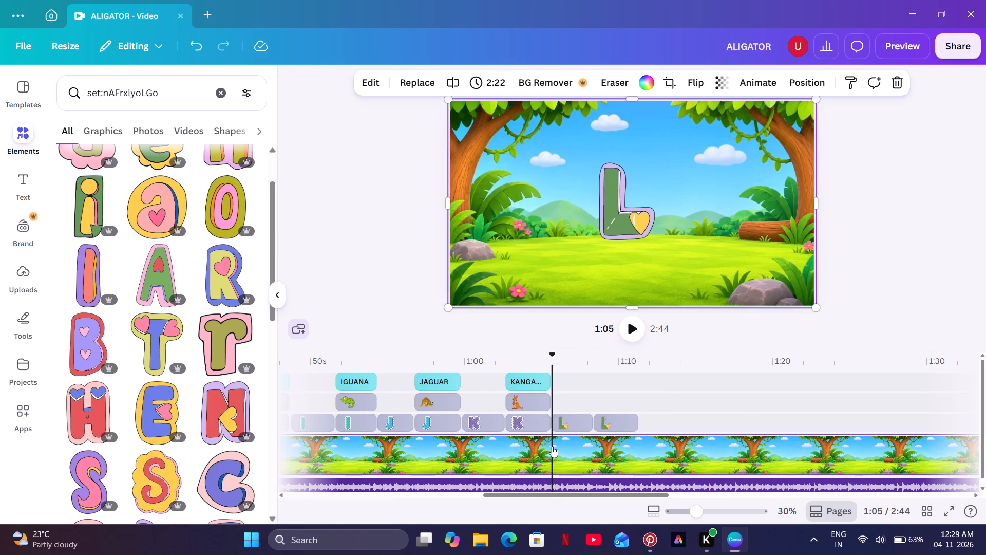
right_click(552, 446)
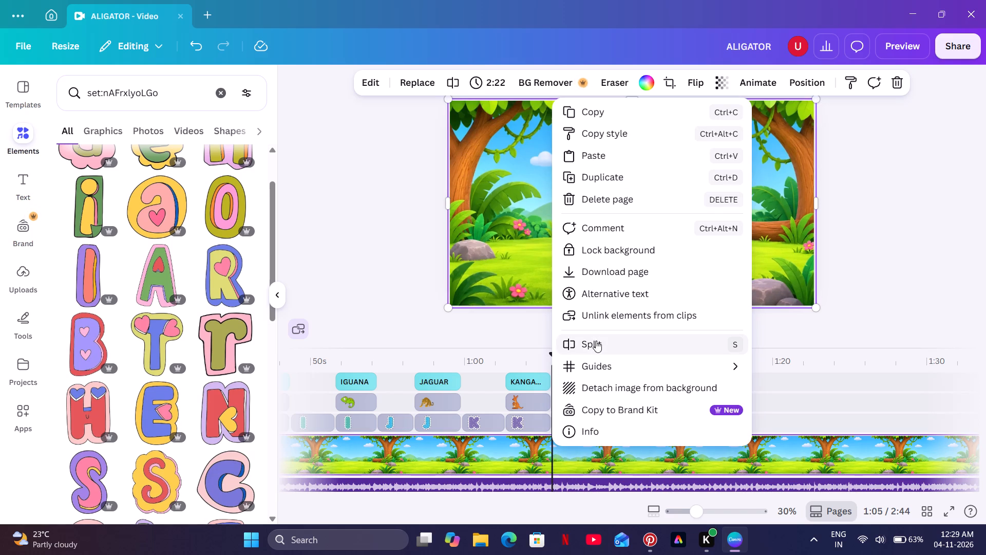
left_click(596, 341)
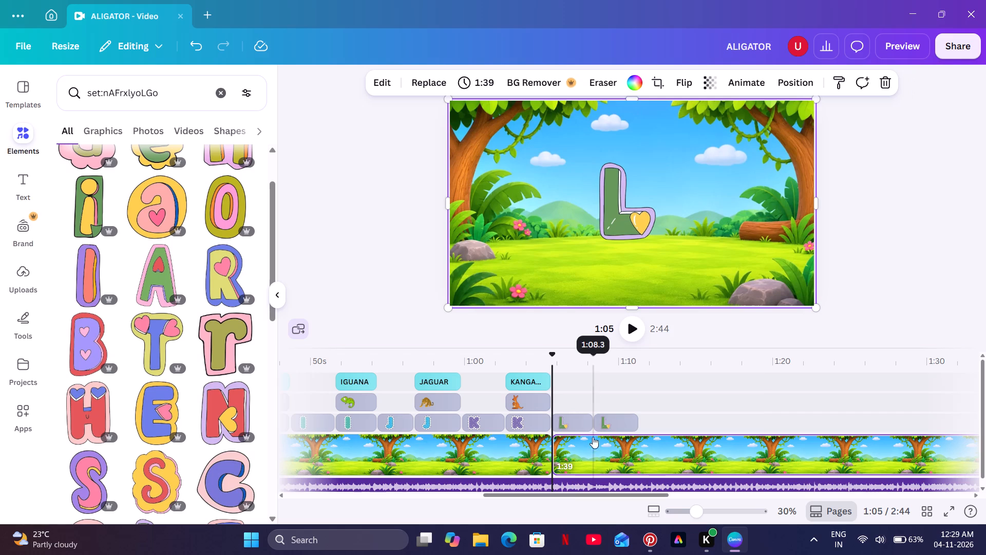
Search the replacement photos for "cute backgrounds" for the background clip that starts under the letter L.
right_click(593, 453)
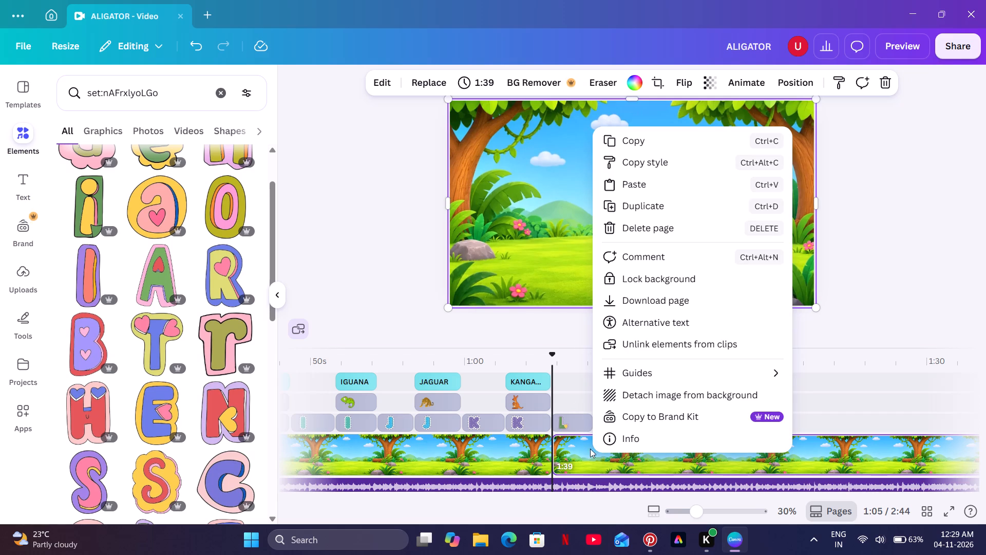
left_click(534, 321)
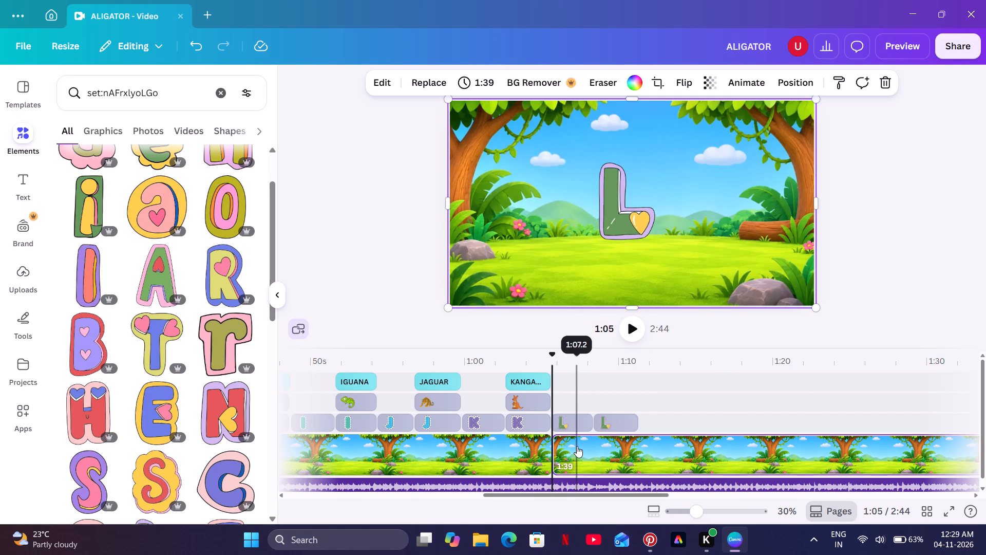
left_click(577, 447)
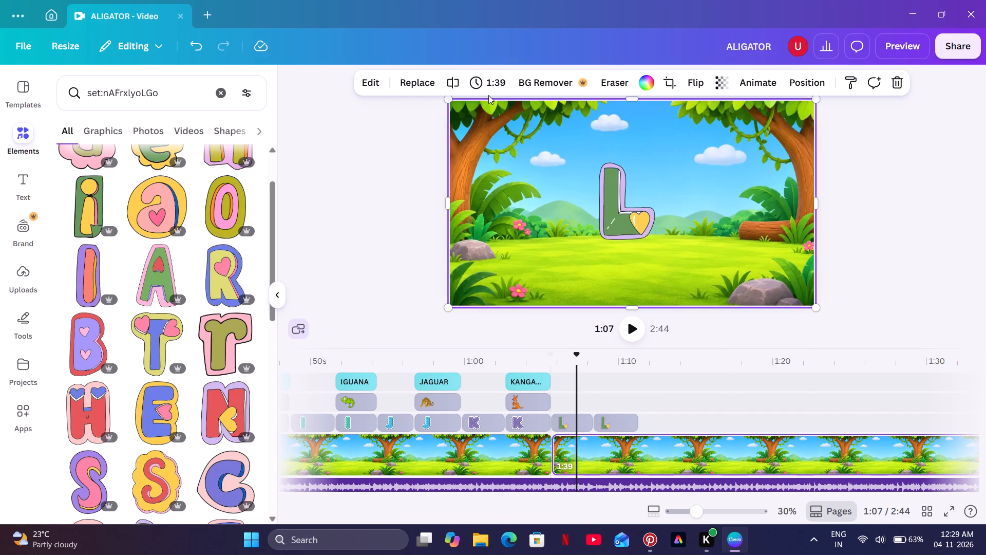
left_click(419, 76)
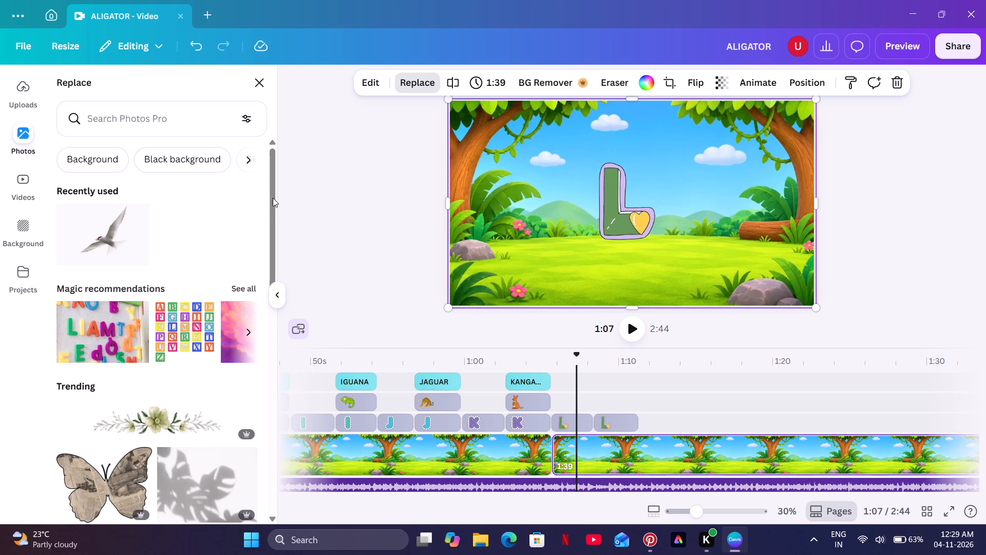
left_click(203, 121)
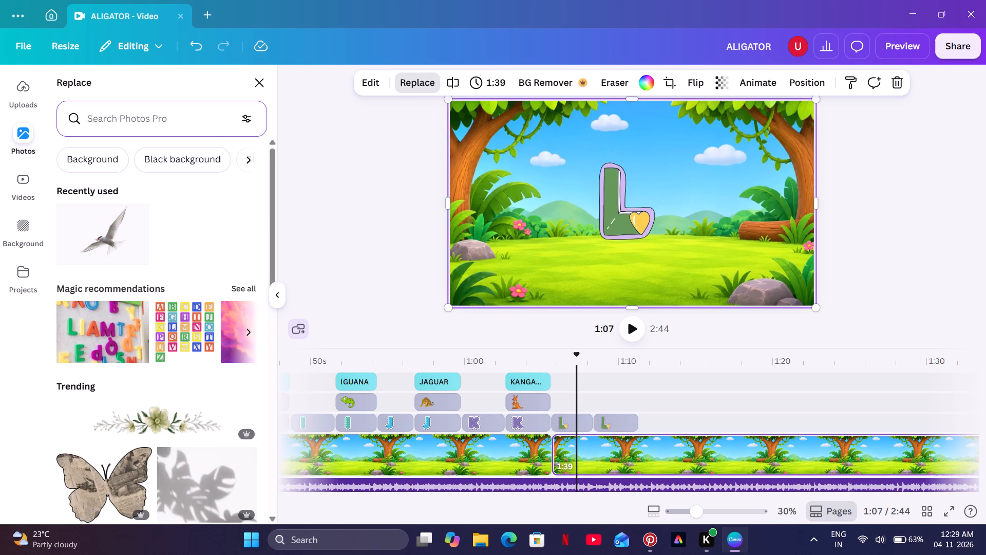
type("cute backgrounds")
key("Return")
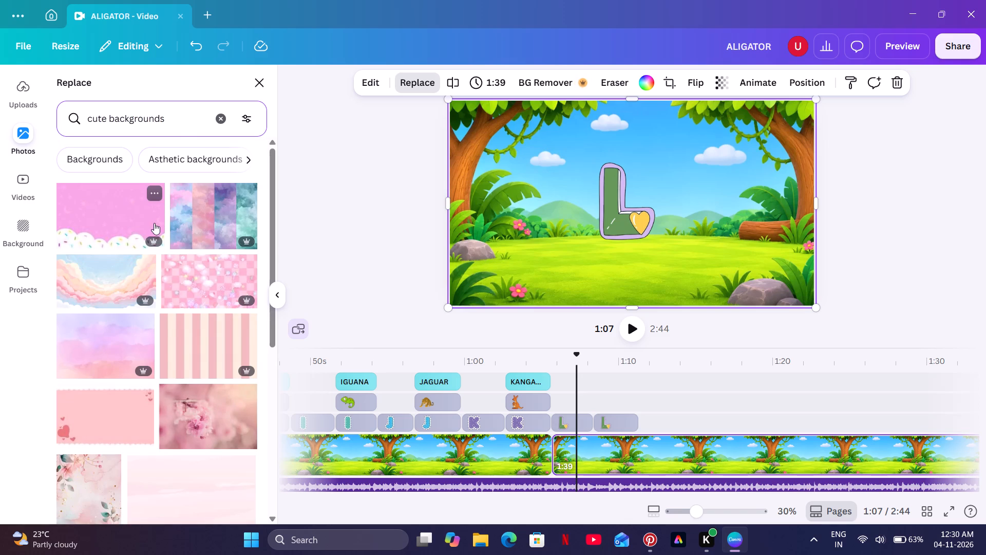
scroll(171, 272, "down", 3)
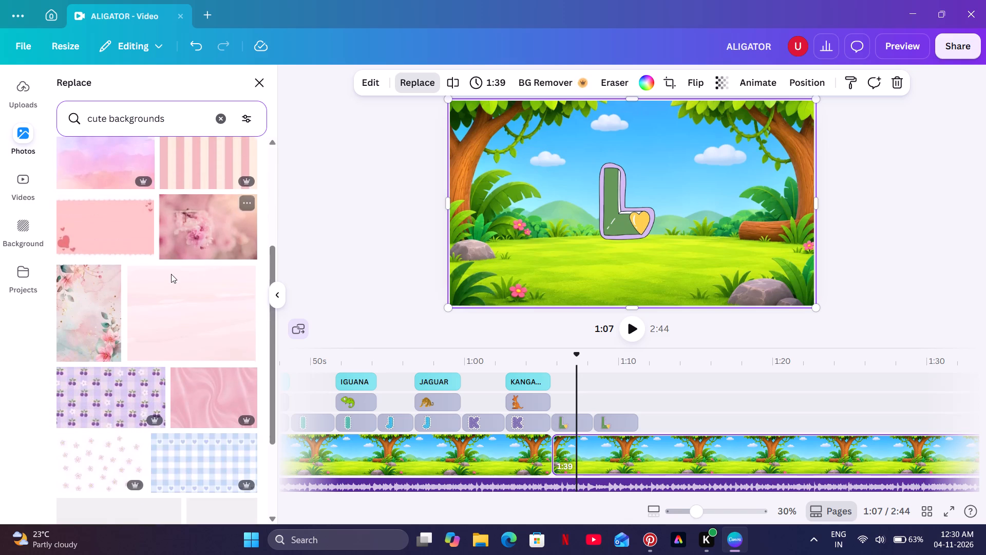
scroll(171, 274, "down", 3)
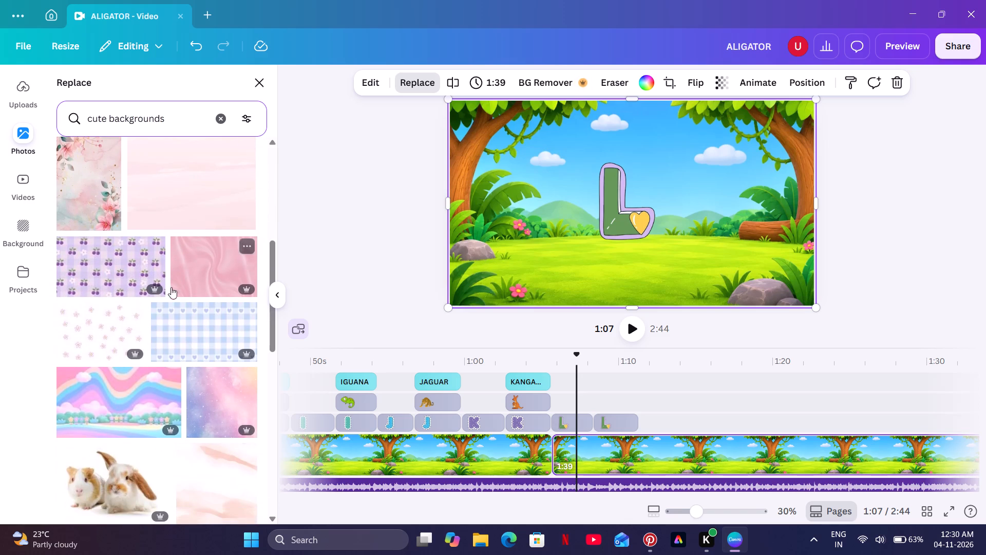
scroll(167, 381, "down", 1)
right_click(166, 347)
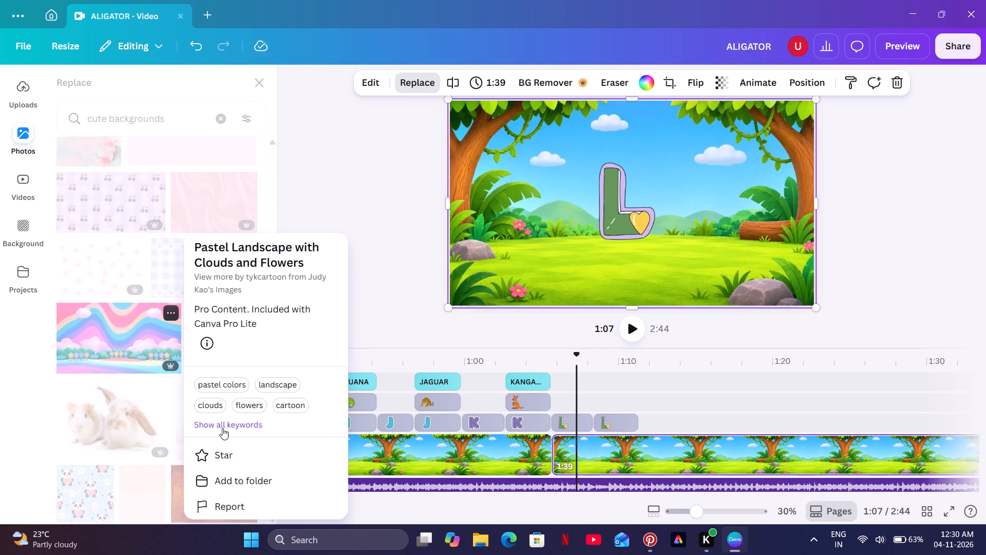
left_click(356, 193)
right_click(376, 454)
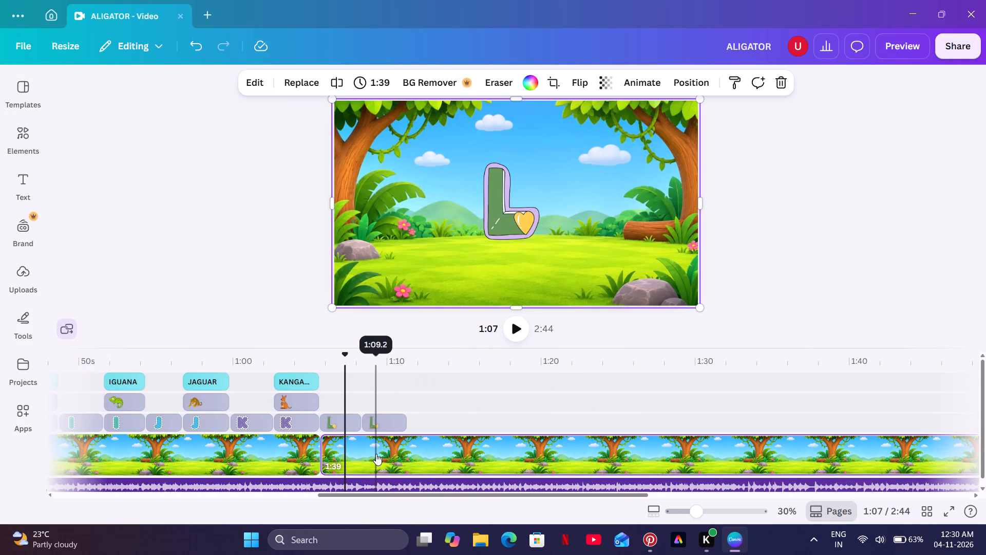
Replace the background clip starting at 1:05 with the pastel pink, purple and blue star pattern from the cute backgrounds results.
left_click(309, 81)
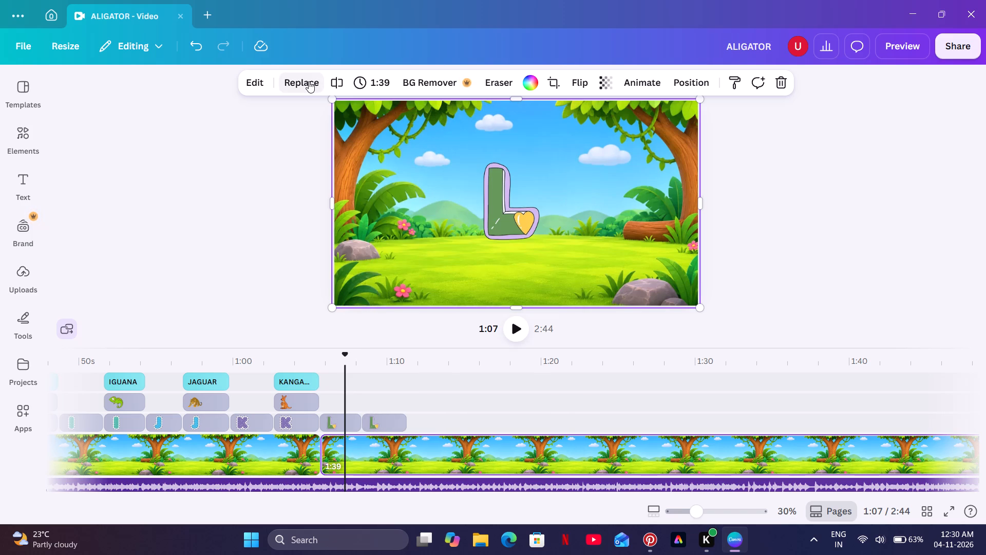
left_click(309, 81)
scroll(163, 217, "down", 2)
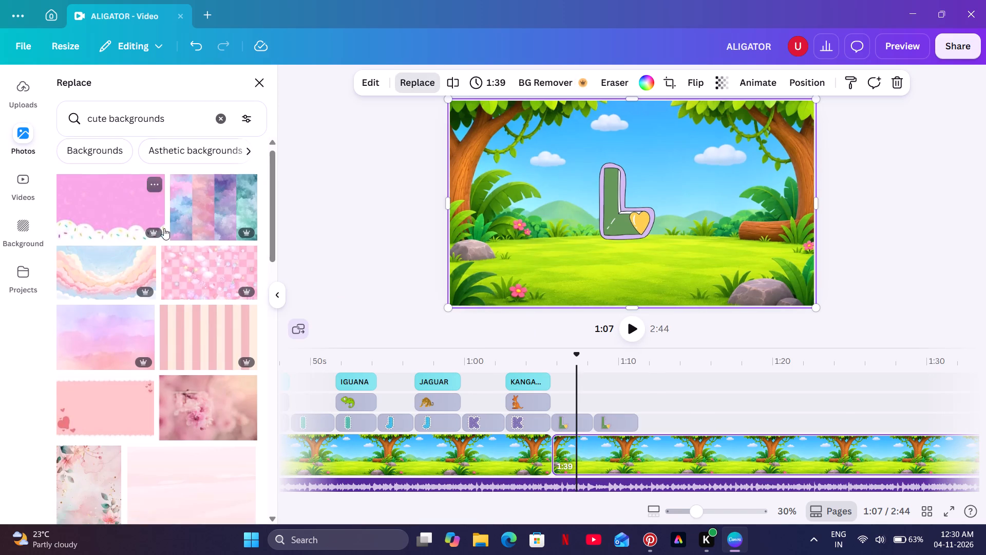
scroll(164, 228, "down", 3)
scroll(157, 345, "down", 2)
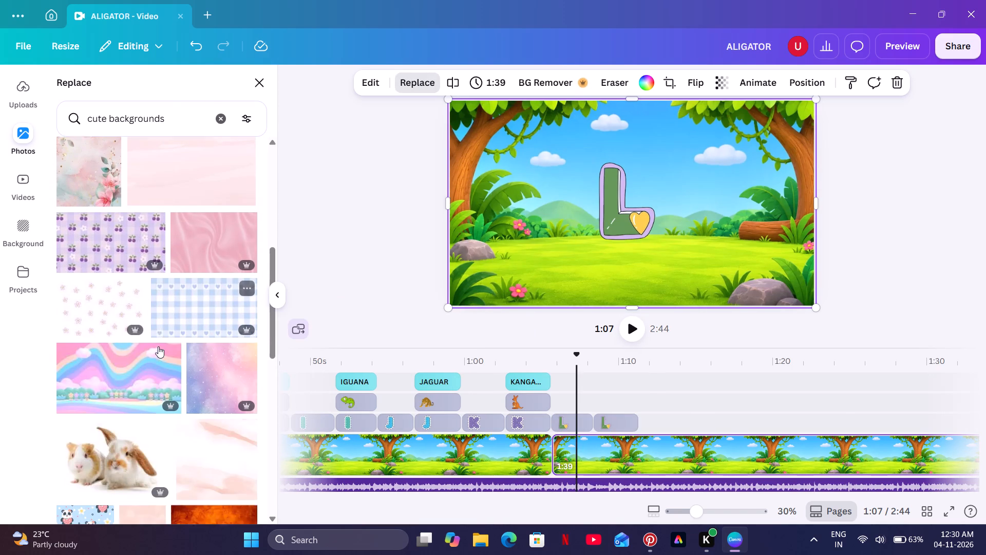
scroll(158, 346, "down", 3)
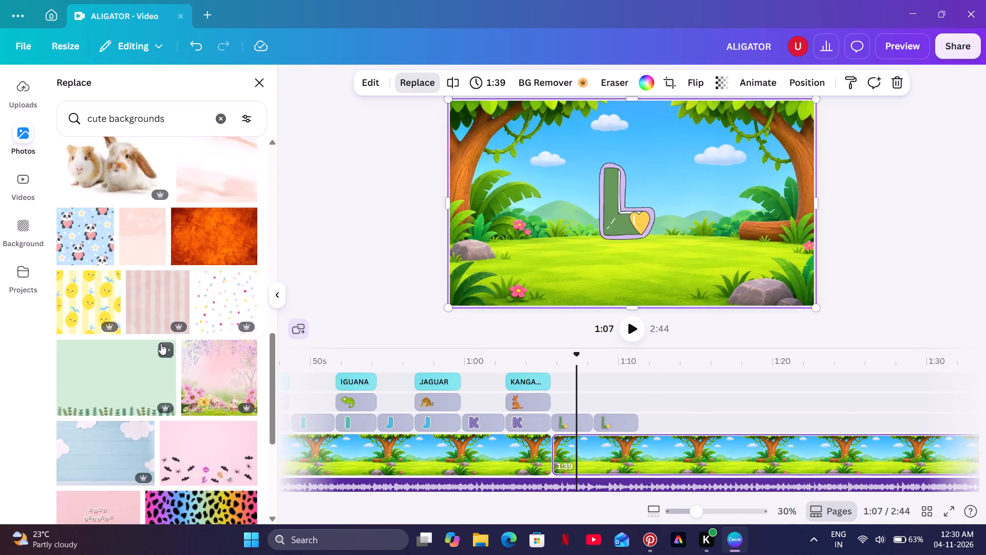
scroll(161, 344, "down", 4)
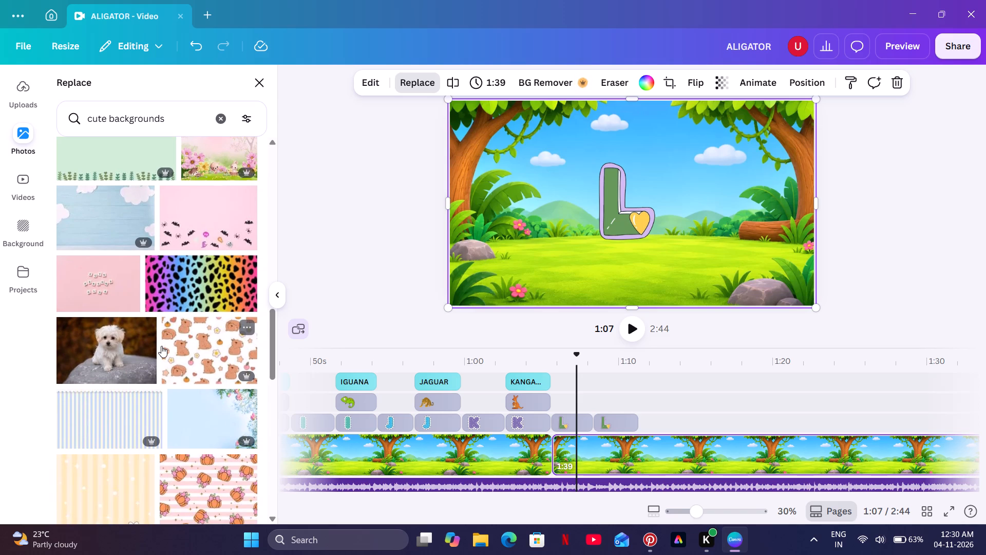
scroll(161, 346, "down", 3)
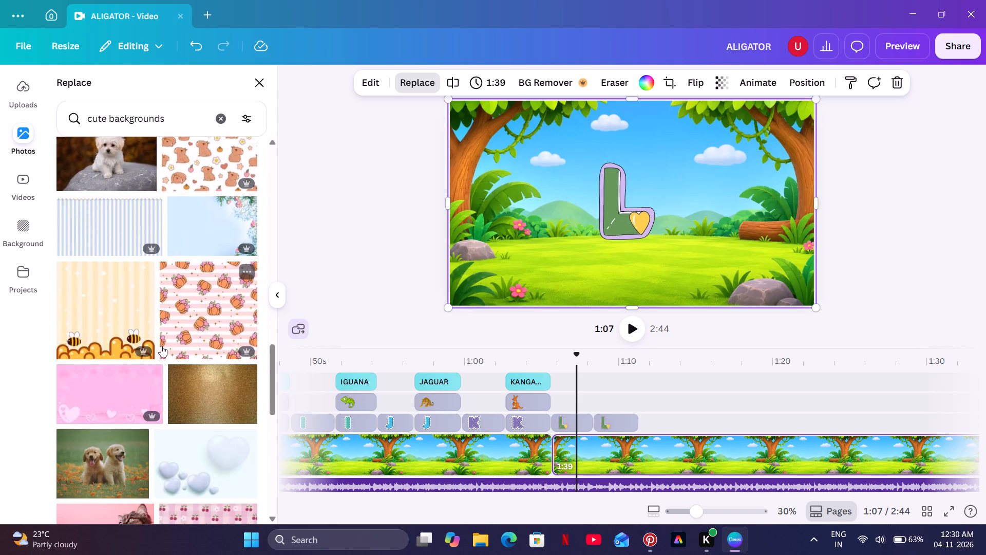
scroll(161, 346, "down", 4)
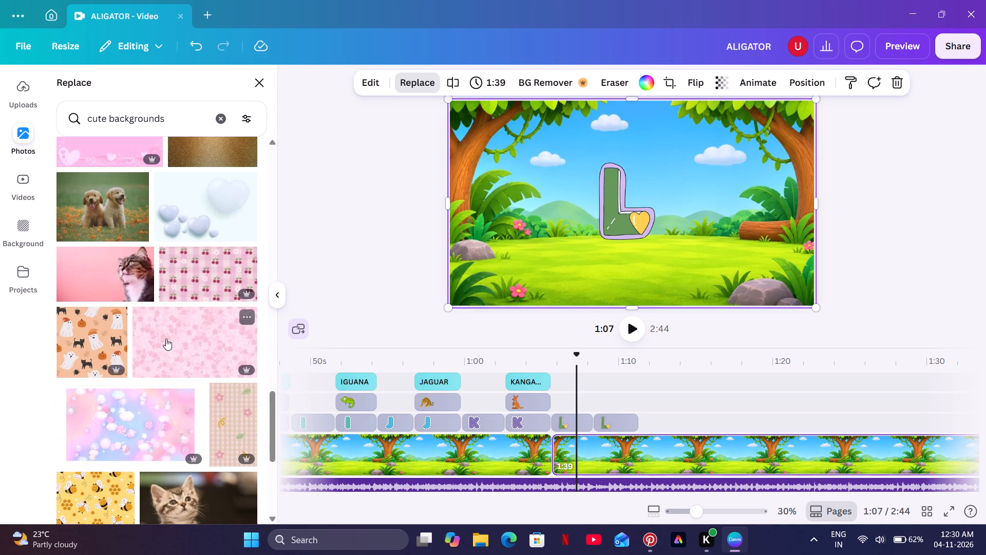
scroll(169, 332, "down", 3)
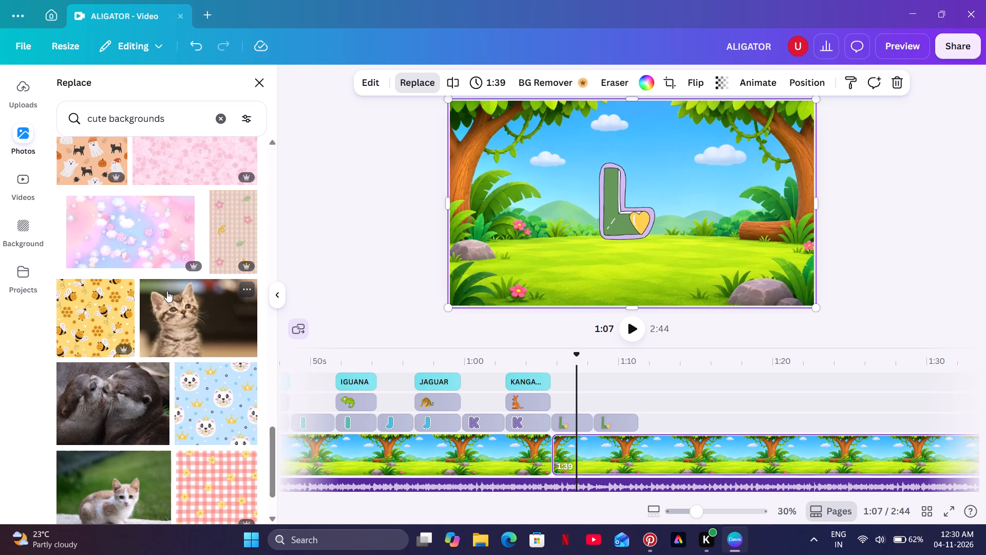
scroll(167, 291, "down", 4)
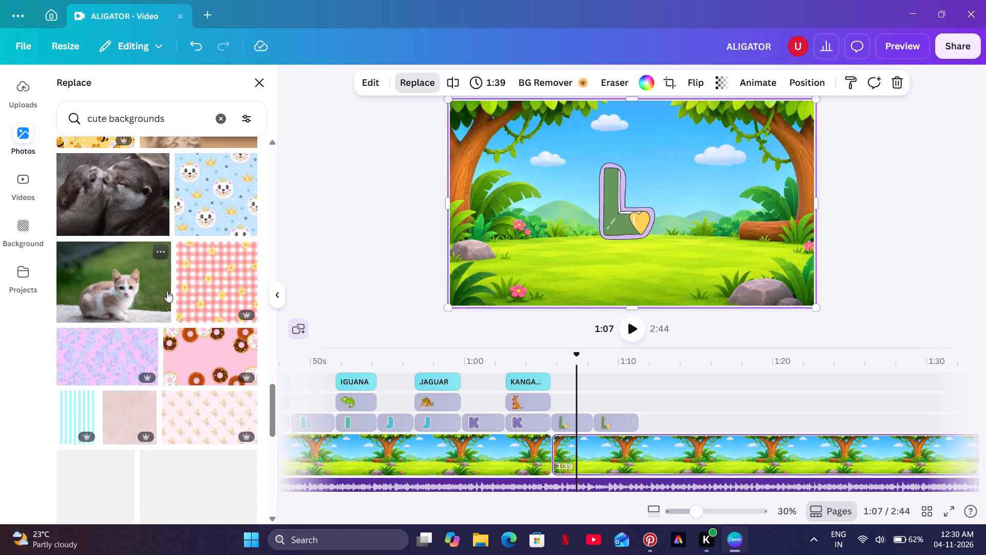
left_click(111, 339)
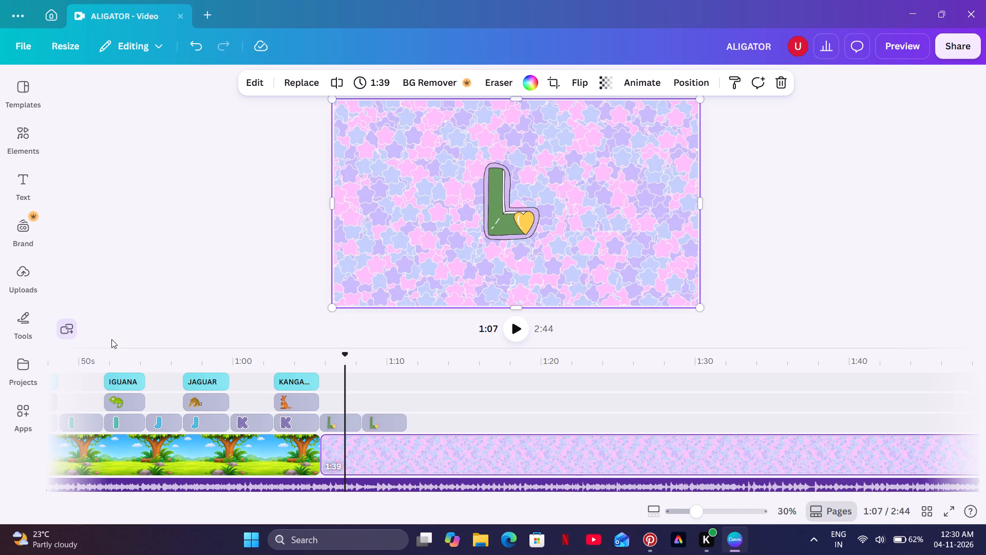
Play back from about 1:00 to check the change from the jungle to the star background.
left_click(239, 361)
left_click(514, 332)
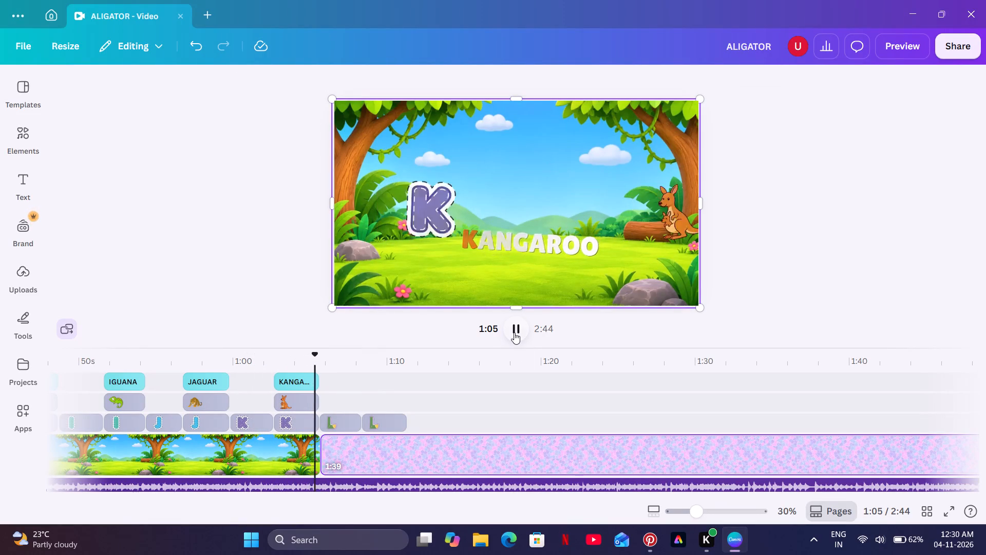
Enlarge the first clip's letter L to about 370 by 511 around the middle of the frame.
left_click(529, 228)
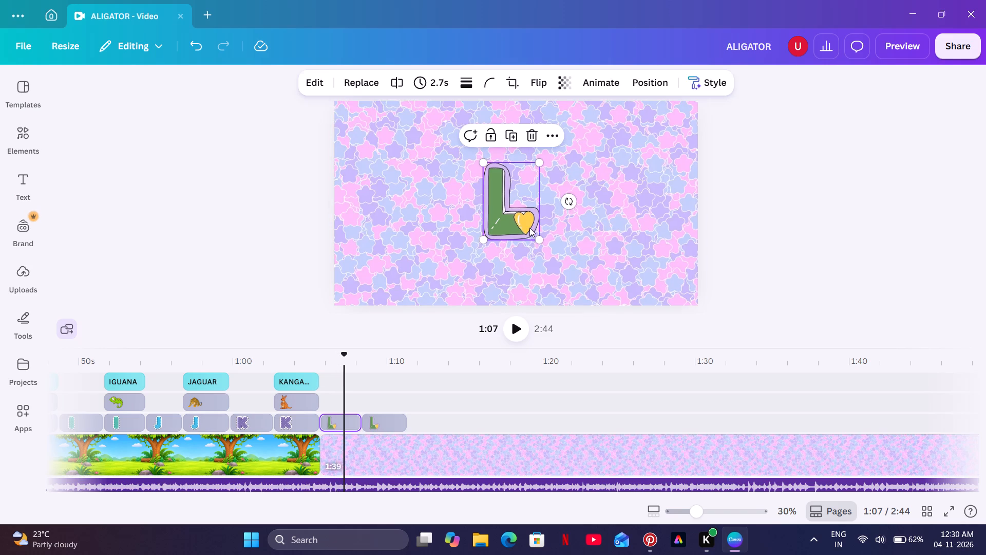
left_click_drag(541, 236, 547, 243)
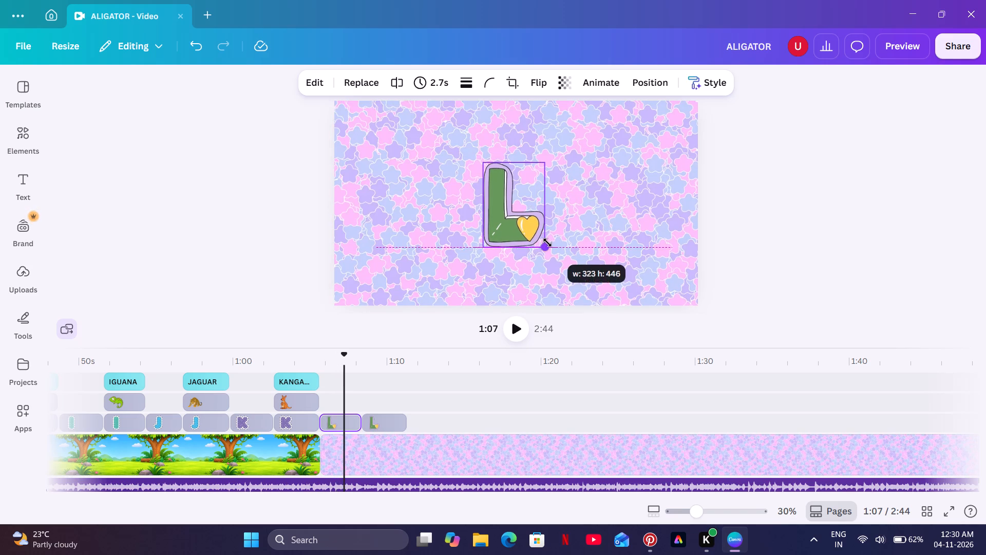
left_click_drag(547, 243, 548, 243)
left_click_drag(483, 162, 470, 155)
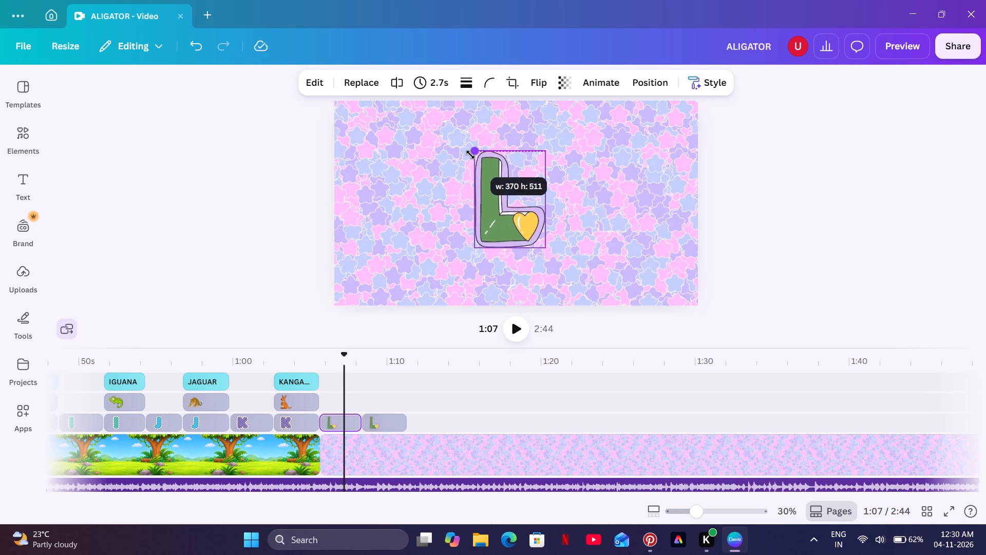
left_click(594, 199)
Move the second clip's letter L to the left side of the frame, shrinking it slightly and lowering it a little.
left_click(513, 323)
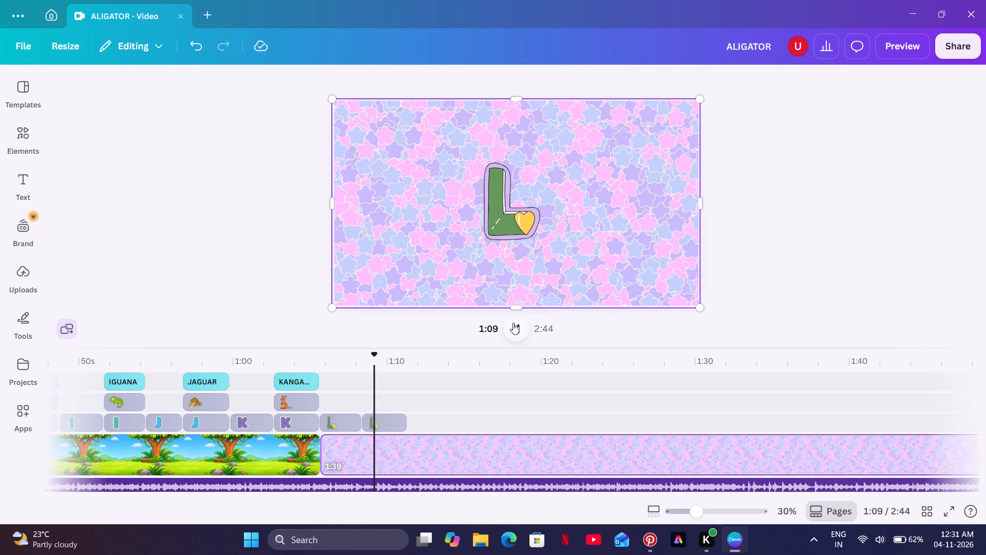
left_click(513, 221)
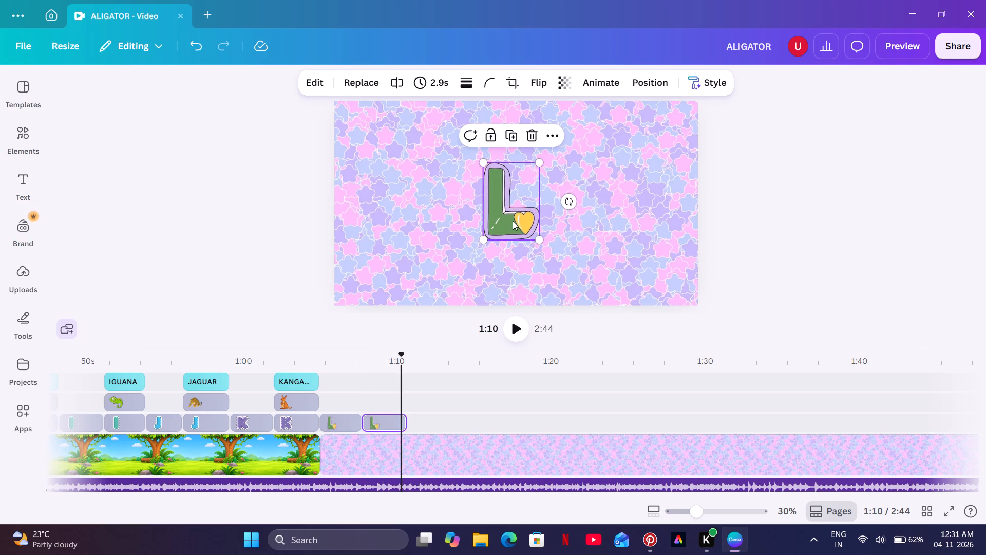
left_click_drag(515, 228, 404, 226)
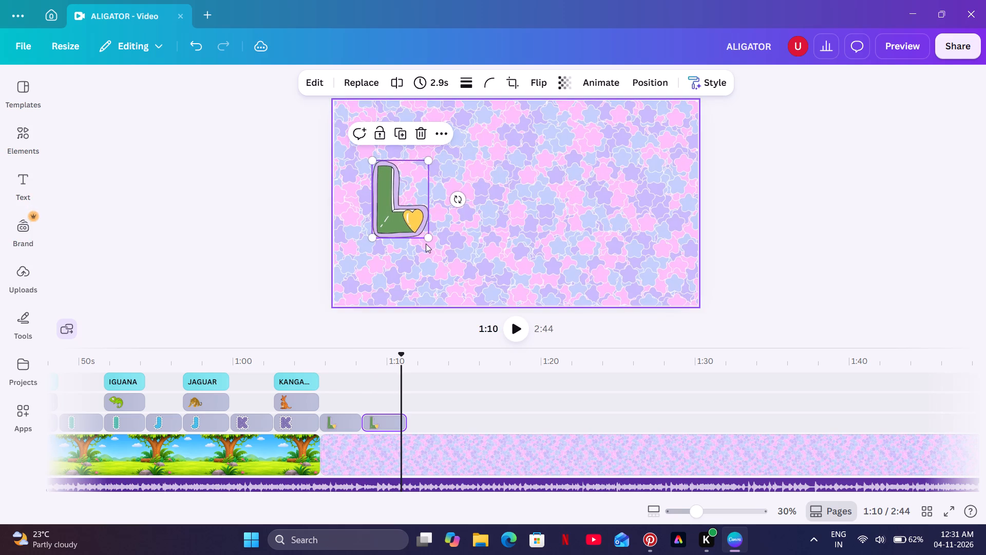
left_click_drag(430, 237, 418, 229)
left_click_drag(395, 212, 395, 224)
left_click(985, 195)
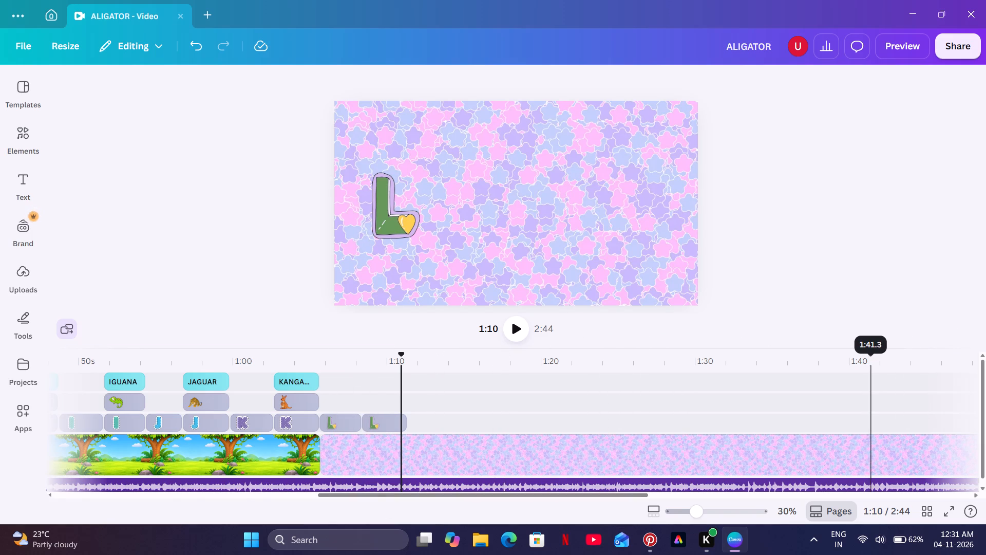
Play back the letter L clips to check the size and position of the letters.
left_click(337, 387)
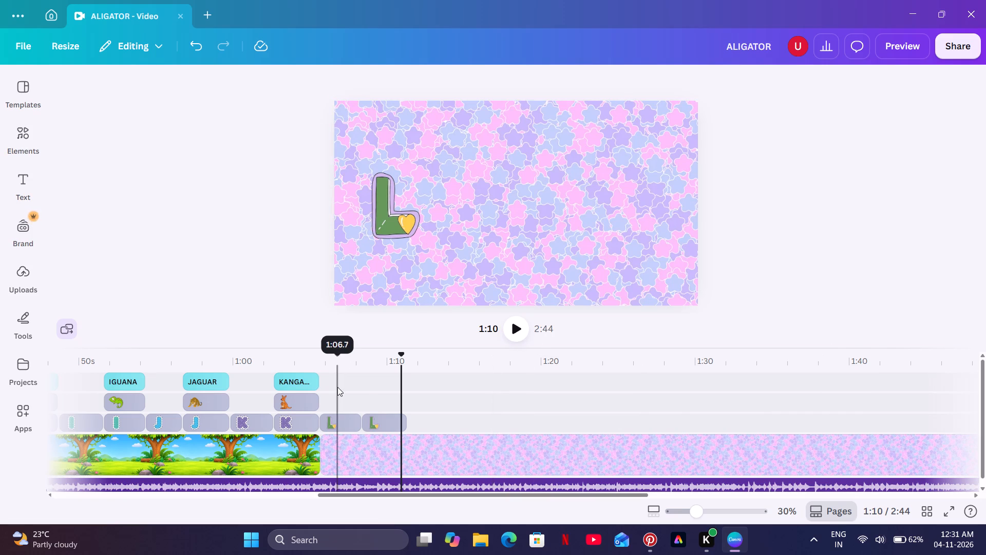
left_click(525, 326)
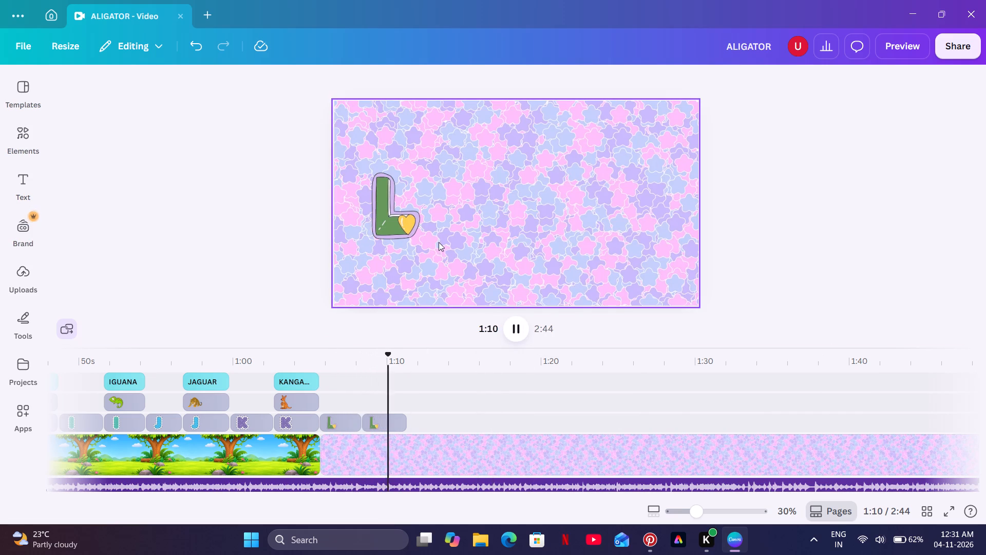
Enlarge the second clip's letter L slightly and raise it a little on the left side of the frame.
left_click(409, 232)
left_click_drag(420, 237, 426, 247)
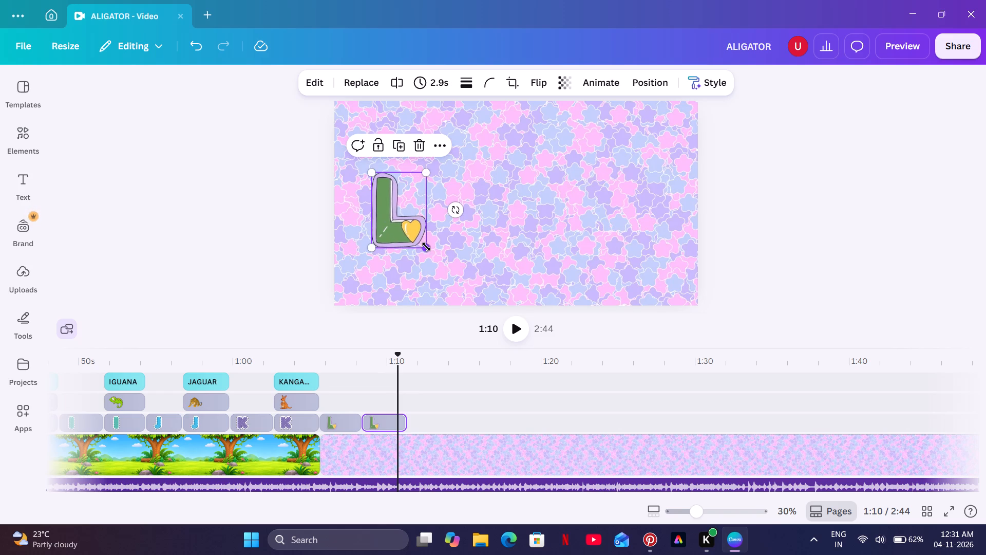
left_click_drag(401, 231, 401, 219)
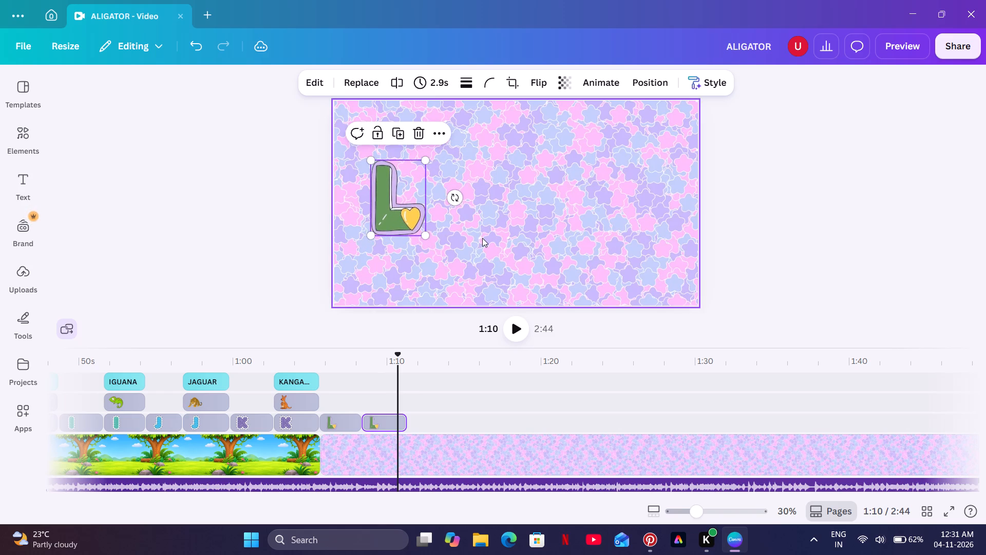
left_click(482, 238)
Reopen the decorative letter graphics and play the audio from 1:10 to about 1:15 to hear the section after L.
left_click(27, 148)
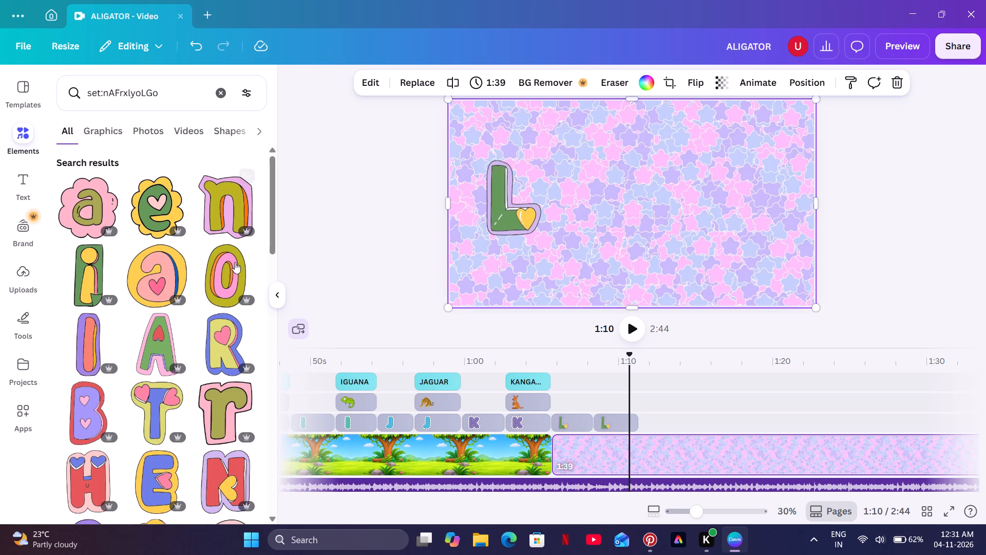
scroll(241, 306, "down", 2)
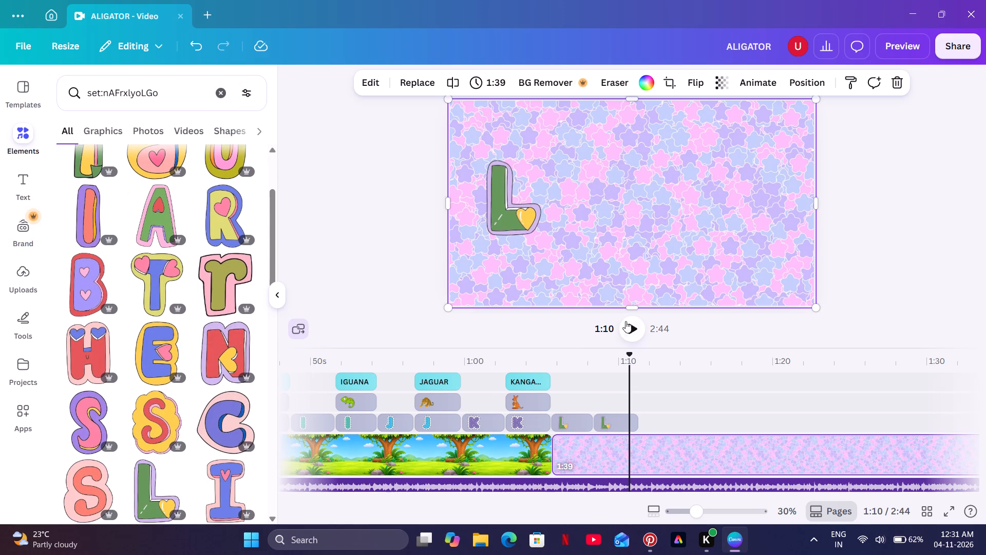
left_click(625, 314)
left_click(634, 328)
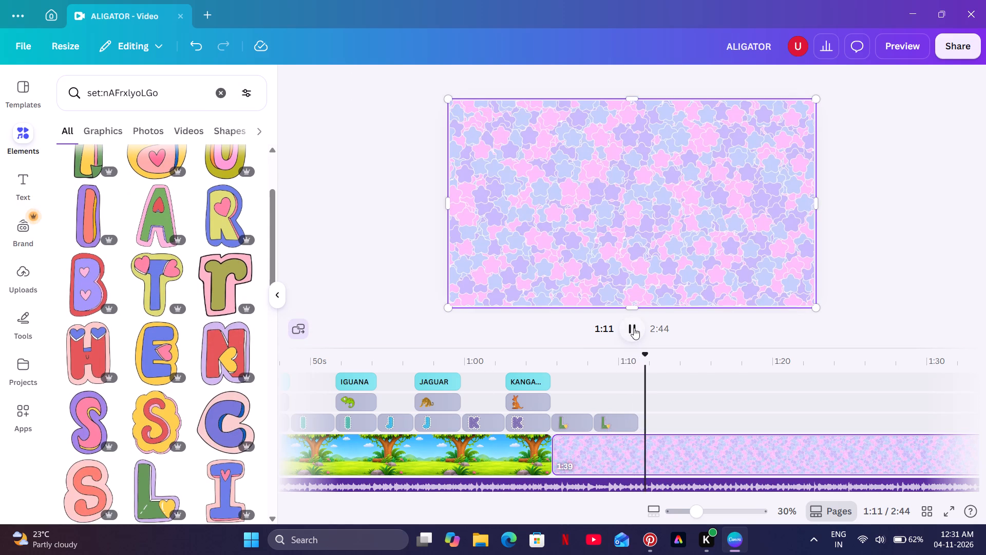
left_click(634, 328)
left_click(634, 328)
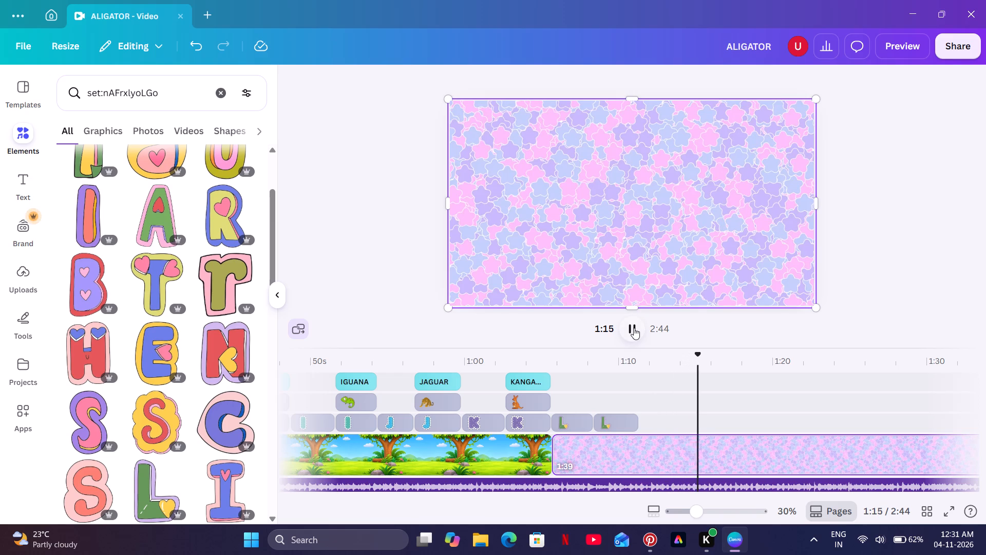
left_click(634, 328)
Add the pink and yellow letter m graphic from the same set and place its clip directly after the second letter L clip.
scroll(146, 462, "down", 4)
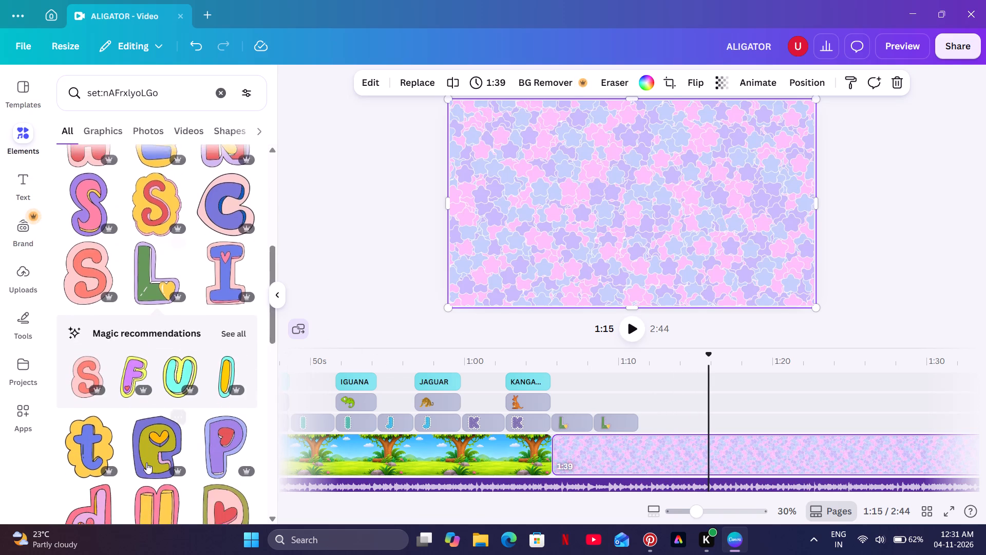
scroll(146, 462, "down", 3)
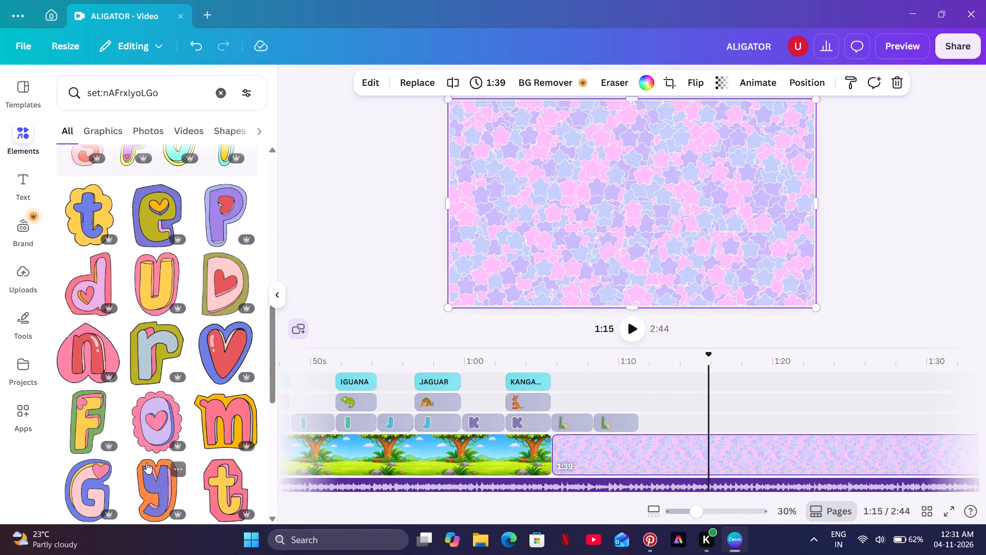
left_click(219, 412)
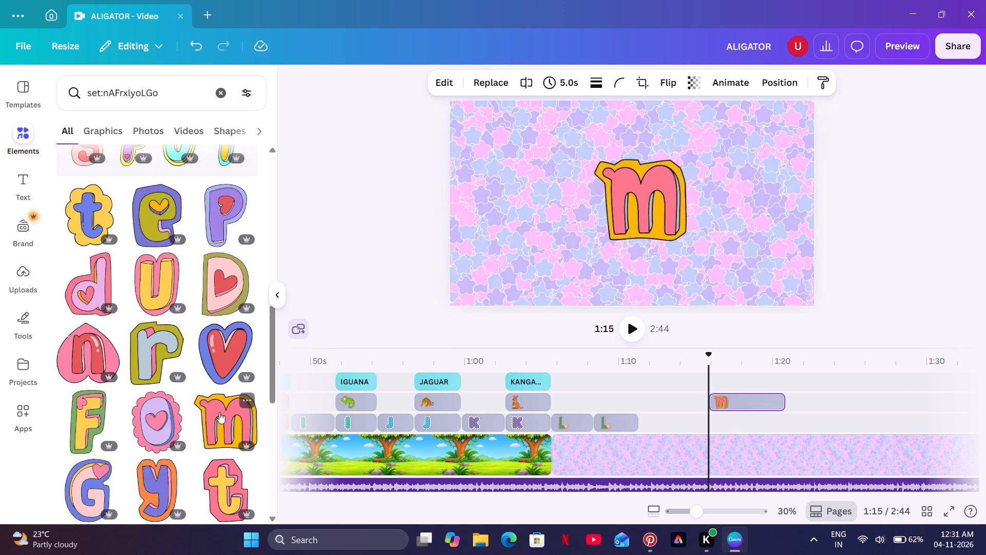
left_click_drag(761, 394, 756, 405)
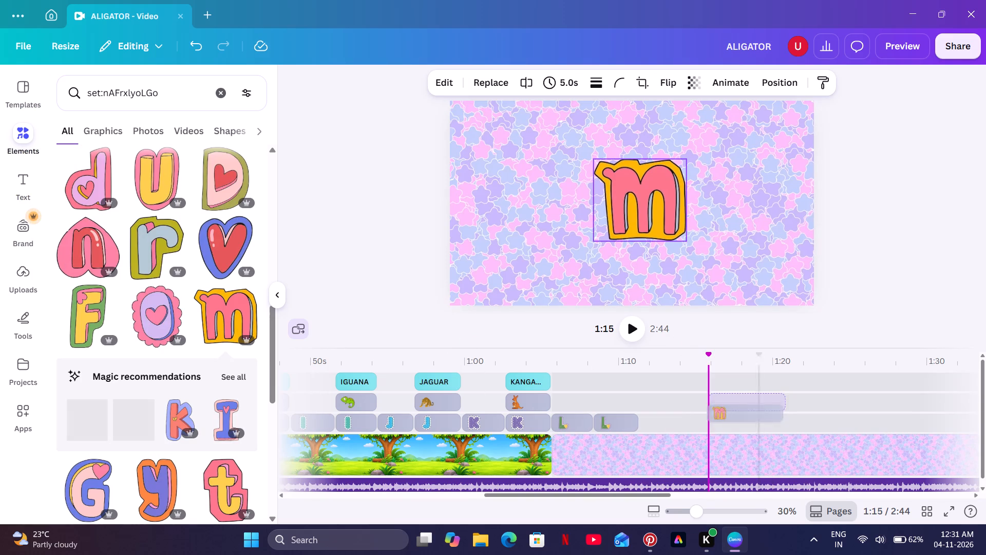
left_click_drag(756, 405, 695, 416)
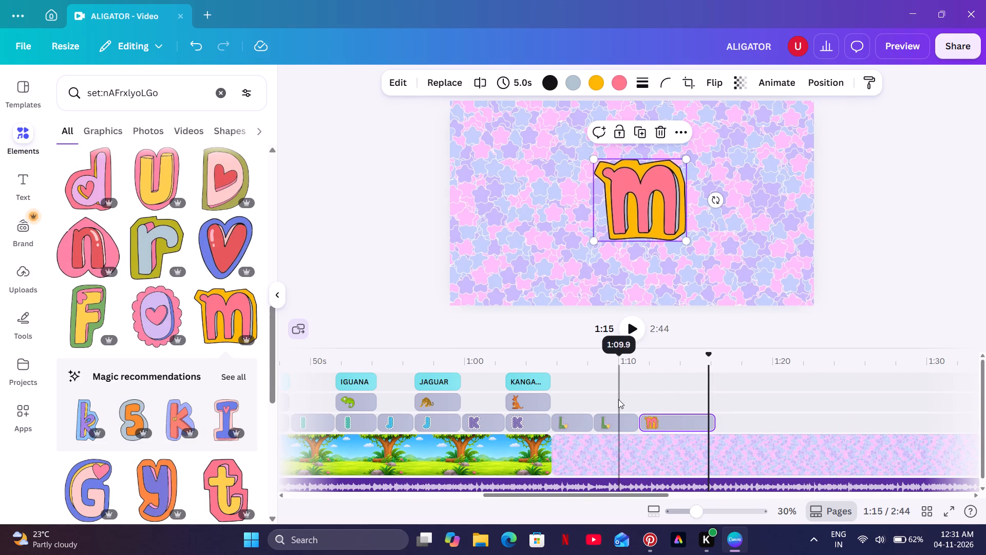
Play the audio from about 1:10 and split the letter m clip at about 1:14.
left_click(618, 399)
left_click(627, 325)
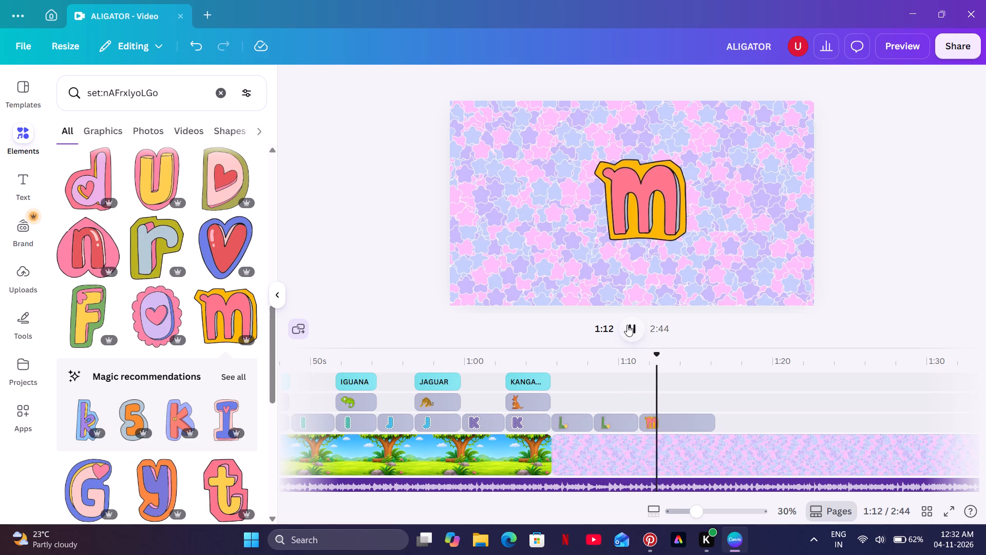
left_click(627, 325)
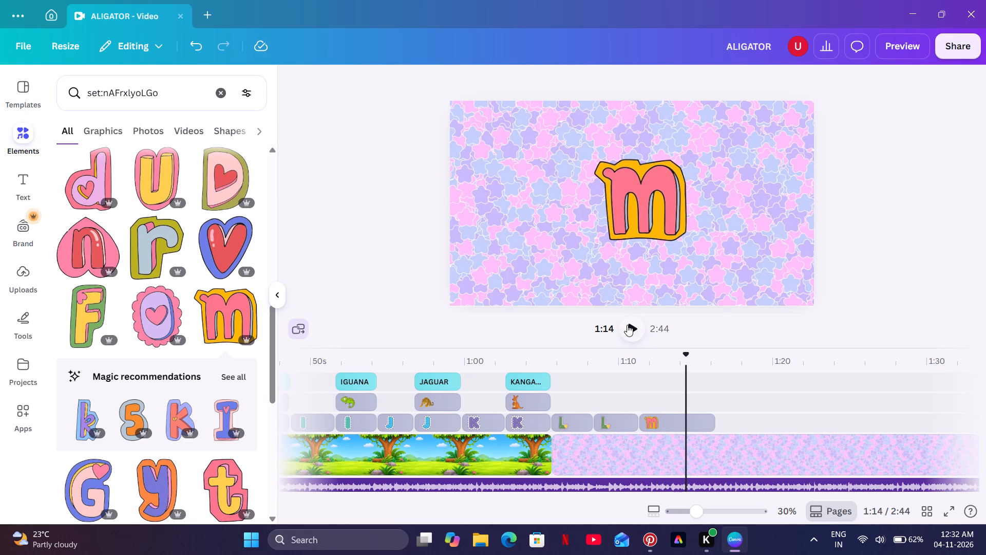
right_click(681, 415)
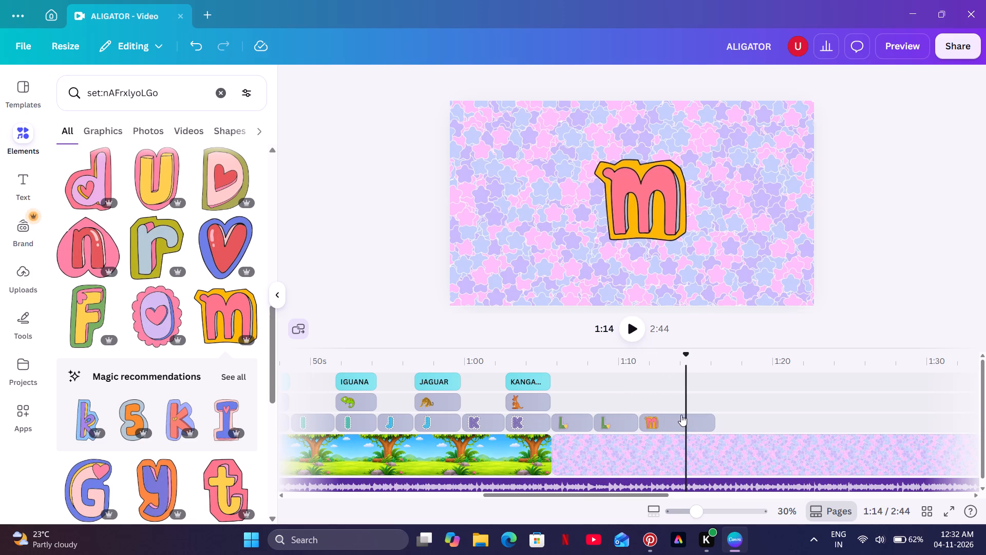
left_click(712, 376)
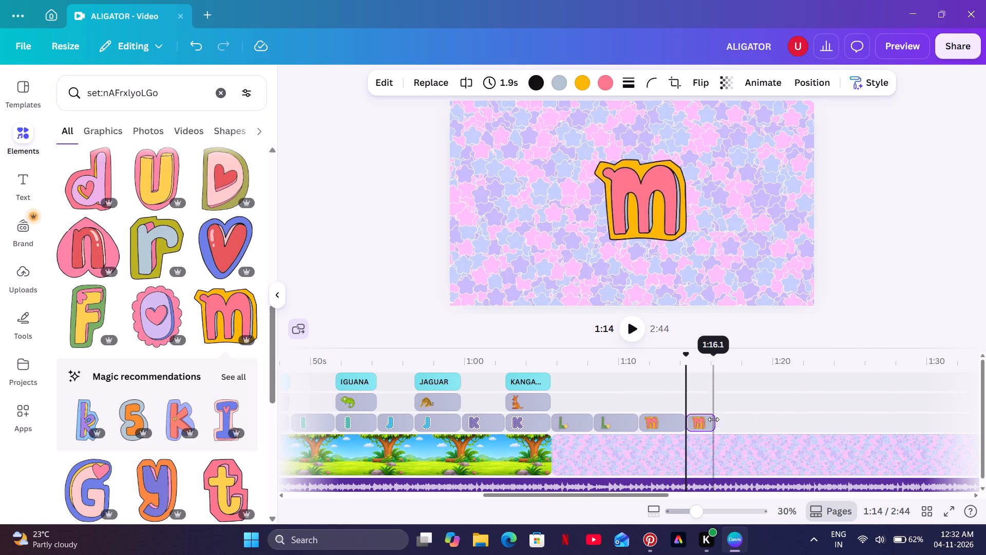
Time the end of the second letter m clip to the audio, extending it to 2.6 s and trimming it back to 2.2 s.
left_click_drag(713, 422, 723, 417)
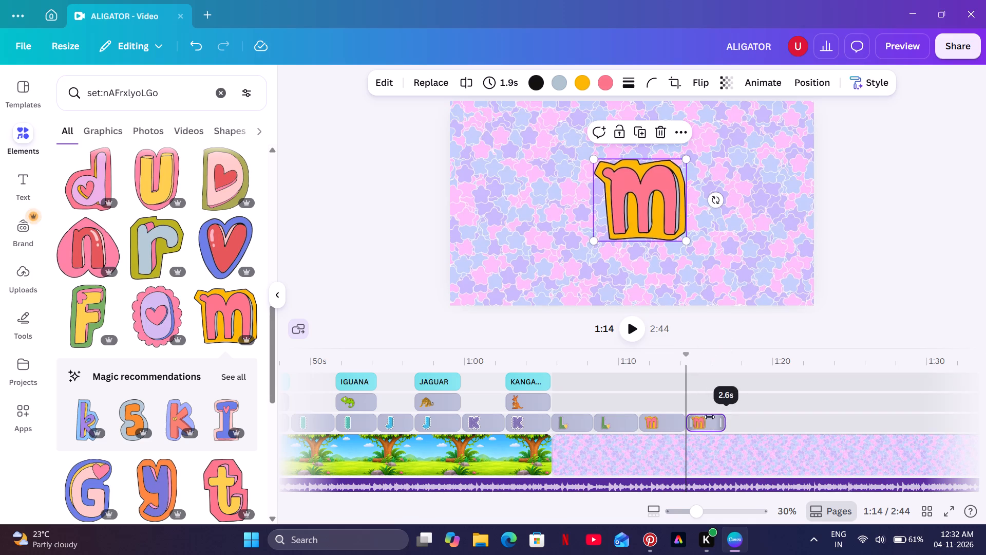
left_click(647, 402)
left_click(624, 329)
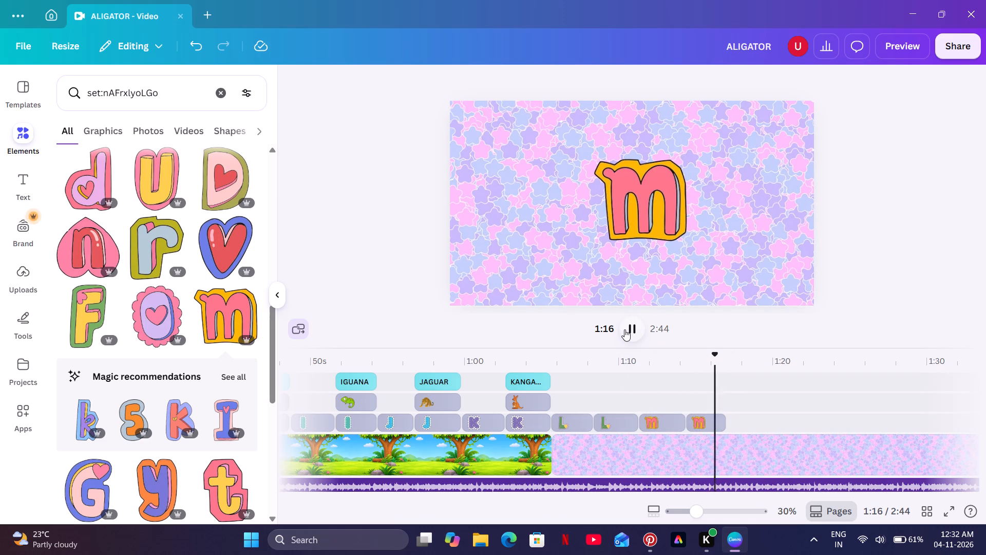
left_click(624, 329)
left_click(624, 329)
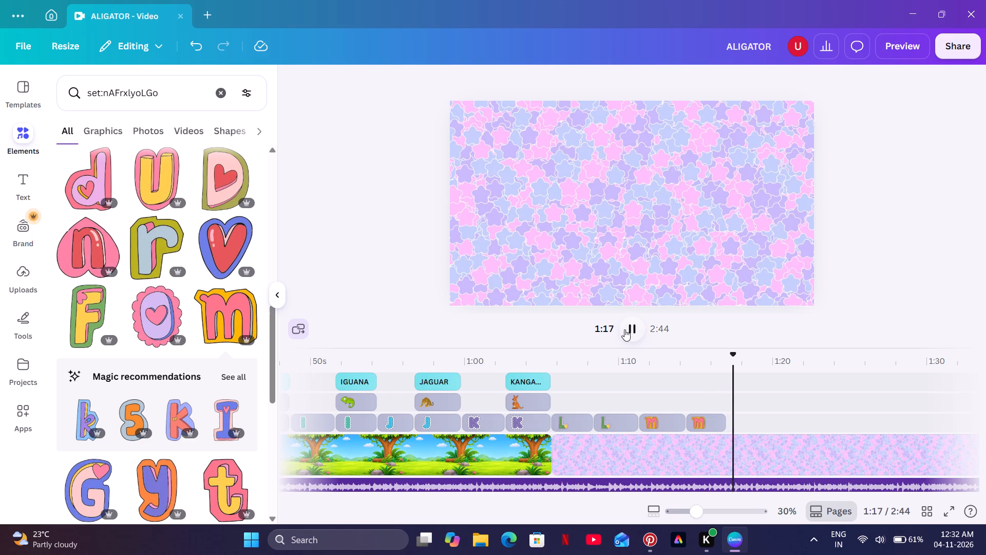
left_click(624, 329)
left_click(725, 427)
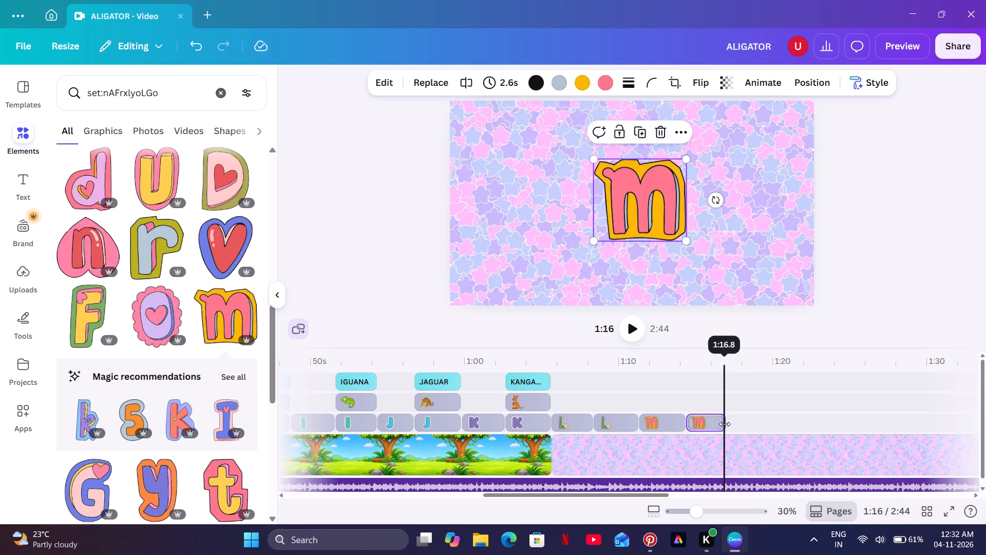
left_click_drag(725, 424, 719, 428)
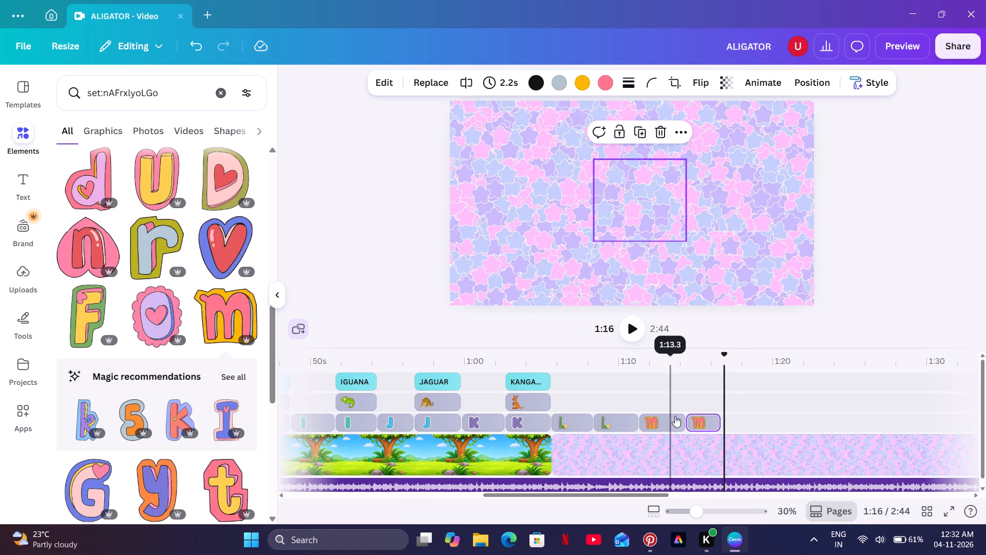
Shorten the end of the first letter m clip slightly and extend the second clip's start back to meet it.
left_click(676, 415)
left_click(680, 419)
left_click_drag(680, 422, 675, 426)
left_click(696, 424)
left_click_drag(690, 423, 681, 426)
Play back the letter m clips from about 1:12 and listen to the audio up to about 1:20.
left_click(655, 409)
left_click(631, 327)
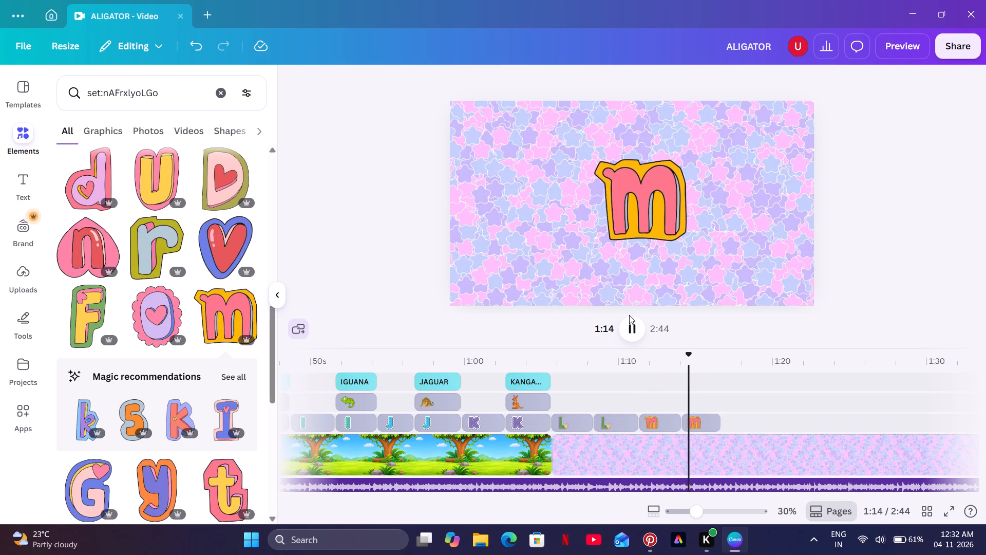
left_click(629, 315)
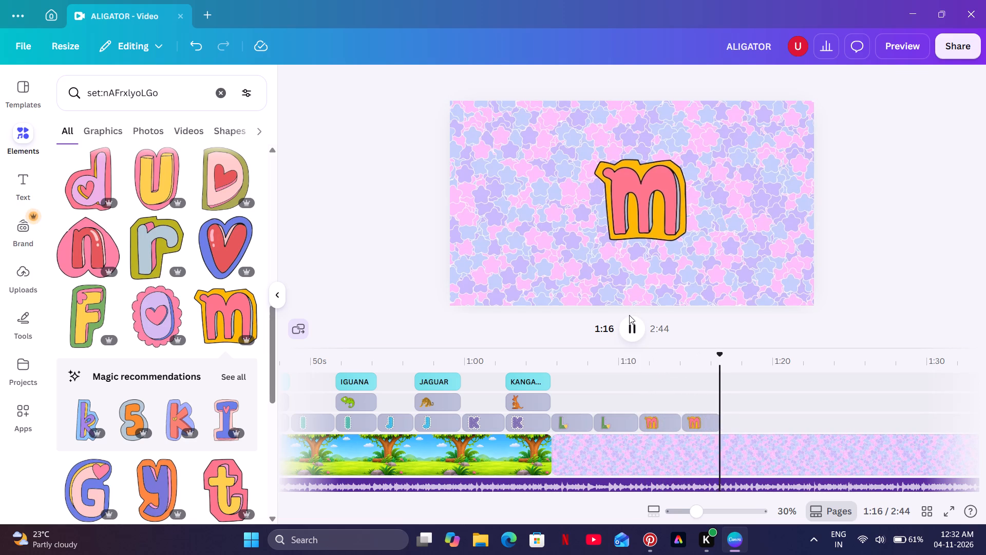
left_click(629, 318)
left_click(643, 344)
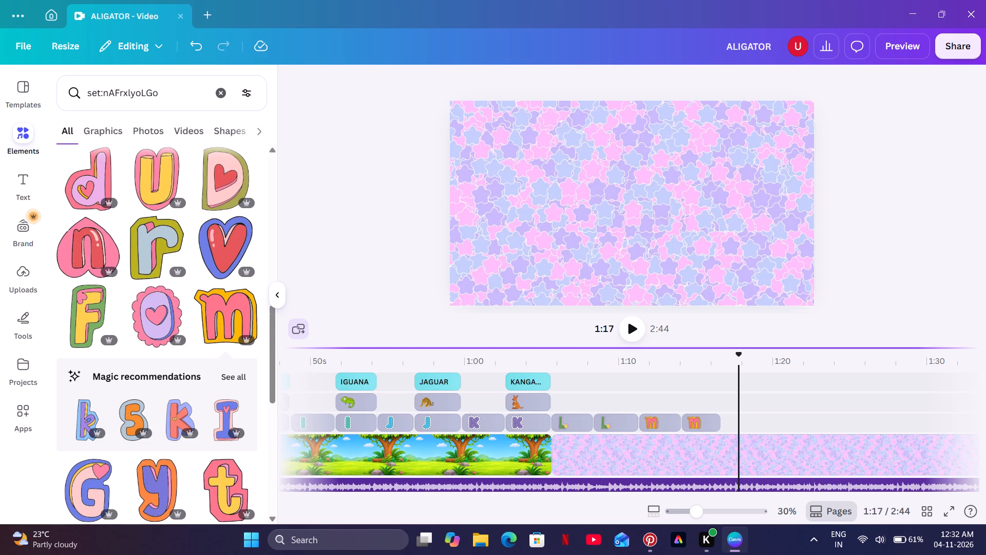
left_click(639, 337)
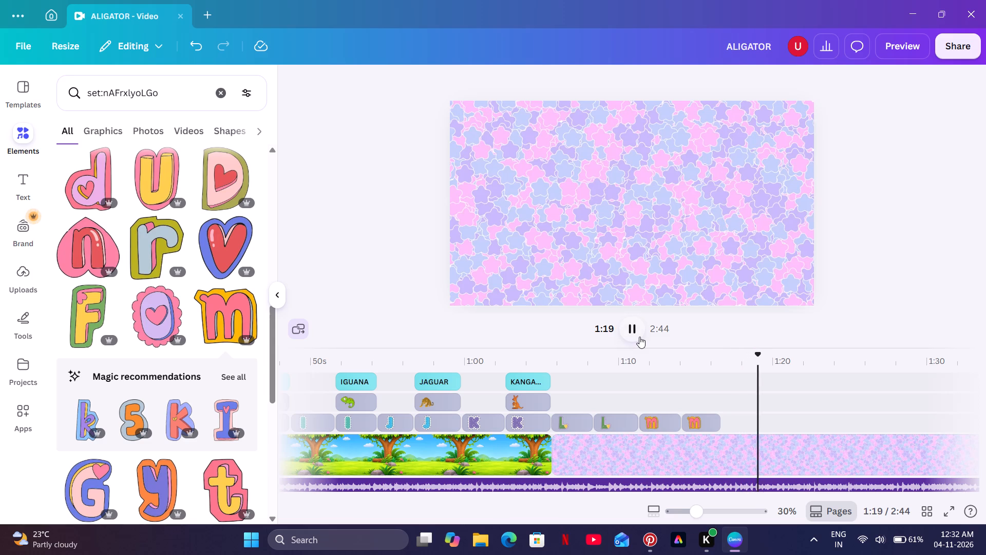
left_click(639, 337)
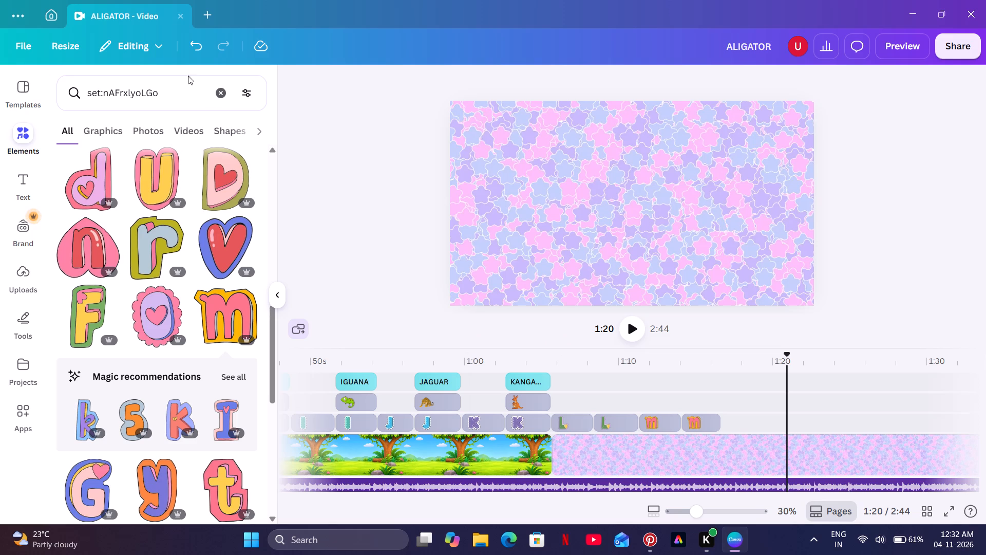
Search the elements for lion, add the roaring lion graphic, and fit its clip above the second letter L clip at 2.9 s.
left_click(212, 96)
type("lion")
key("Return")
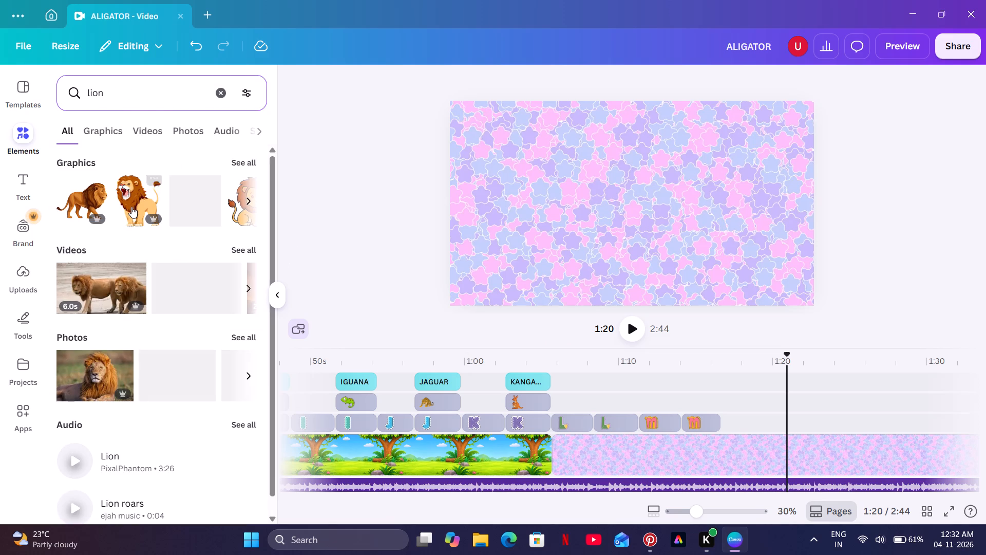
left_click(129, 204)
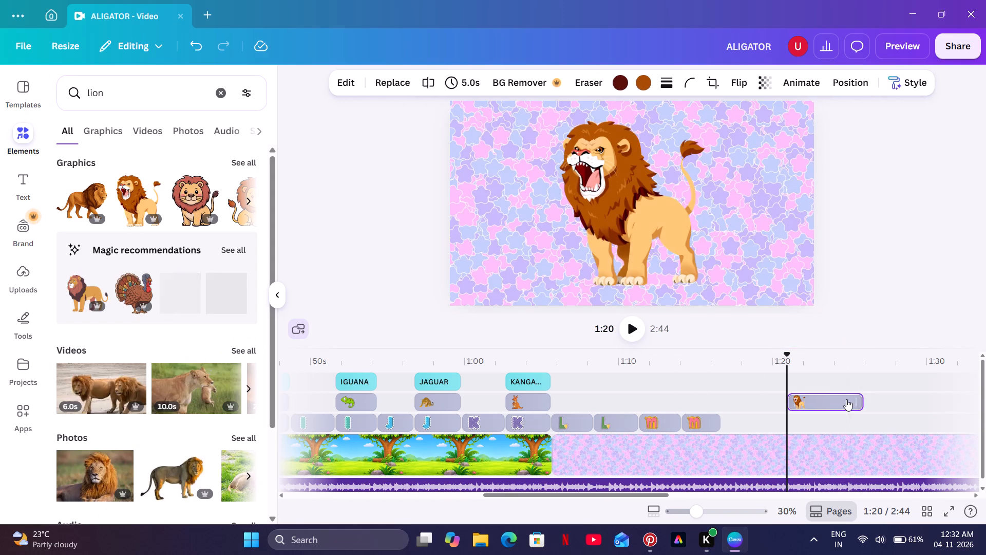
left_click_drag(846, 399, 708, 411)
left_click_drag(823, 398, 791, 403)
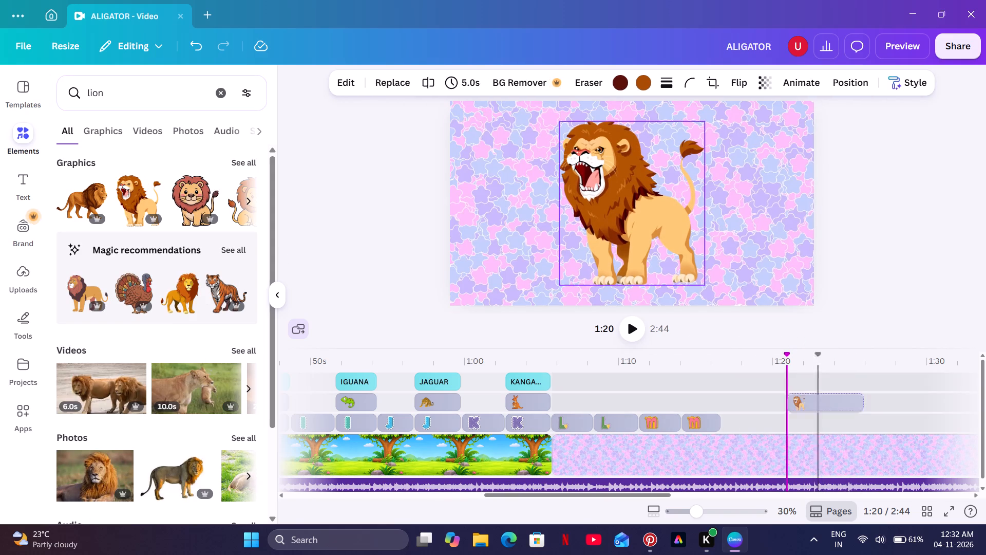
left_click_drag(791, 403, 632, 402)
left_click_drag(667, 402, 666, 402)
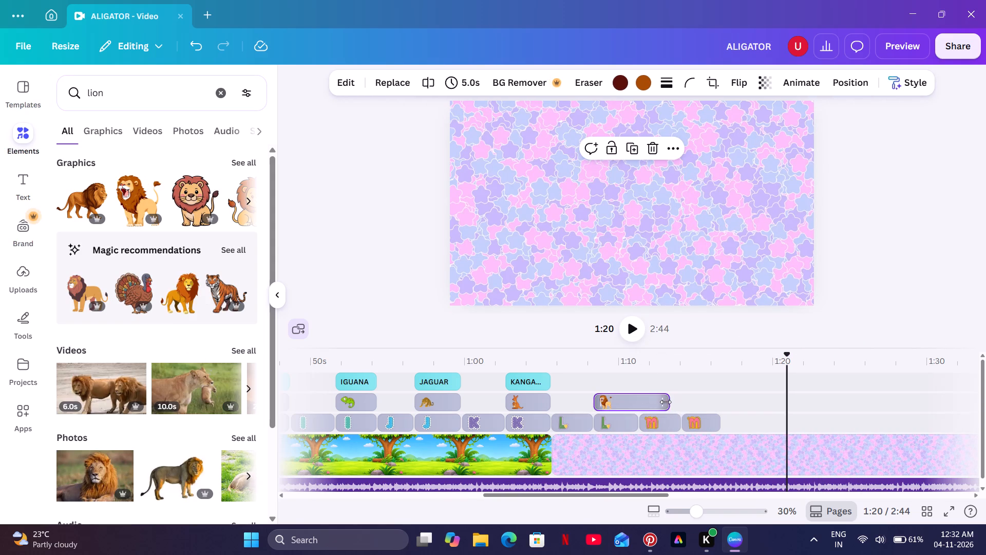
left_click_drag(666, 402, 638, 409)
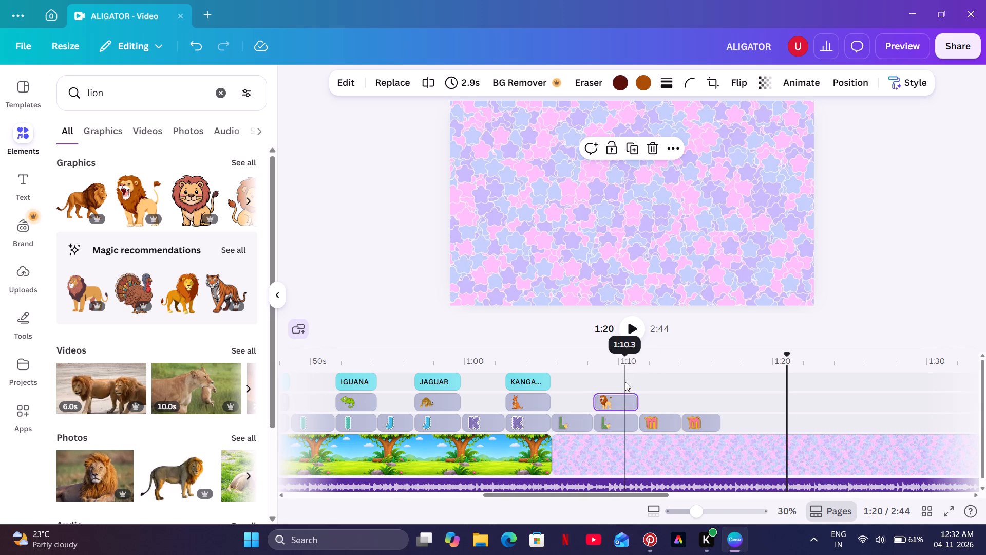
Shrink the lion and place it on the right side of the frame, level with the letter L.
left_click(625, 382)
left_click(640, 259)
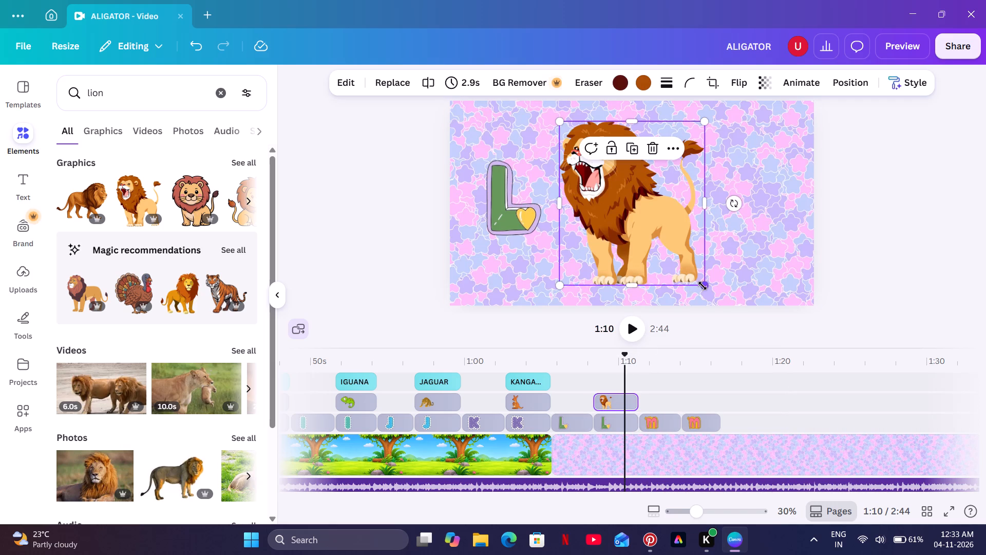
left_click_drag(703, 286, 645, 253)
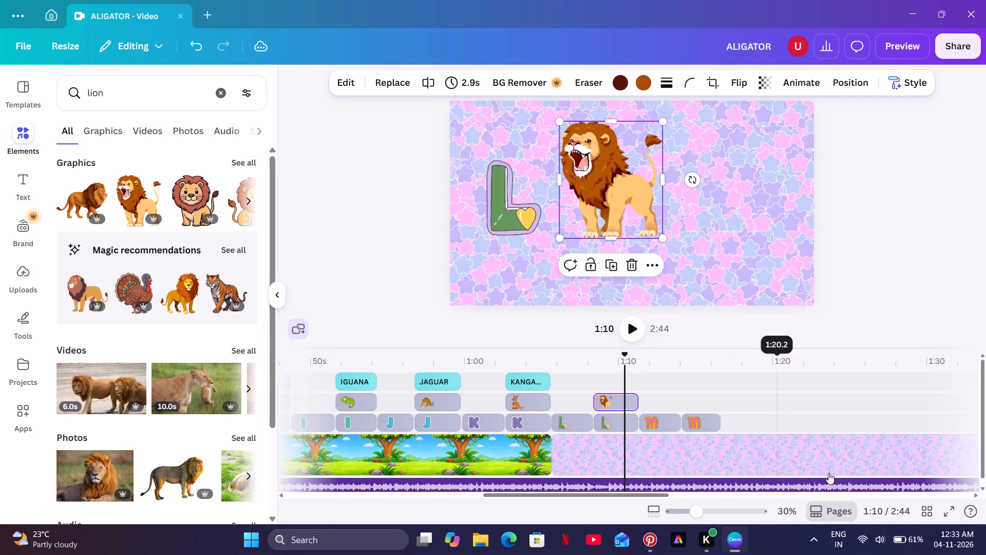
left_click(985, 554)
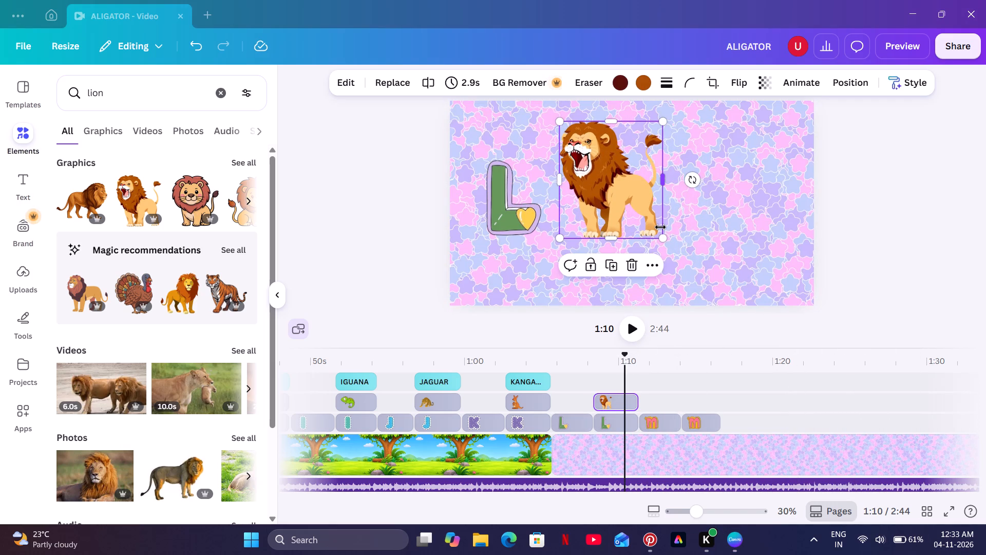
left_click_drag(662, 239, 635, 203)
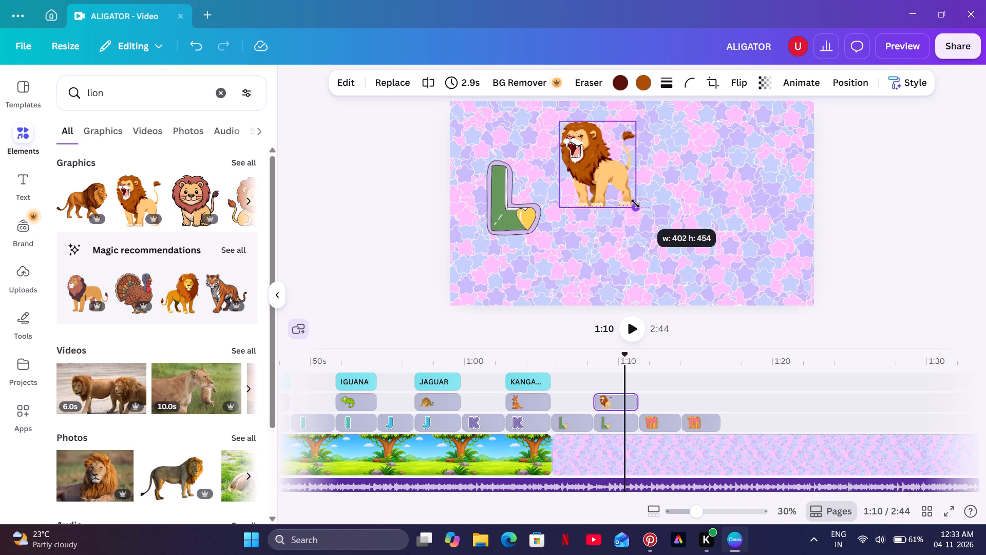
left_click_drag(635, 203, 620, 177)
left_click_drag(595, 156, 677, 191)
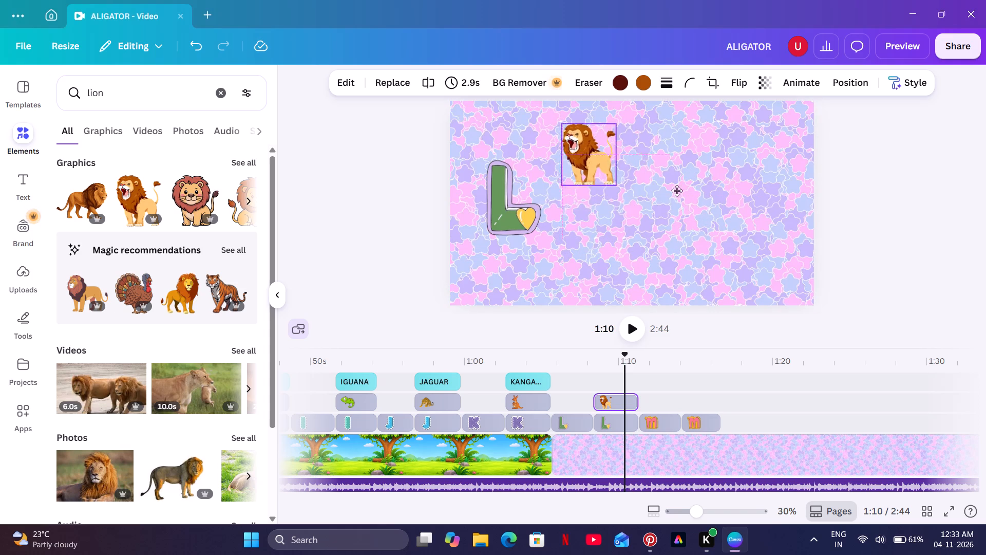
left_click_drag(677, 191, 760, 200)
left_click_drag(779, 227, 788, 237)
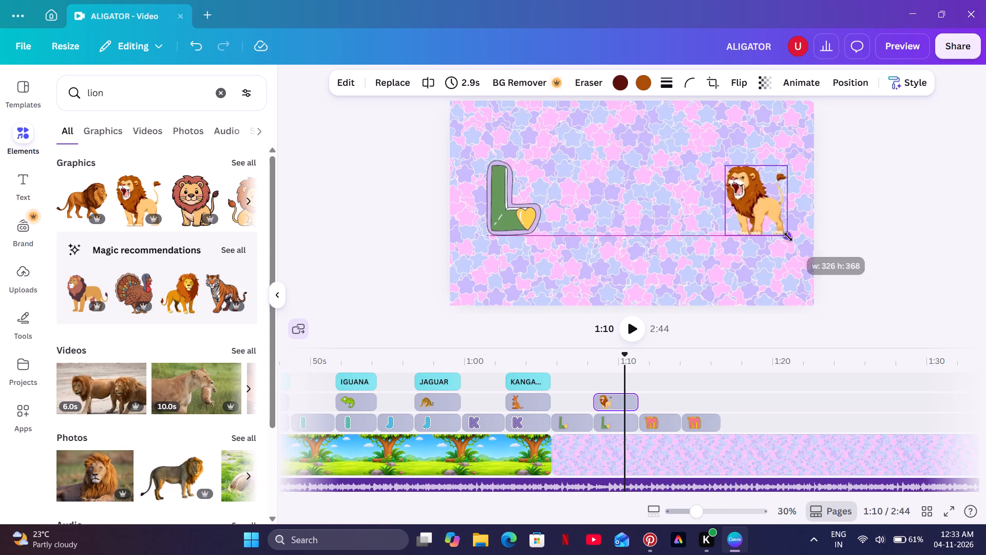
left_click_drag(788, 237, 791, 240)
left_click_drag(773, 219, 772, 213)
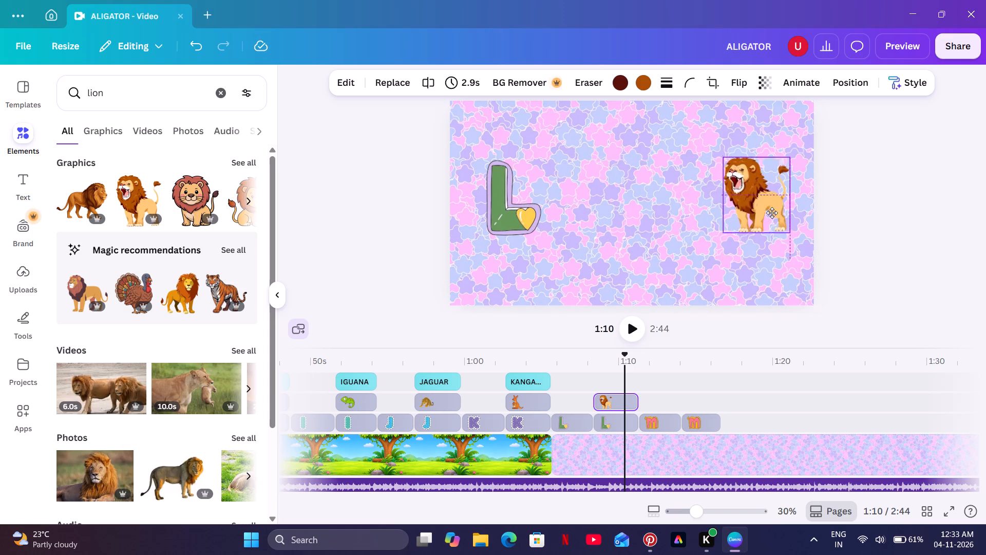
left_click_drag(772, 213, 775, 215)
left_click(691, 218)
Duplicate the KANGAROO caption, align the copy with the lion clip on the timeline, and position it beneath the letter L and lion.
left_click(526, 377)
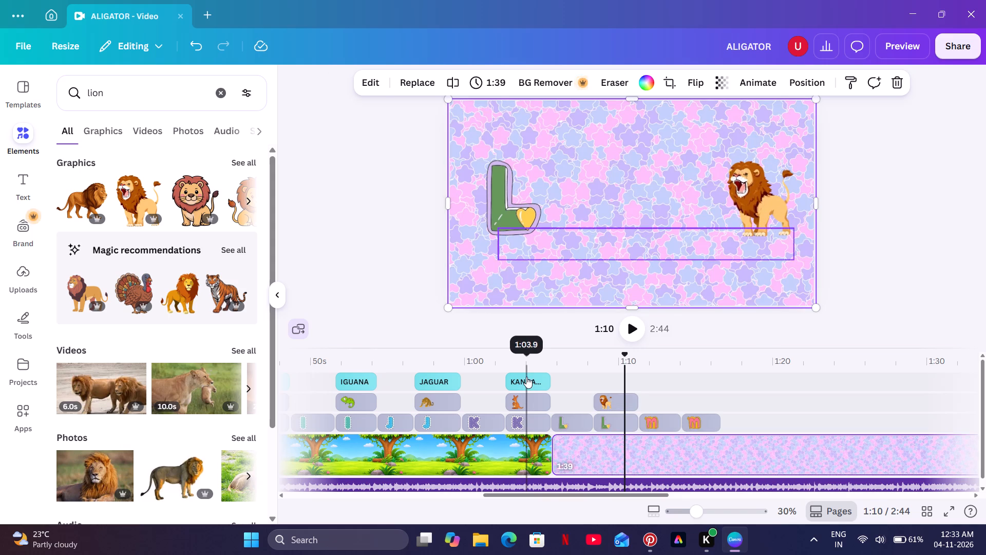
left_click(638, 197)
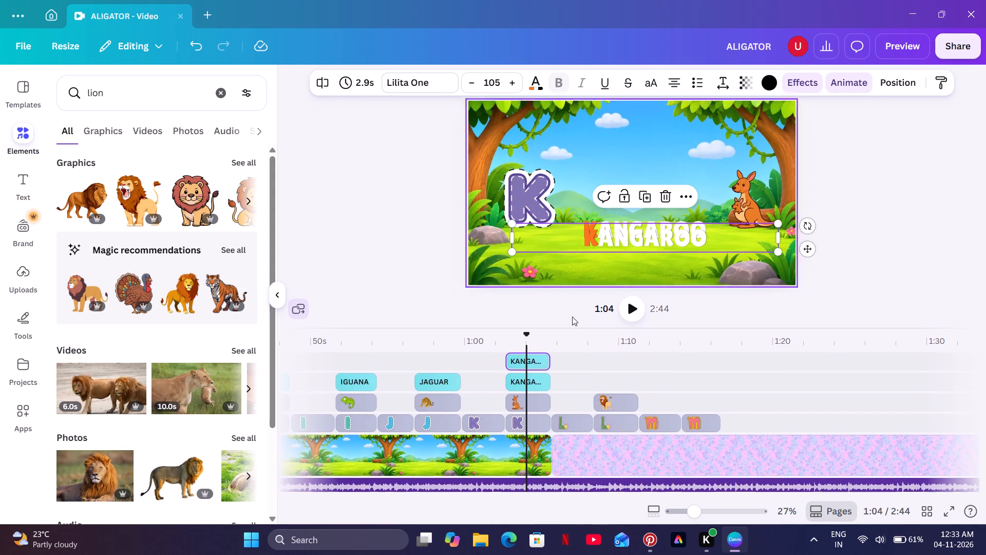
left_click_drag(530, 358, 638, 374)
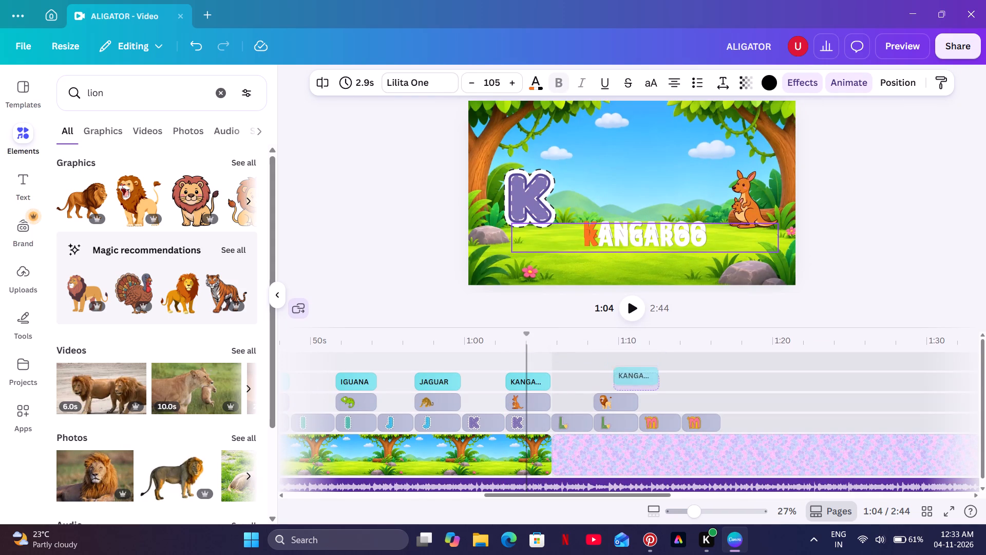
left_click_drag(638, 374, 621, 379)
left_click(633, 379)
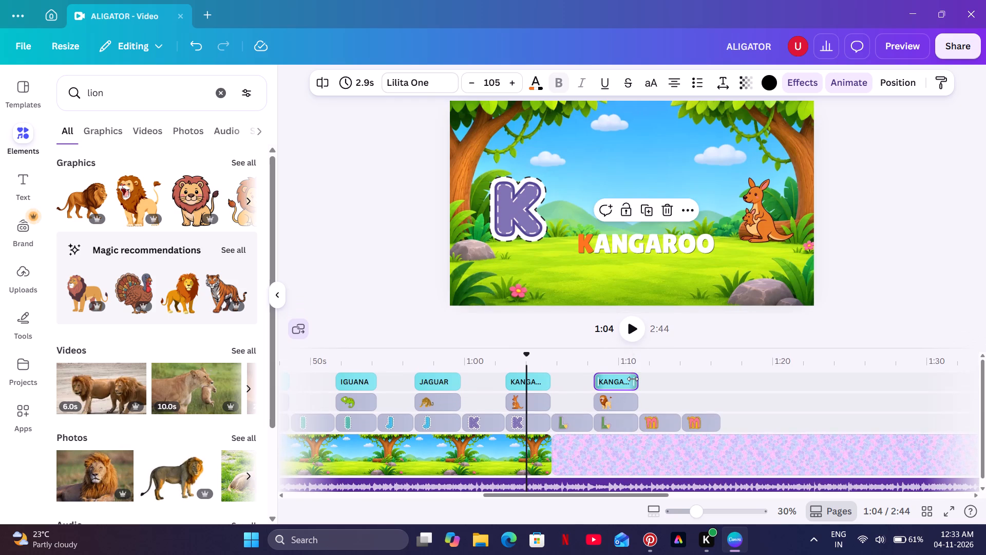
left_click(617, 361)
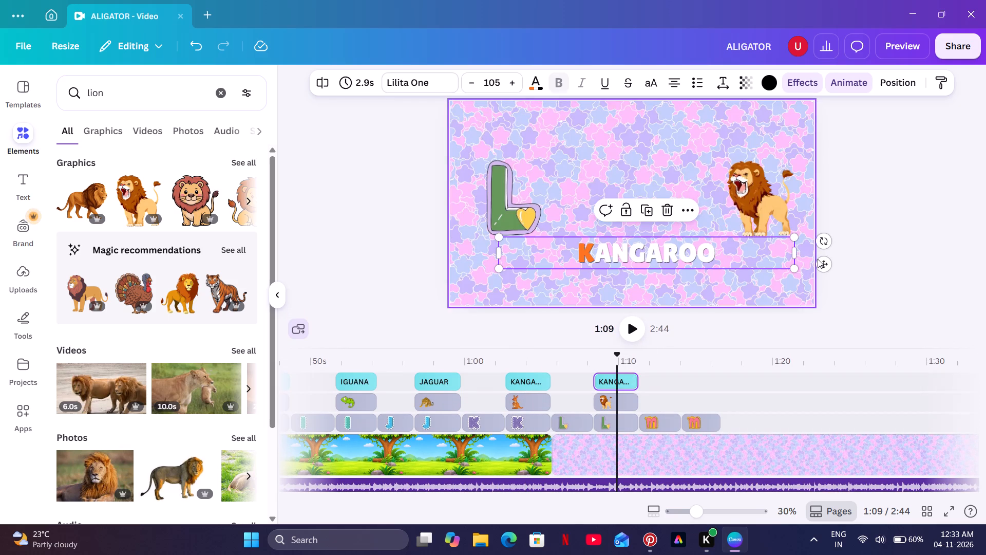
left_click_drag(821, 260, 811, 258)
Replace the copied caption's text with LION.
left_click(723, 254)
key("BackSpace")
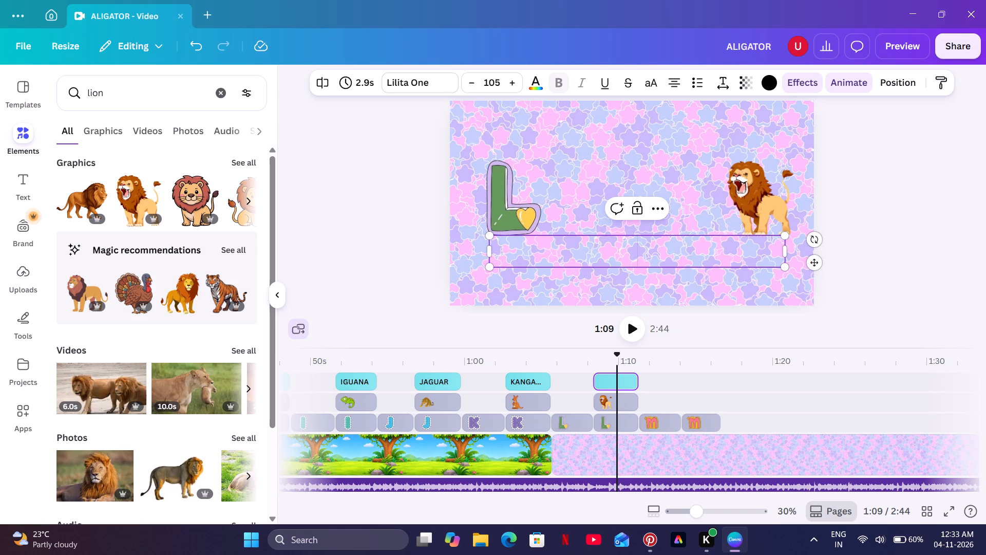
key("n")
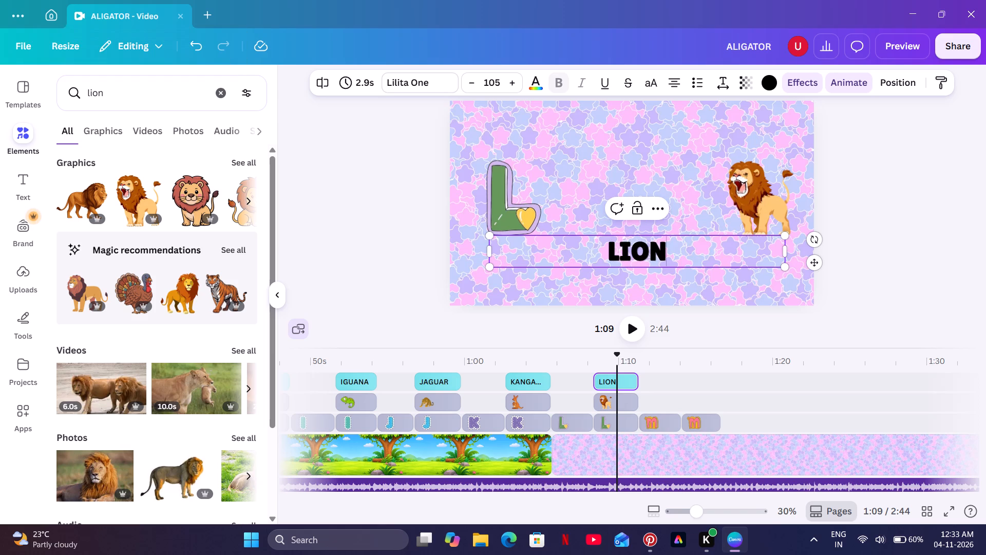
left_click_drag(673, 260, 660, 262)
left_click_drag(660, 262, 625, 269)
left_click(624, 267)
left_click(841, 213)
Shift the LION caption slightly and colour its letters ION white.
left_click(668, 266)
left_click_drag(669, 251, 660, 251)
left_click(664, 251)
left_click_drag(664, 251, 624, 260)
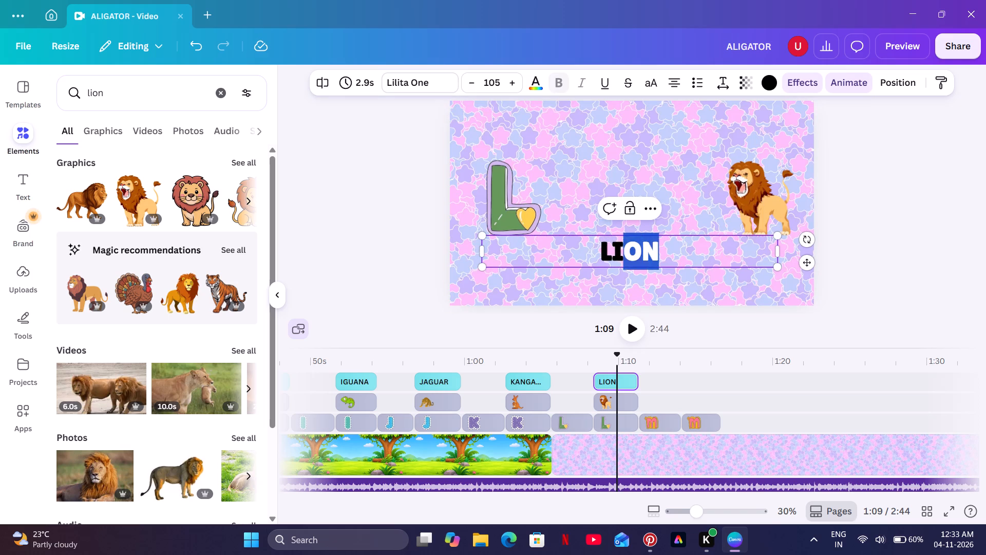
left_click_drag(624, 260, 616, 261)
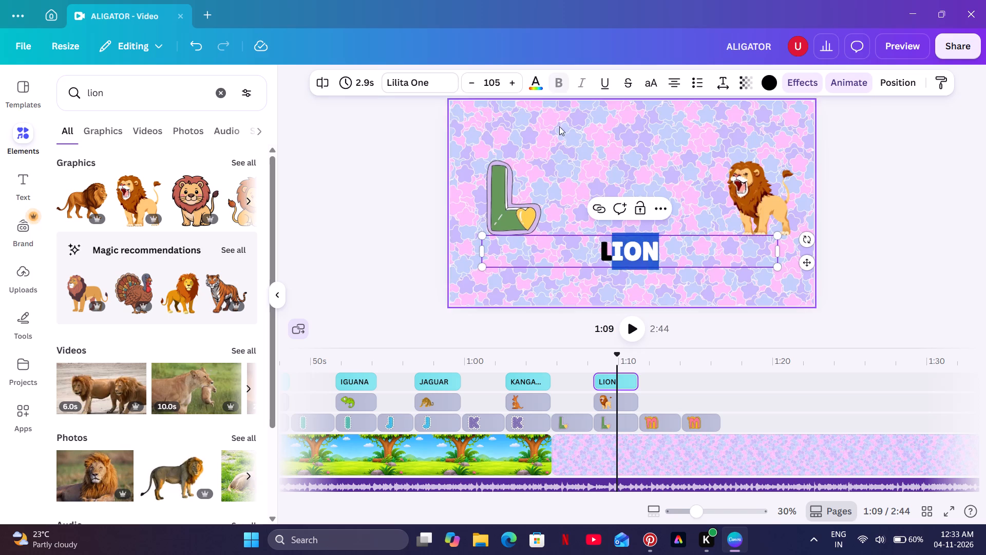
left_click(541, 93)
left_click(532, 80)
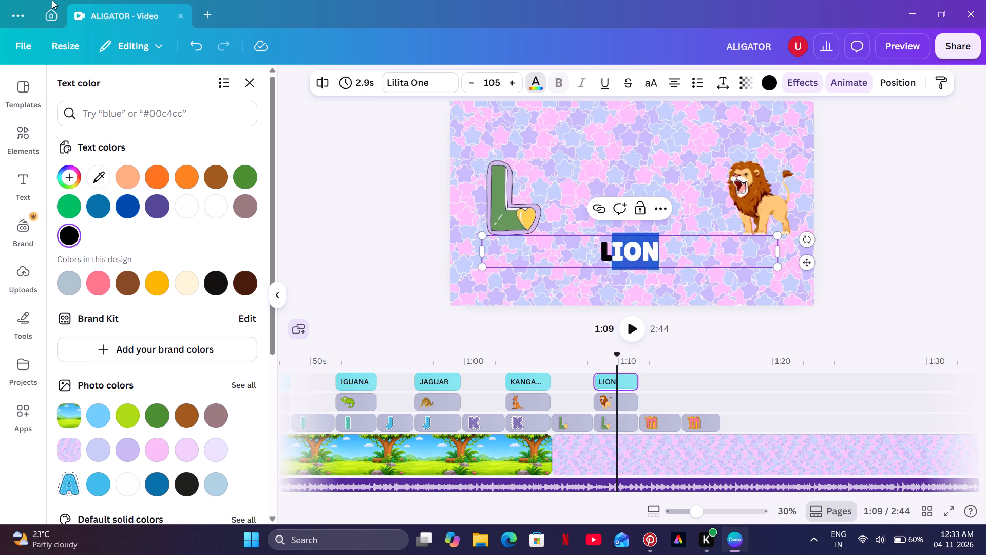
left_click(175, 212)
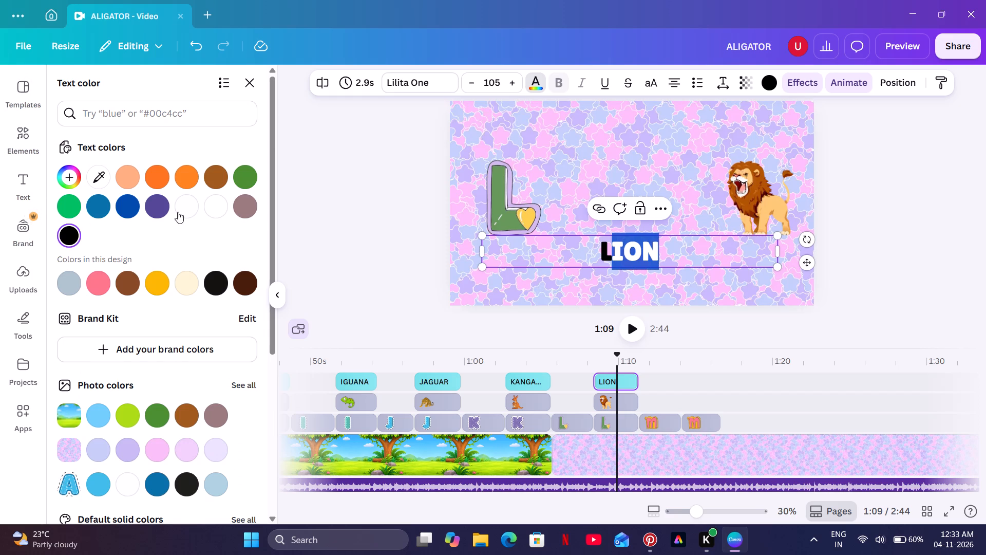
left_click(182, 210)
double_click(339, 207)
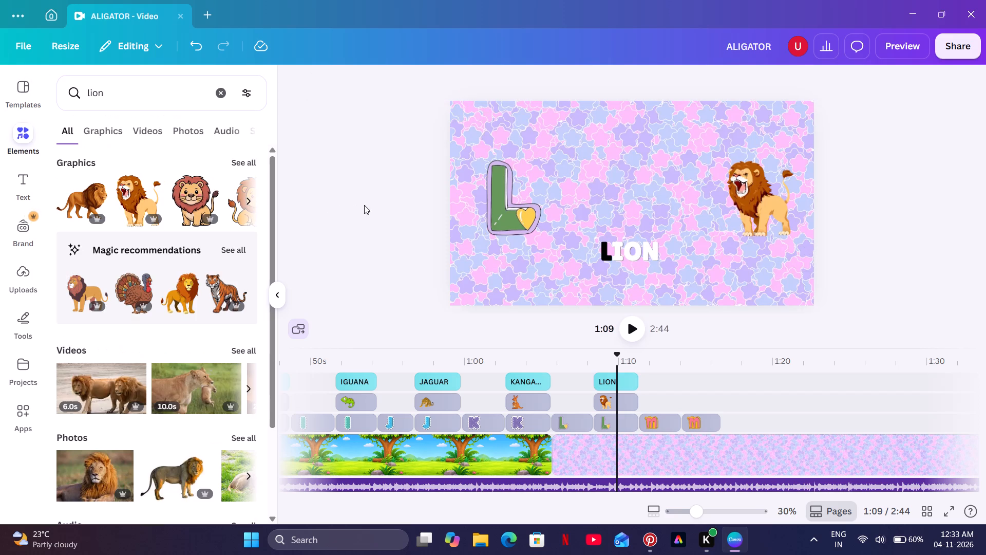
Colour the initial L of the LION caption golden yellow.
left_click(613, 255)
left_click(611, 250)
left_click_drag(611, 249, 604, 251)
left_click(608, 250)
left_click(608, 250)
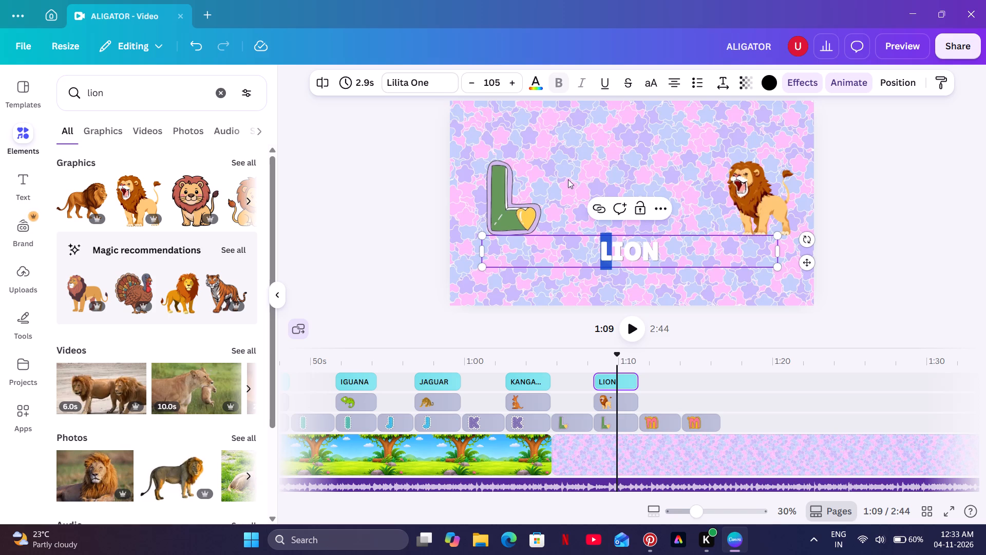
left_click(538, 83)
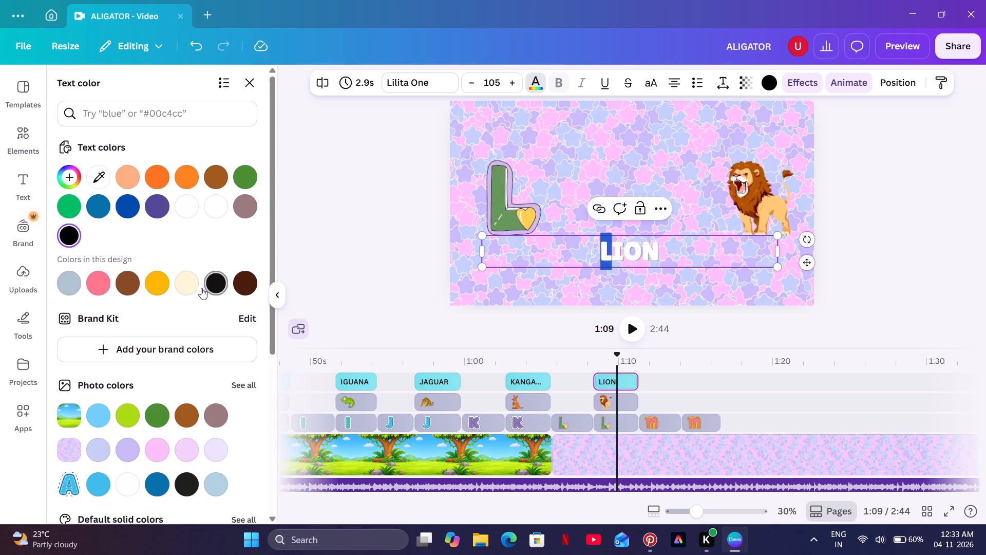
left_click(164, 286)
double_click(375, 167)
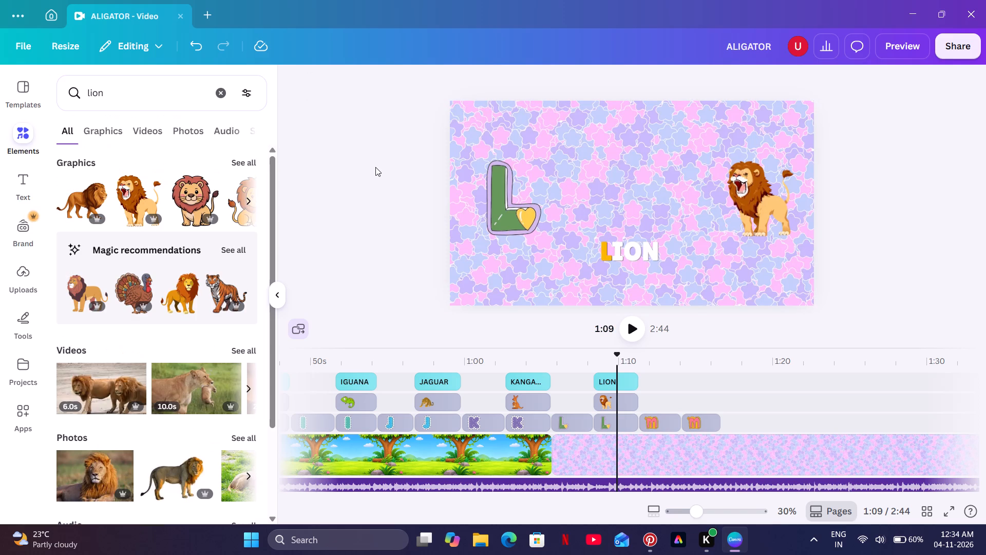
Play on to the first letter M clip and move the M slightly up and left of the frame's centre.
left_click(637, 332)
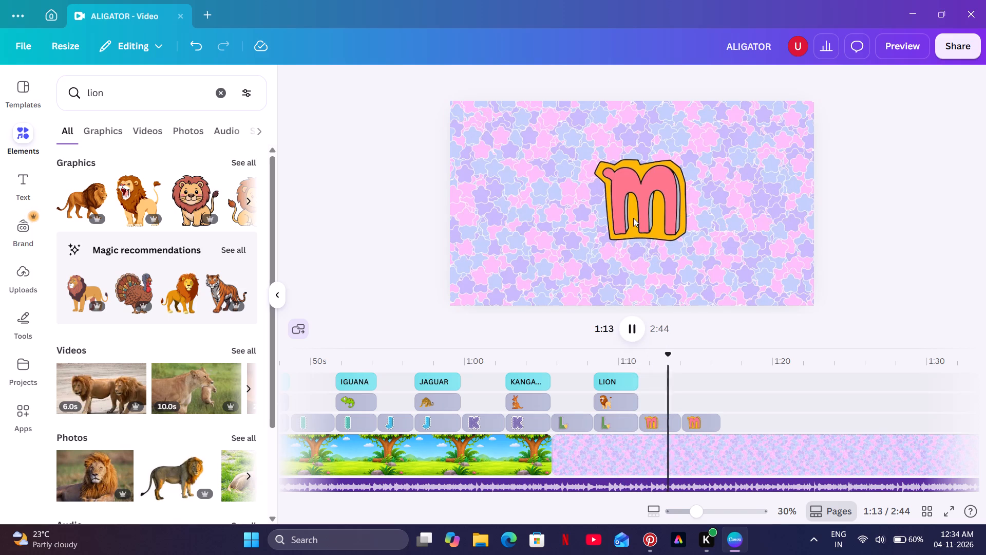
left_click(633, 218)
left_click_drag(637, 218, 621, 212)
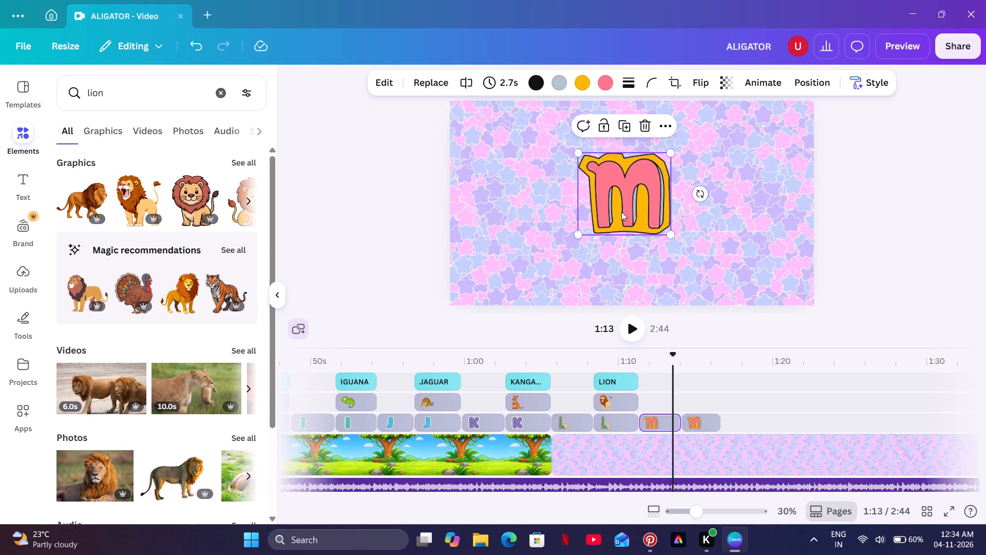
Play on to the second letter M clip, move its M to the left side of the frame and shrink it.
left_click(636, 330)
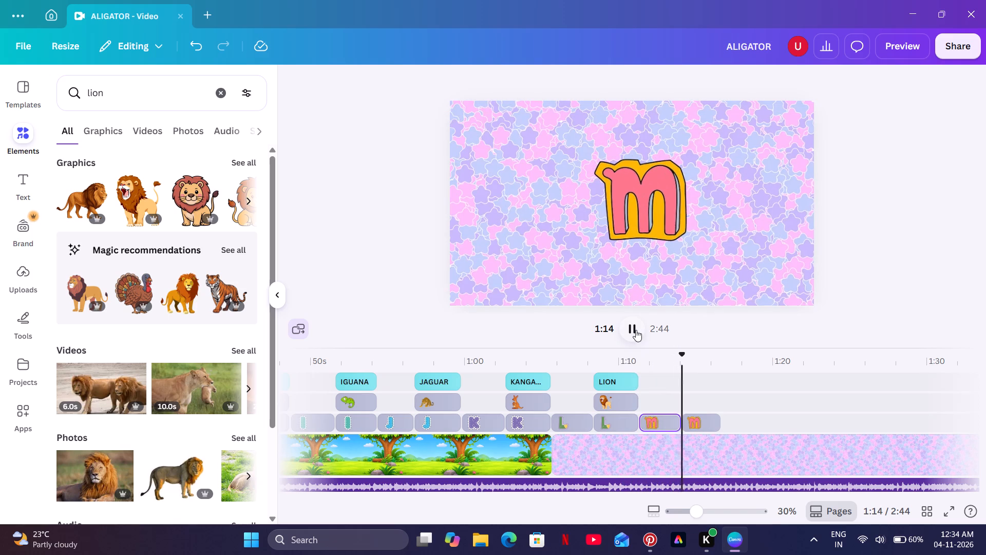
left_click(650, 196)
left_click_drag(654, 205, 612, 205)
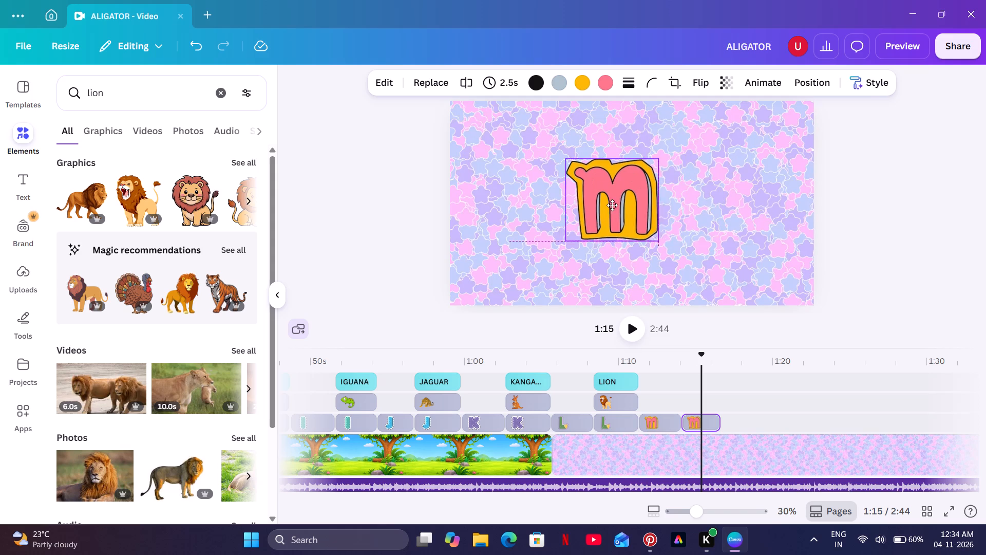
left_click_drag(612, 205, 547, 209)
left_click_drag(584, 248, 578, 244)
left_click_drag(578, 243, 560, 223)
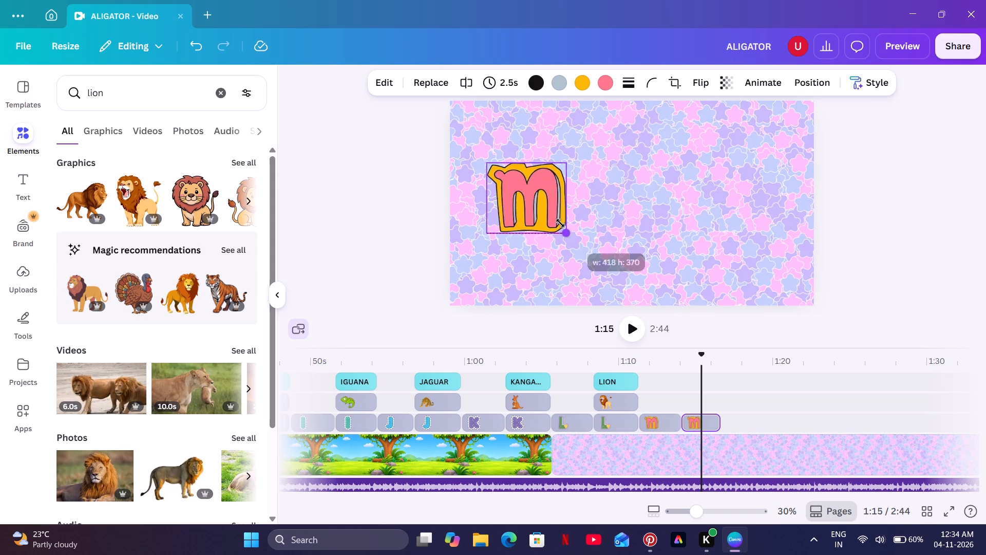
left_click_drag(560, 223, 549, 212)
left_click_drag(519, 184, 517, 200)
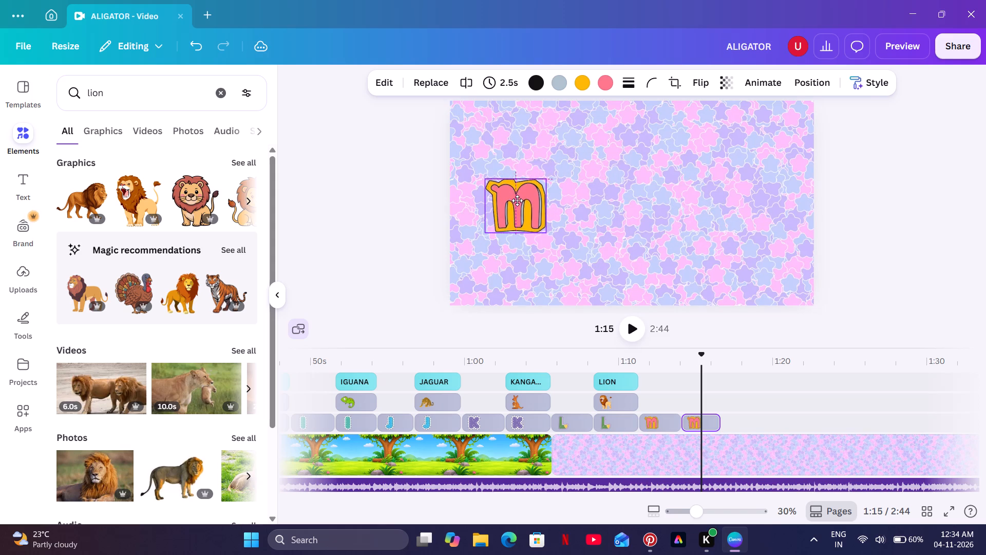
left_click_drag(517, 200, 518, 203)
left_click(410, 209)
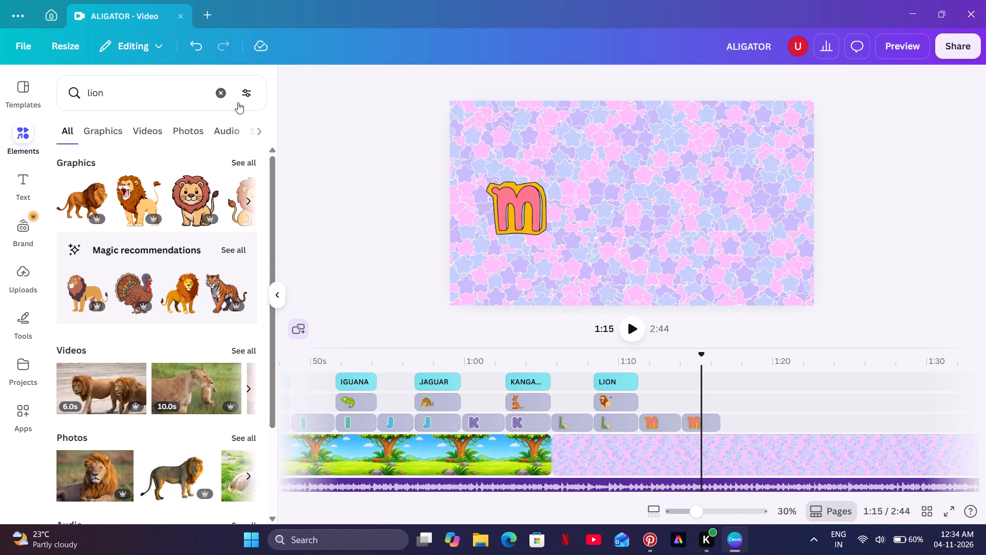
Search the elements for MONKEY, add the brown waving monkey graphic, and shrink it to less than half its size.
left_click(217, 92)
type("MONKEY")
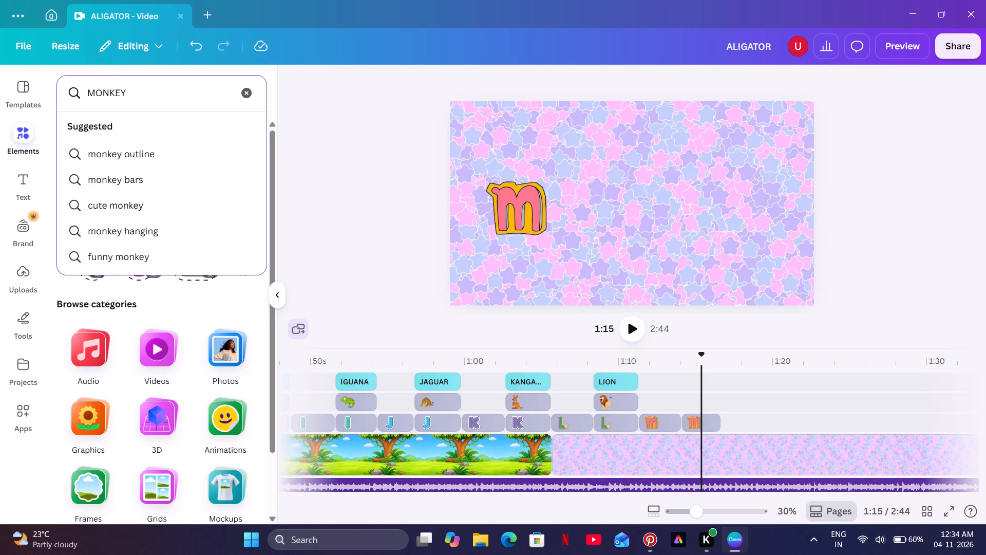
key("Return")
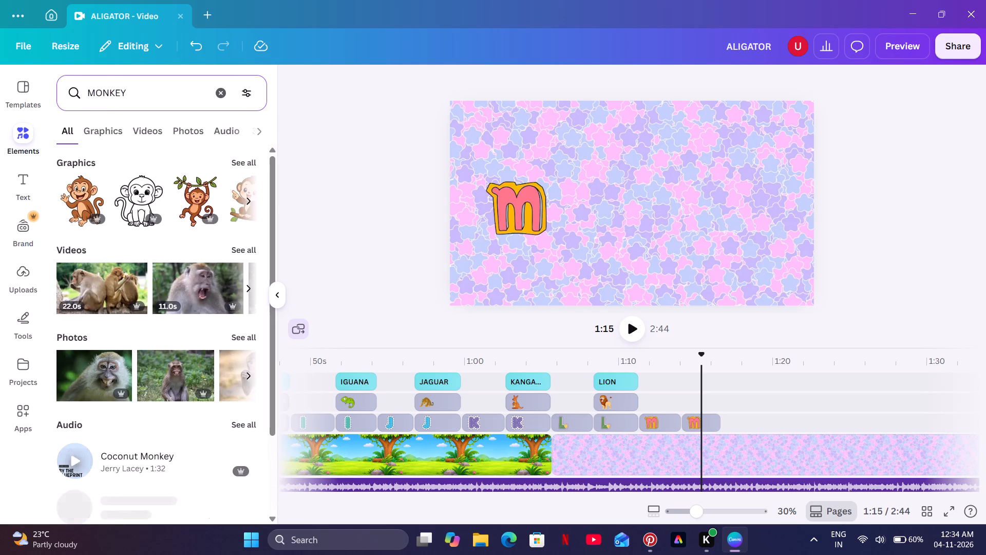
left_click(83, 193)
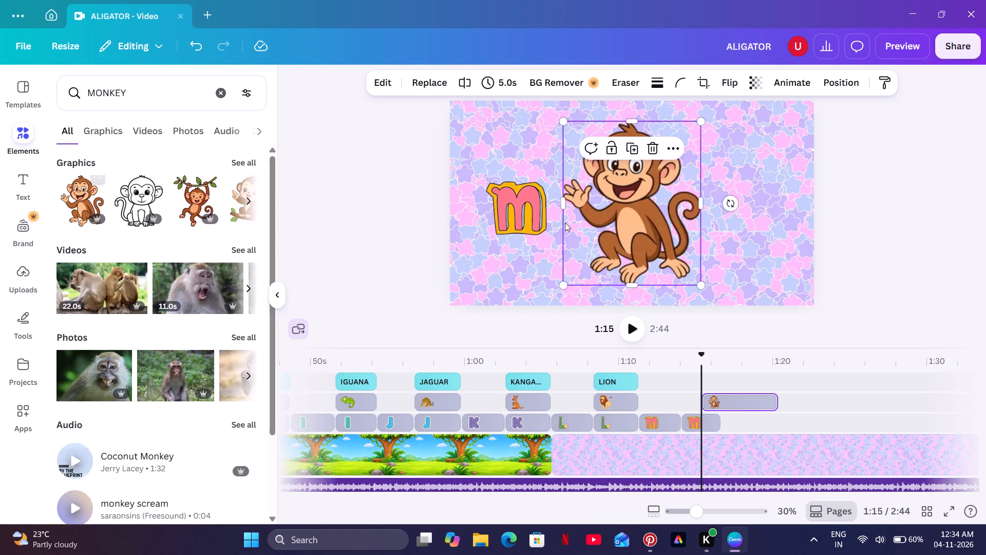
left_click_drag(563, 119, 625, 203)
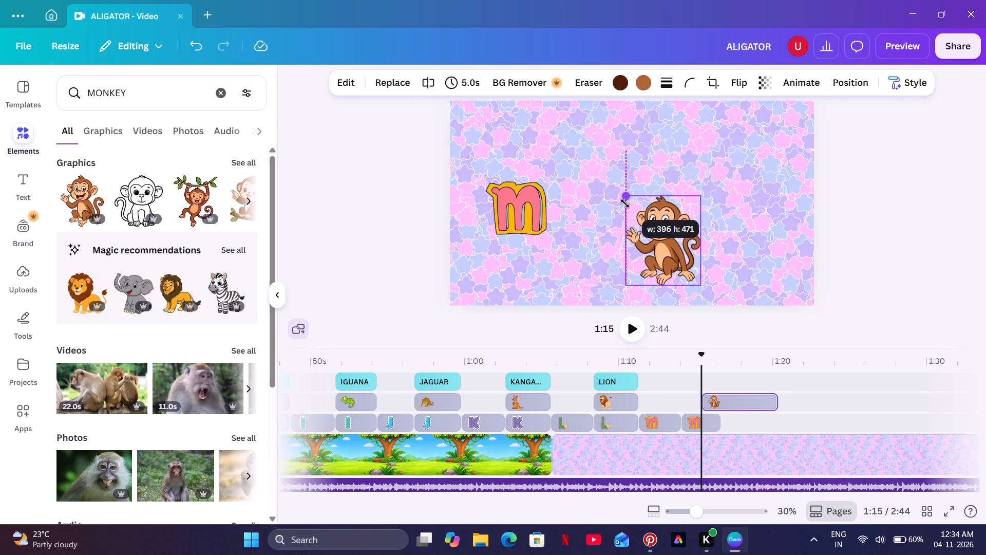
left_click_drag(625, 203, 634, 213)
Enlarge the second clip's letter M slightly toward the frame's upper-left.
left_click(513, 203)
left_click_drag(483, 181, 475, 168)
Place the monkey on the right side of the frame, level with the letter M.
left_click(660, 248)
left_click_drag(671, 254, 779, 187)
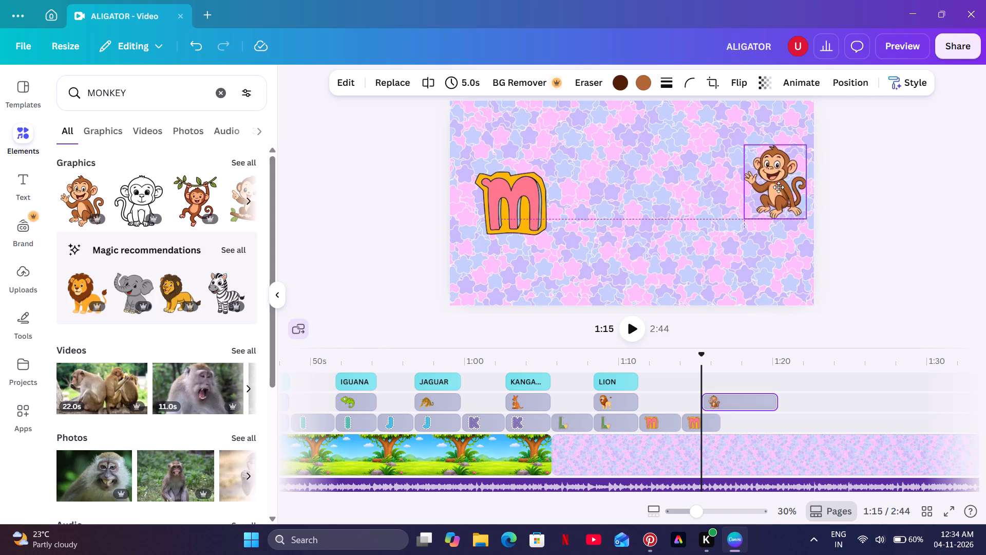
left_click_drag(779, 187, 772, 208)
left_click(685, 209)
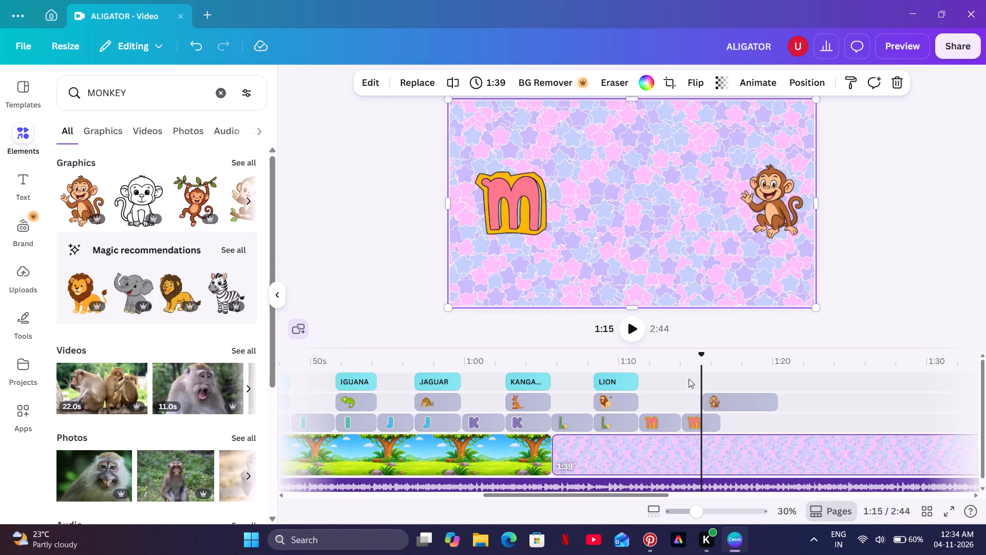
Align the monkey clip with the start of the second letter M clip and trim it to 2.5 s.
left_click_drag(750, 403, 725, 404)
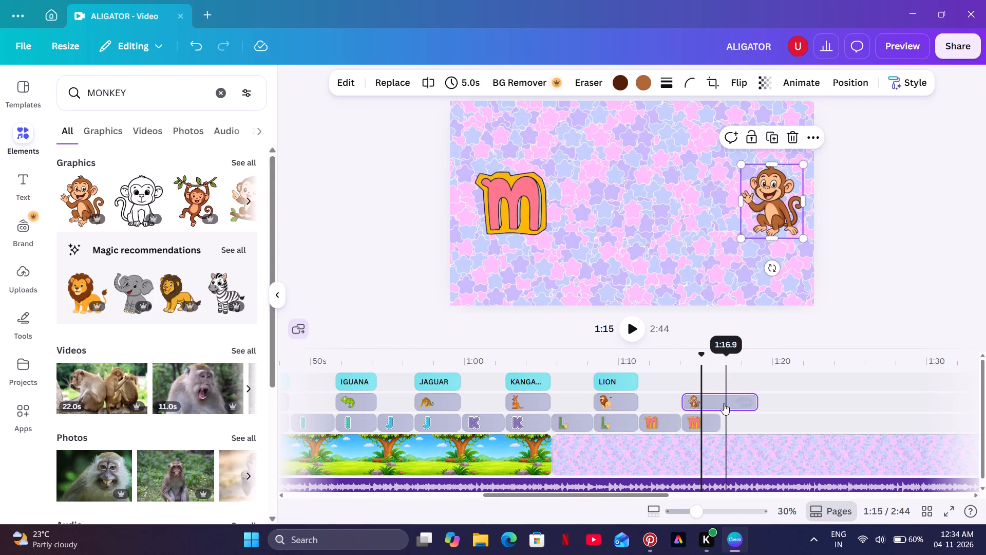
left_click_drag(751, 401, 717, 409)
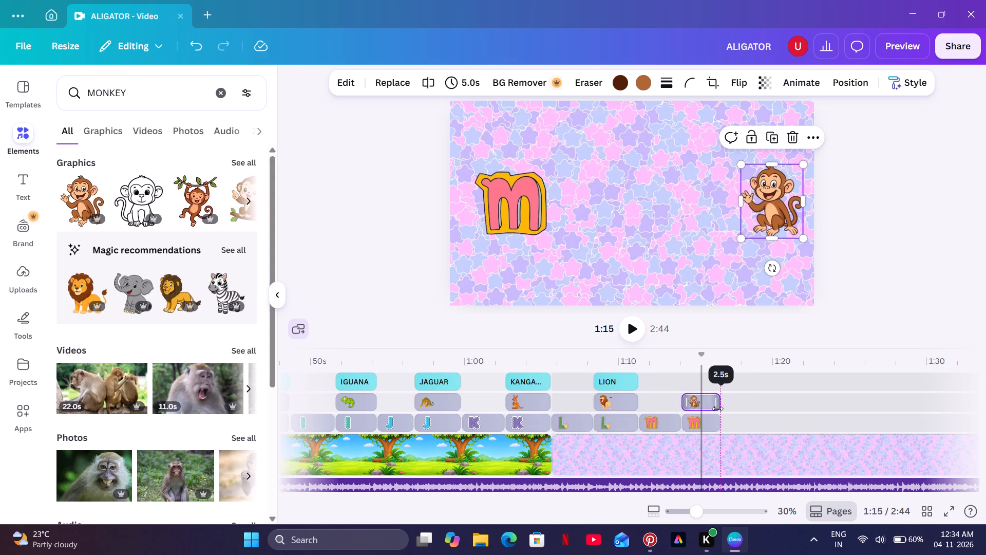
left_click_drag(717, 409, 716, 409)
Duplicate the LION caption, align the copy with the monkey clip's start, and position it beneath the letter M and monkey.
left_click(618, 380)
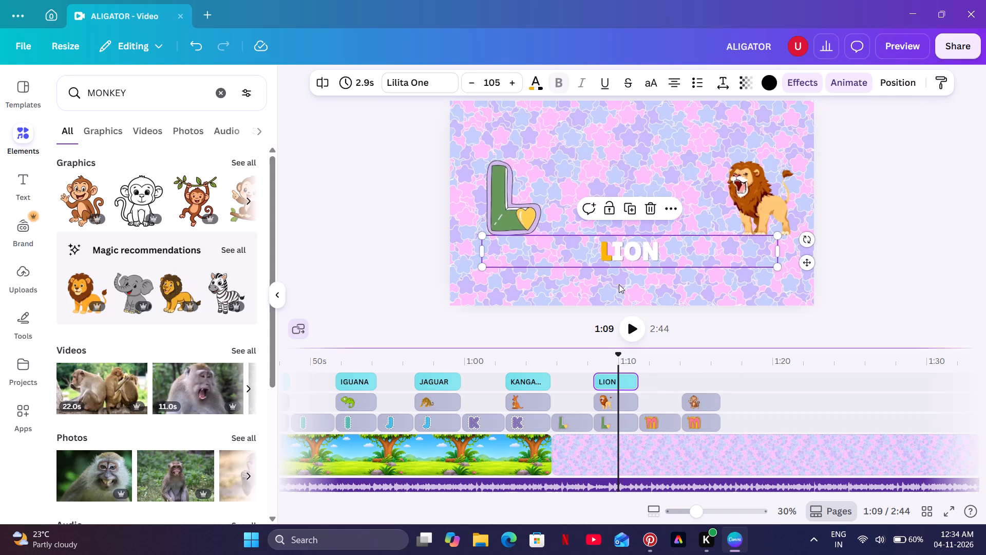
left_click(625, 208)
left_click_drag(613, 358, 701, 378)
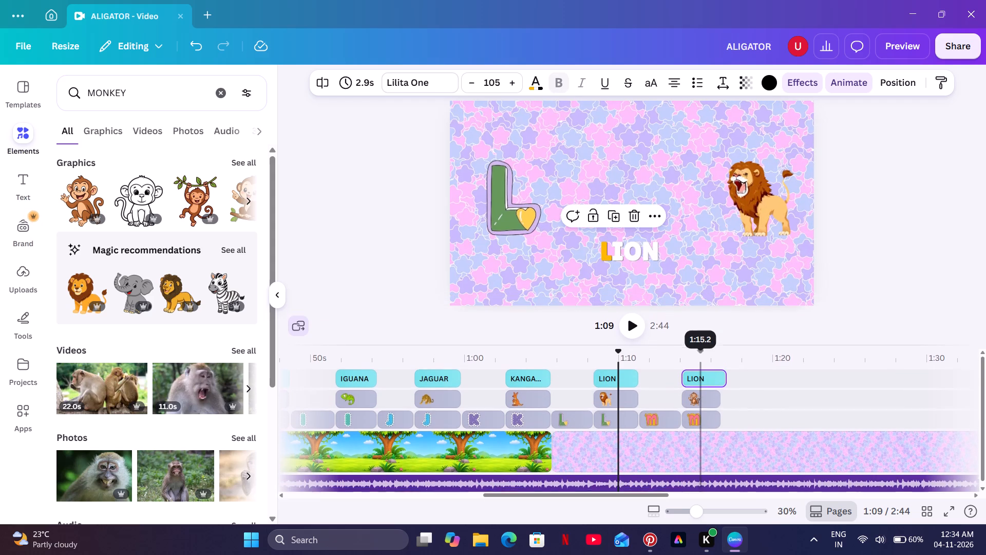
left_click(700, 363)
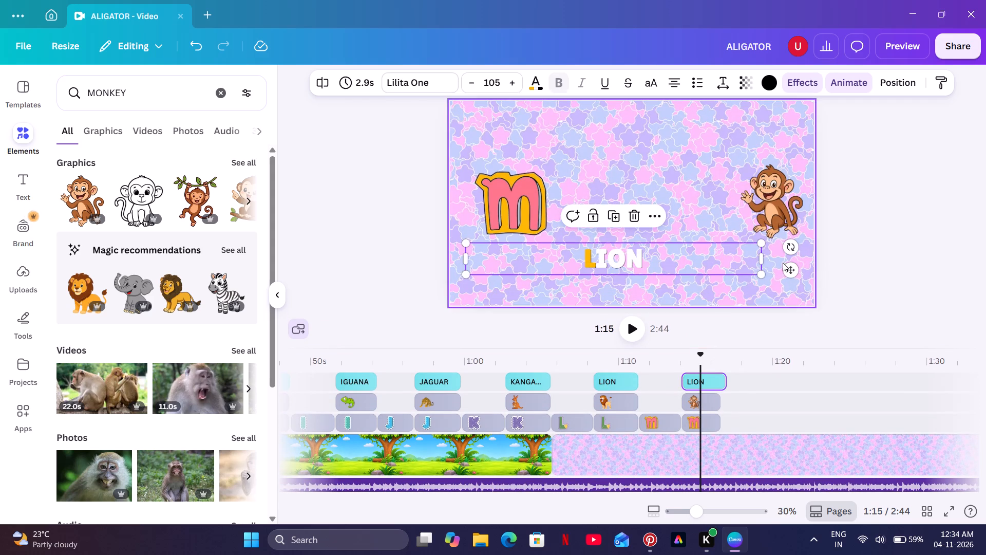
left_click_drag(796, 268, 824, 260)
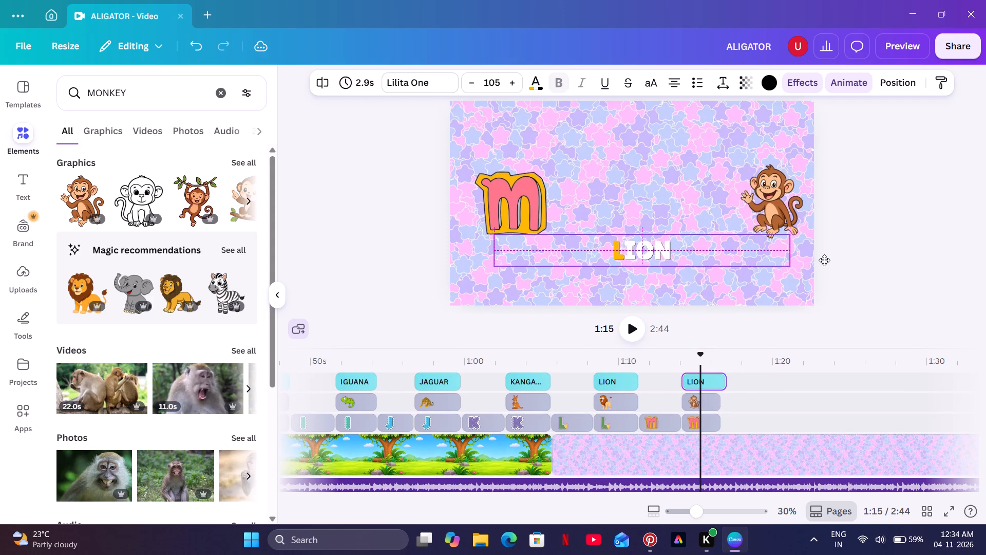
left_click_drag(824, 260, 831, 260)
Replace the copied caption's text with MONKEY.
left_click(713, 257)
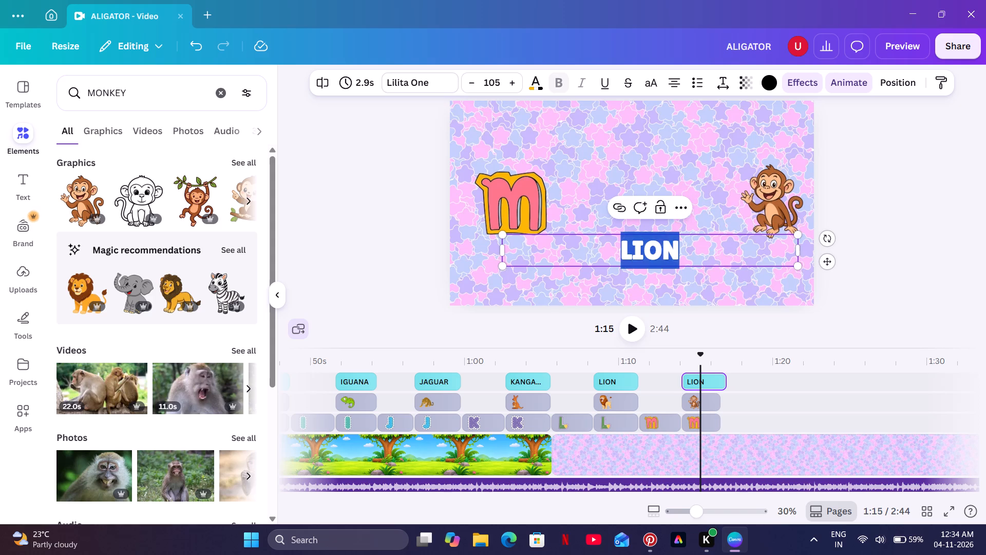
key("BackSpace")
type("MO")
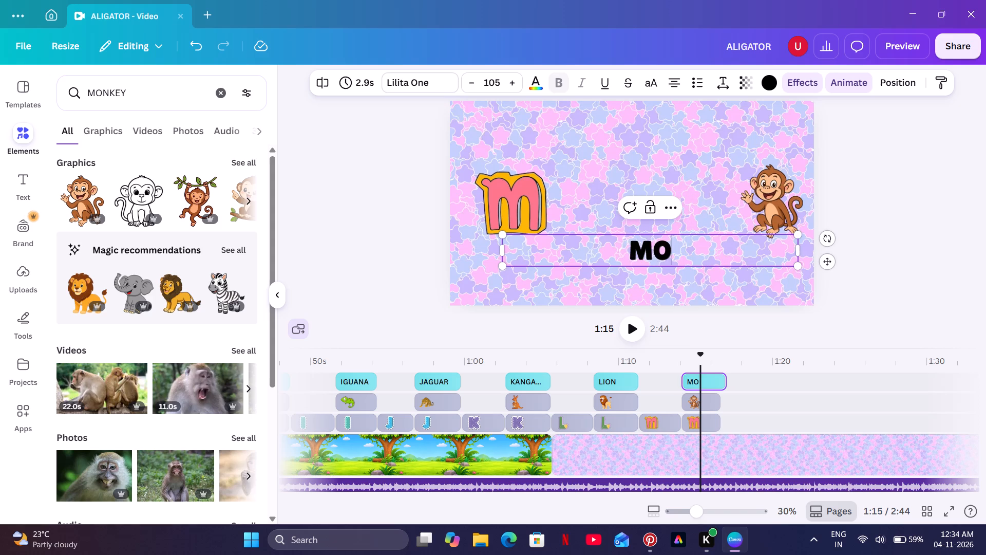
type("NKEY")
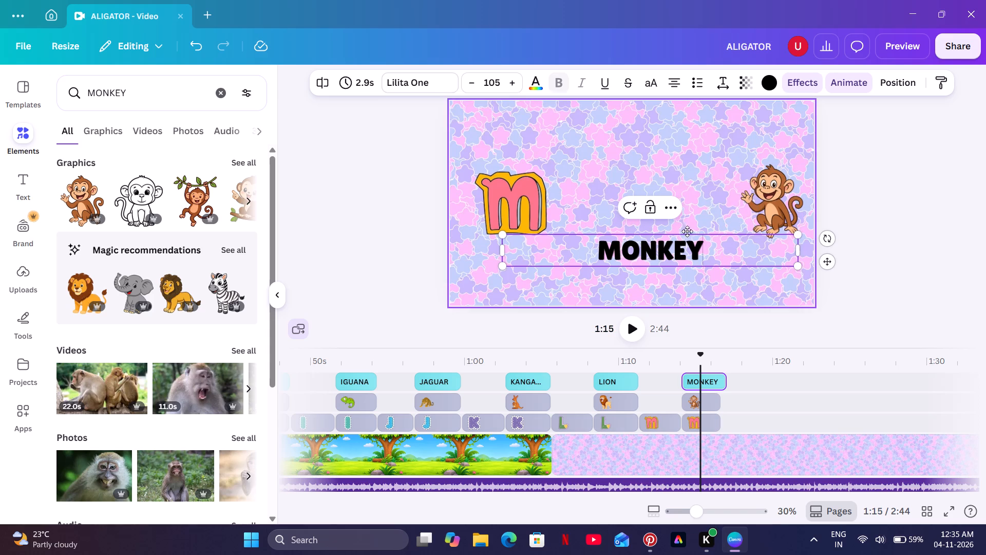
Colour the letters ONKEY of the MONKEY caption white.
left_click_drag(698, 243, 619, 255)
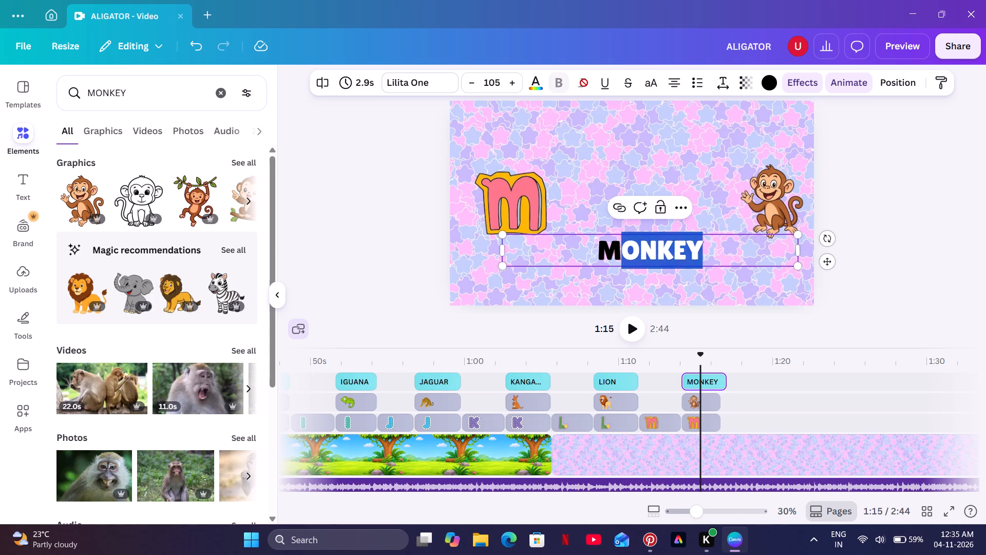
left_click(541, 81)
left_click(211, 203)
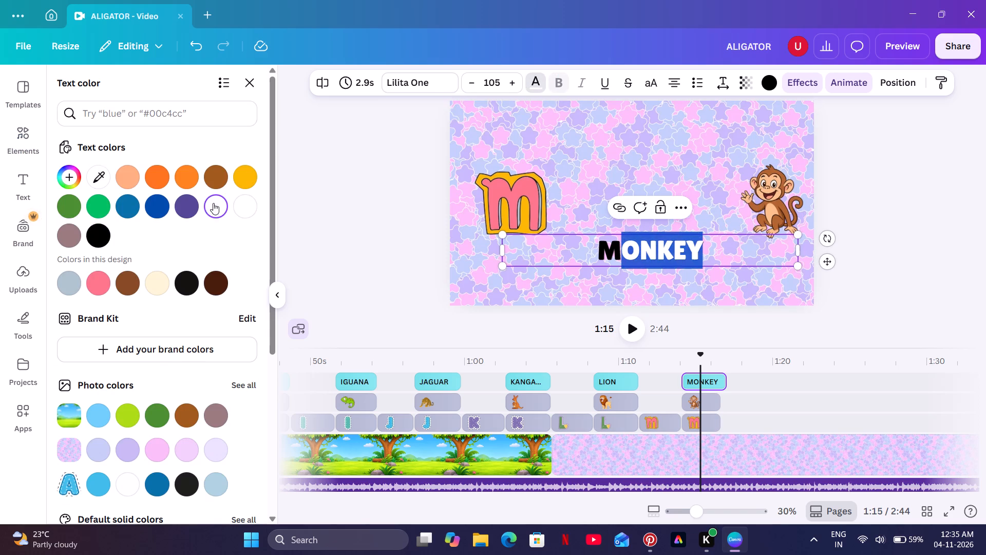
left_click(345, 150)
left_click(354, 205)
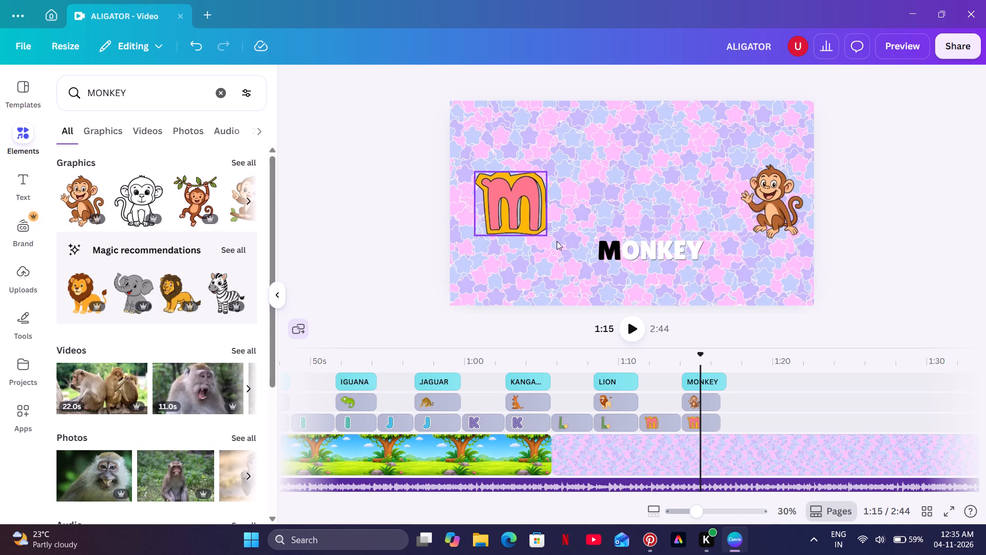
Colour the initial M of the MONKEY caption golden yellow.
left_click(616, 249)
left_click(620, 250)
left_click_drag(620, 250, 603, 251)
left_click(536, 83)
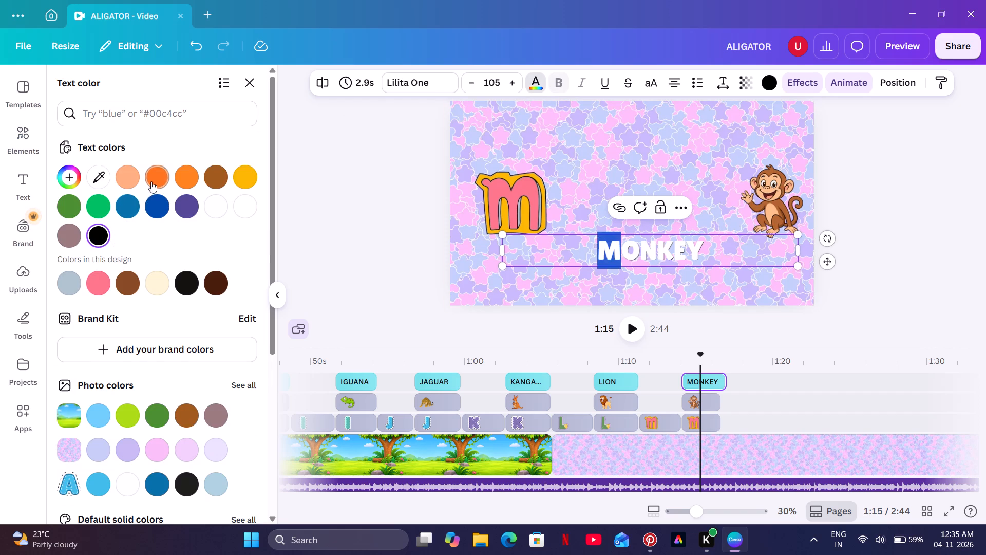
left_click(240, 173)
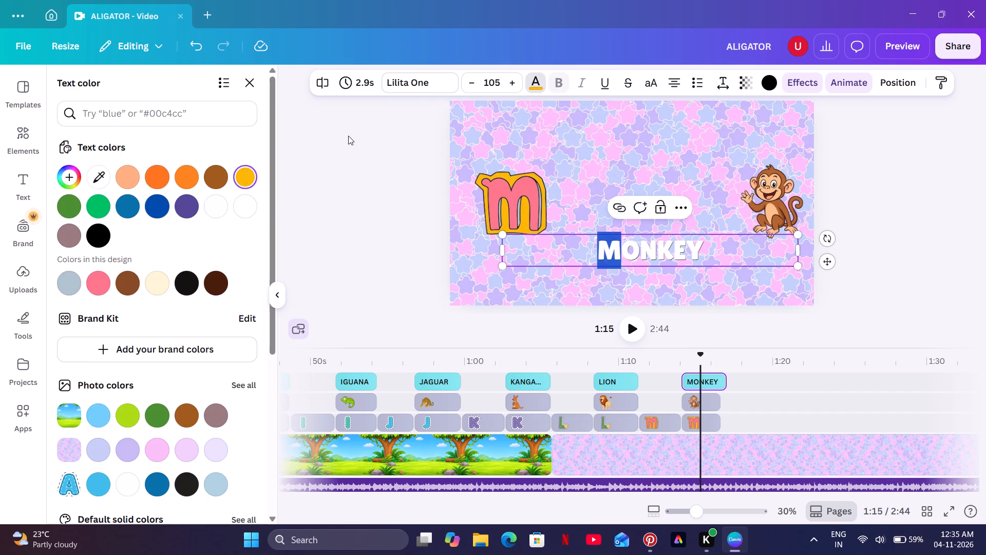
Trim the MONKEY caption clip to 2.5 seconds so it ends with the monkey clip, and play the section back.
double_click(348, 136)
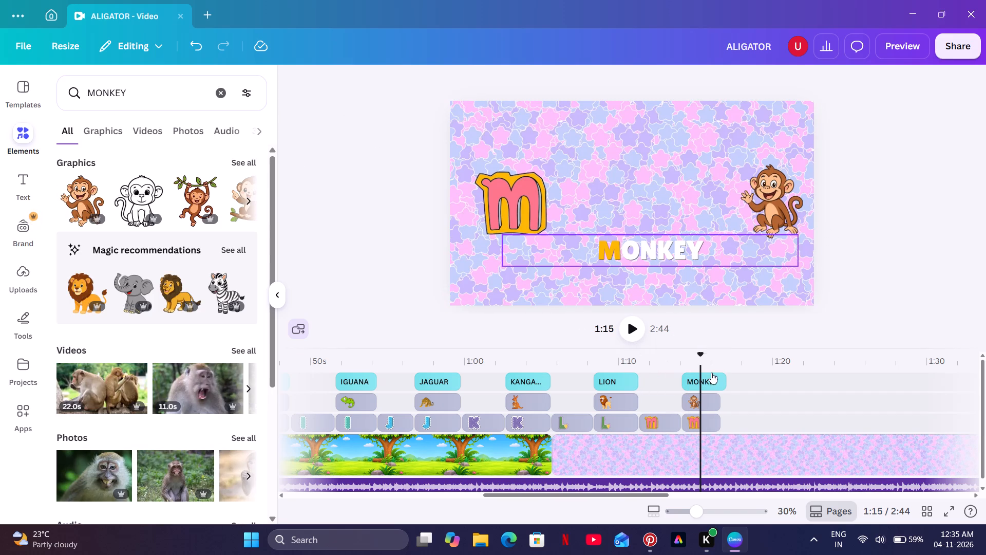
left_click(724, 383)
left_click_drag(725, 380, 720, 384)
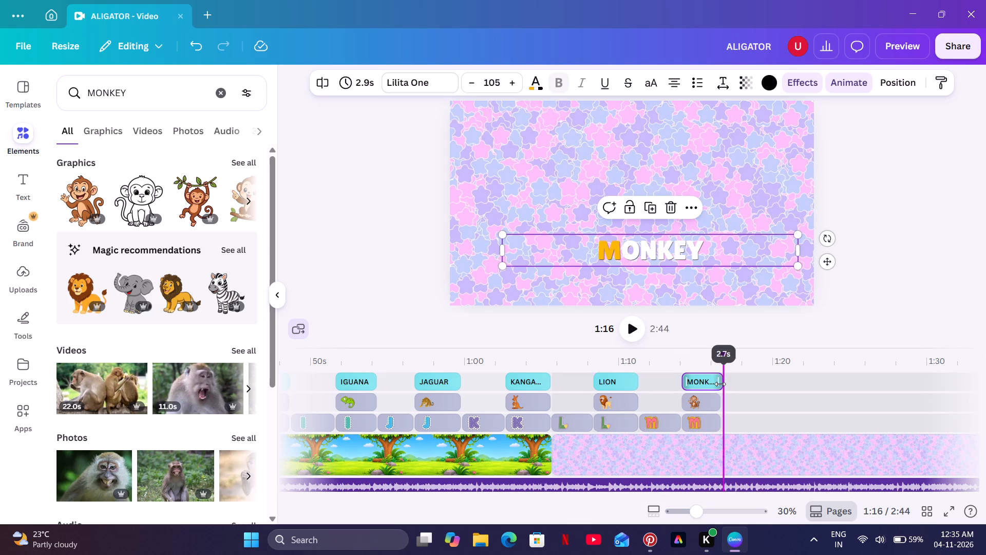
left_click_drag(720, 384, 717, 385)
left_click(664, 363)
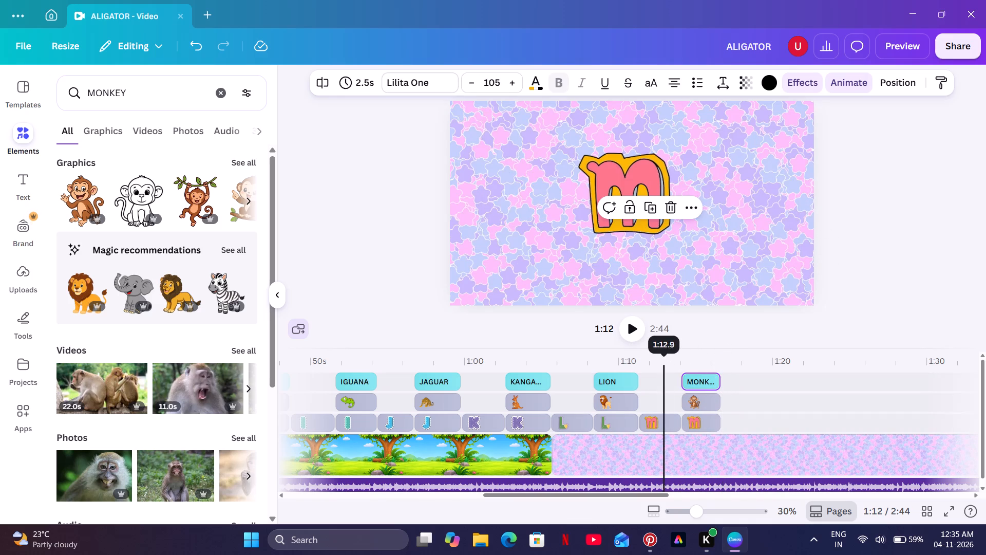
left_click(635, 330)
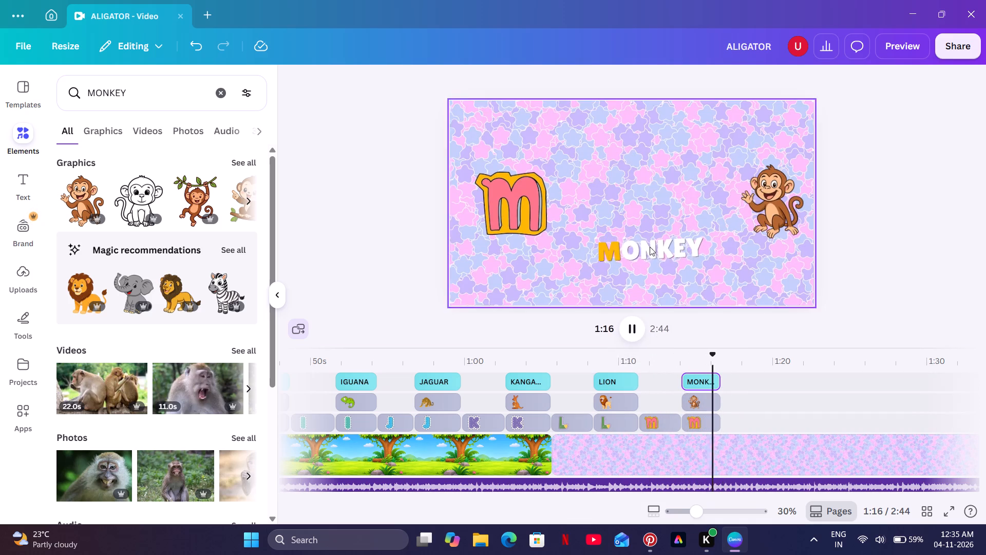
Nudge the monkey and the MONKEY caption slightly towards the letter M on the canvas.
left_click(773, 209)
left_click(708, 361)
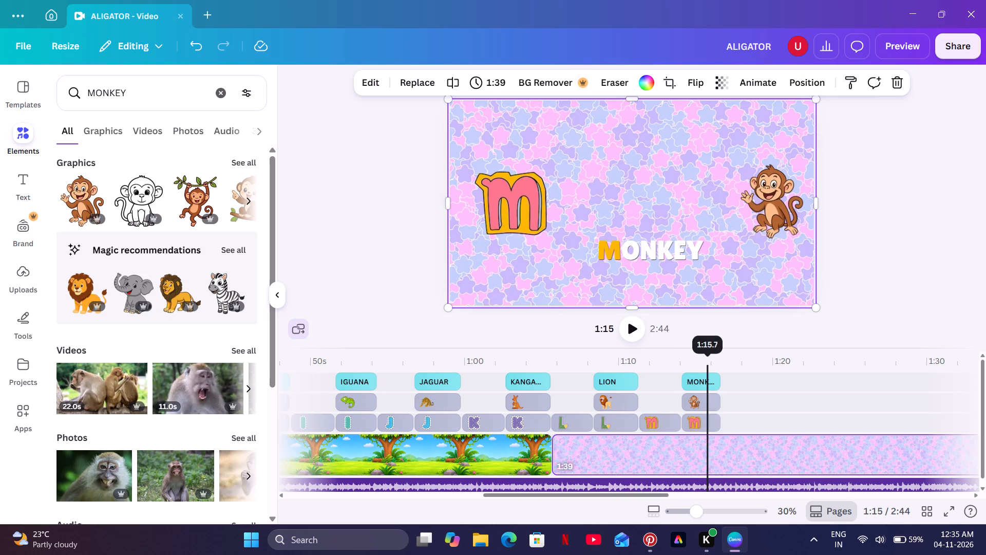
left_click_drag(757, 200, 746, 200)
left_click(832, 190)
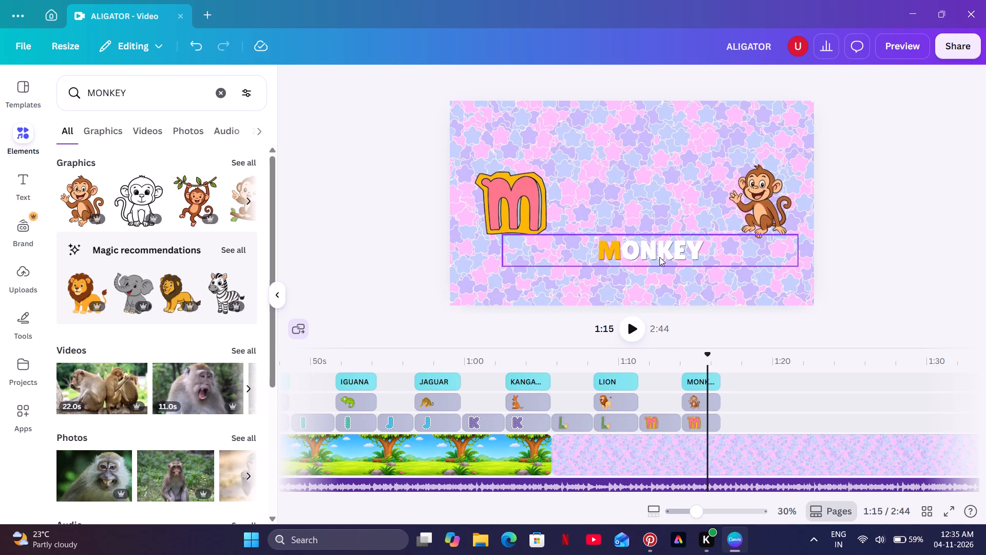
left_click(659, 257)
left_click_drag(666, 255, 660, 255)
left_click(611, 282)
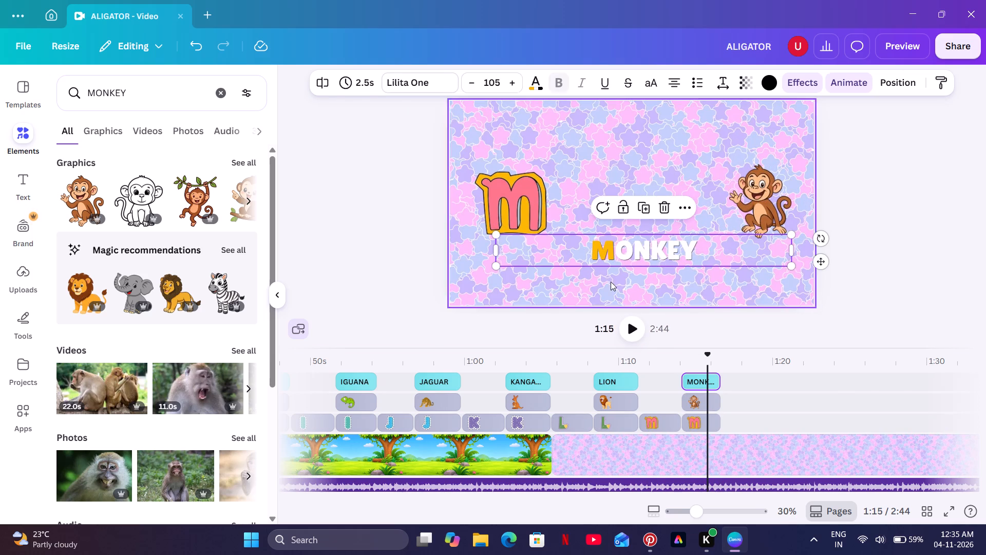
Add the red N with the yellow heart from the letter set at about 1:18, then resize and position it near the canvas centre.
left_click(634, 334)
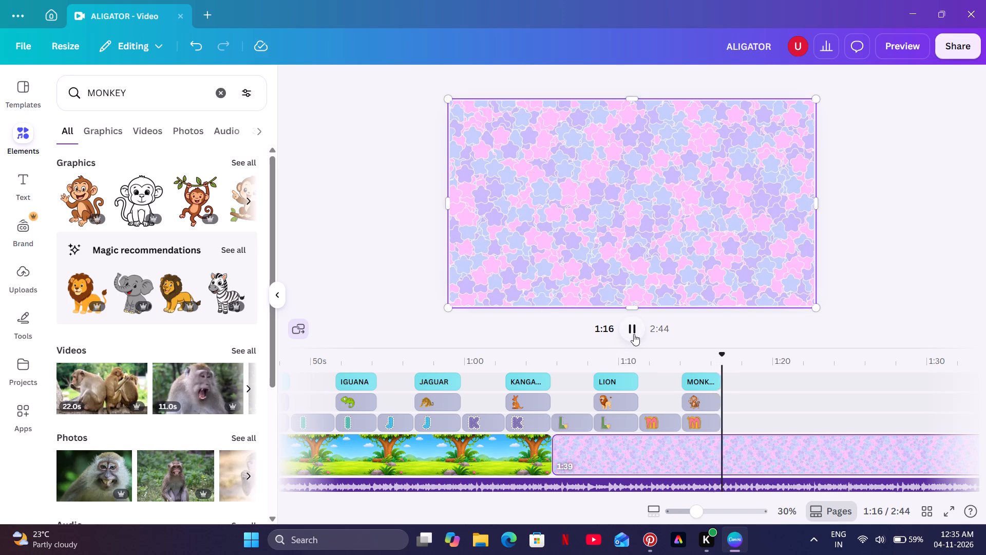
left_click(634, 334)
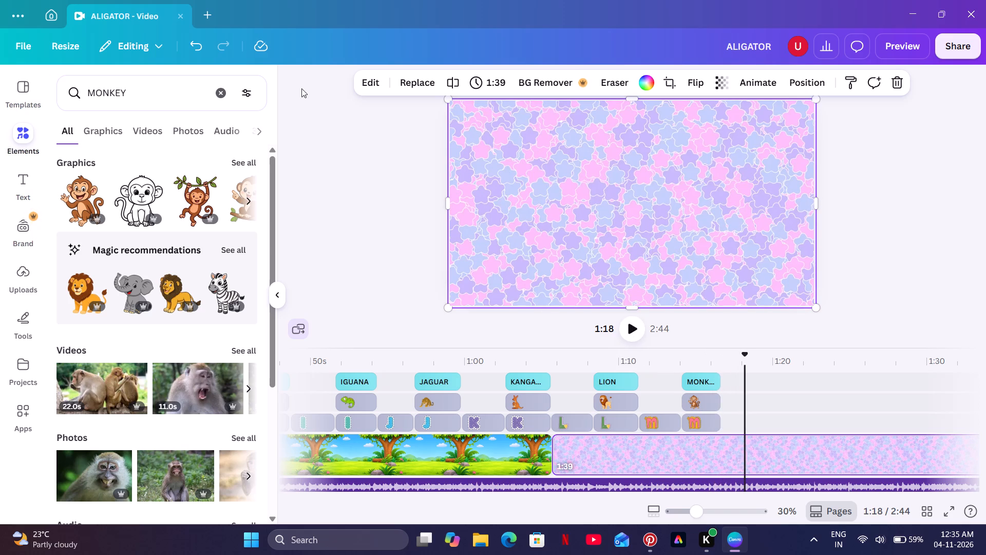
left_click(230, 91)
left_click(121, 209)
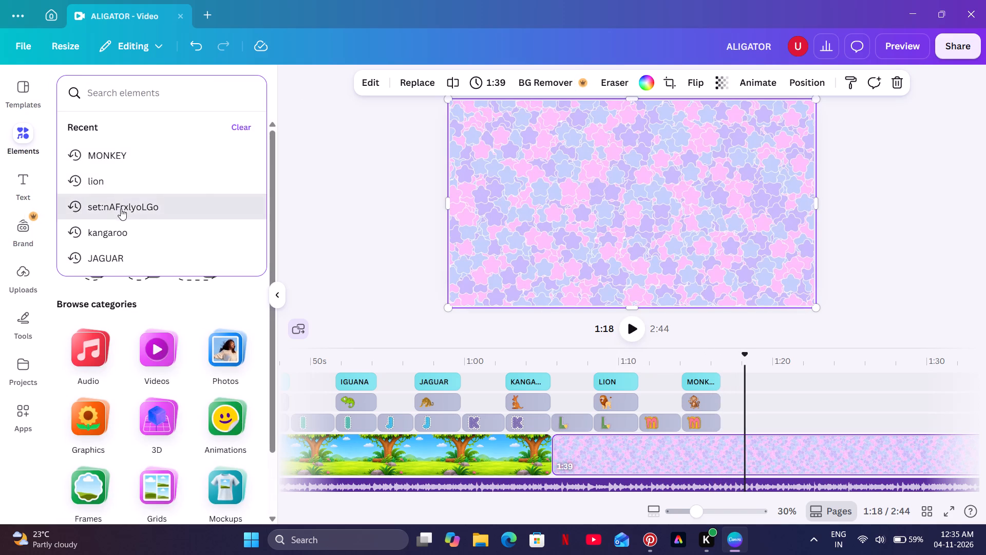
scroll(160, 231, "down", 4)
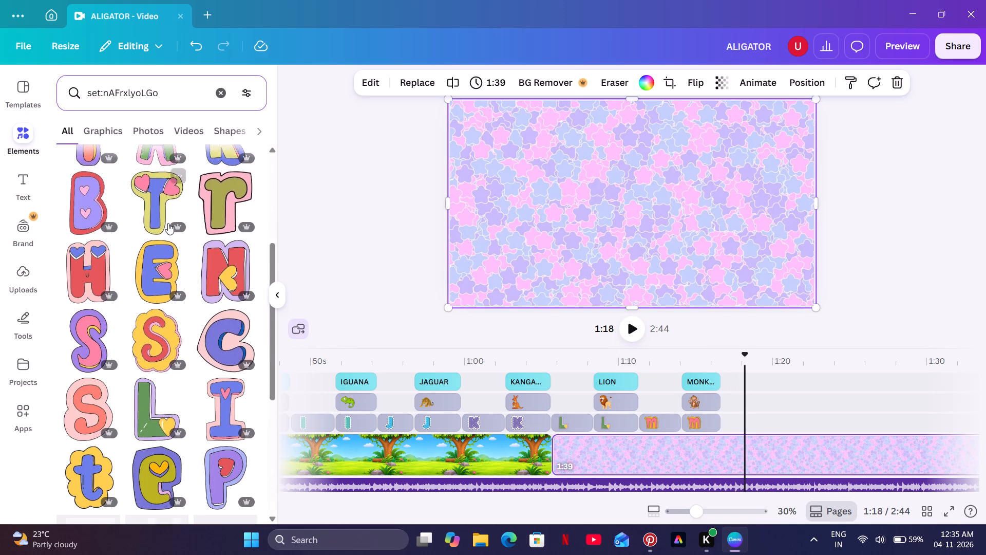
left_click(242, 229)
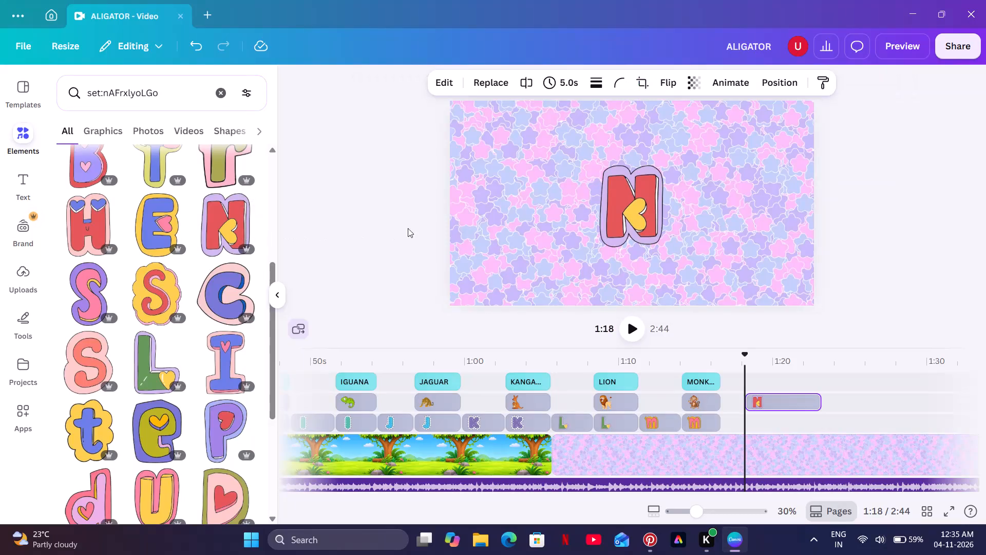
left_click(602, 207)
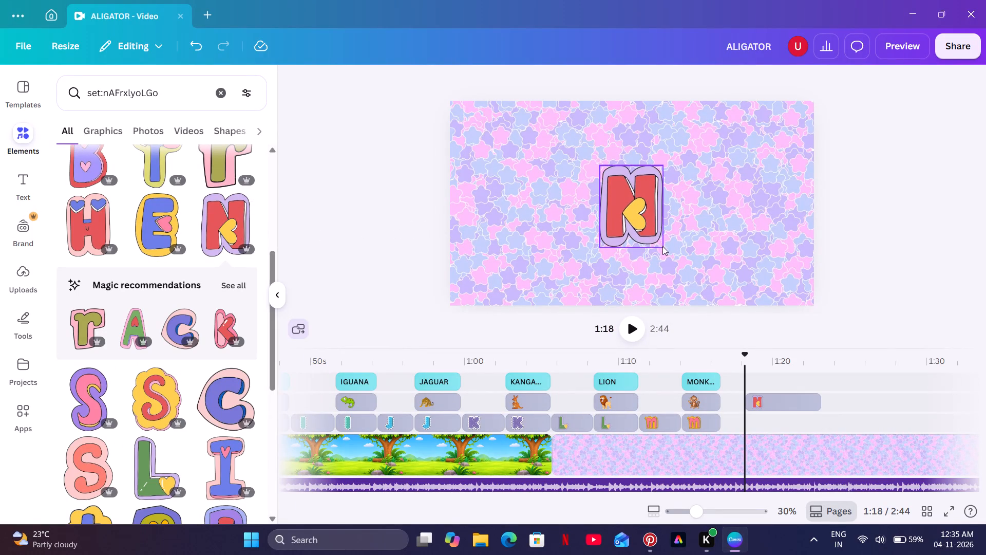
left_click(657, 239)
left_click_drag(663, 248, 651, 225)
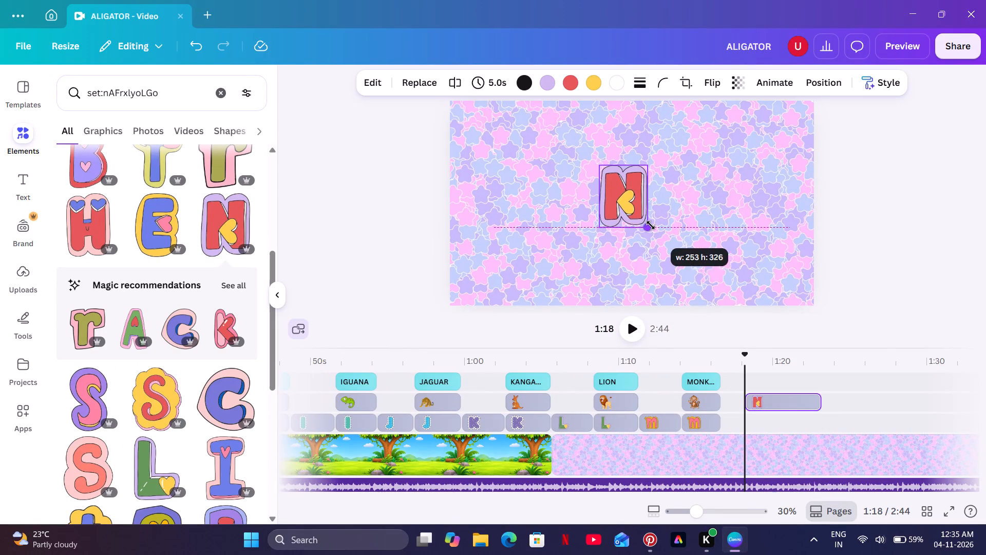
left_click_drag(651, 225, 656, 233)
left_click_drag(653, 235, 659, 241)
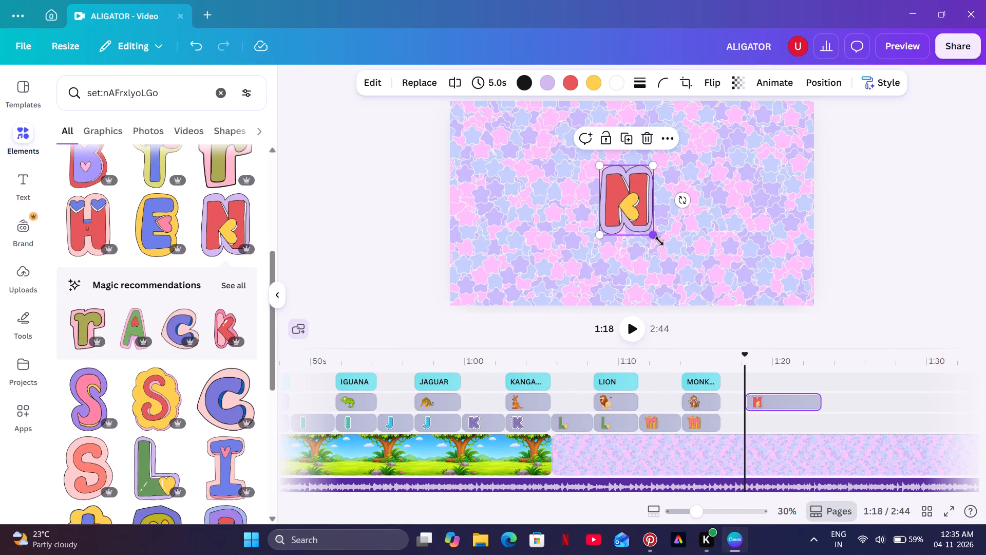
left_click_drag(659, 241, 668, 250)
left_click_drag(624, 193, 612, 182)
Move the N clip onto the letters track directly after the second M clip.
left_click_drag(764, 400, 755, 413)
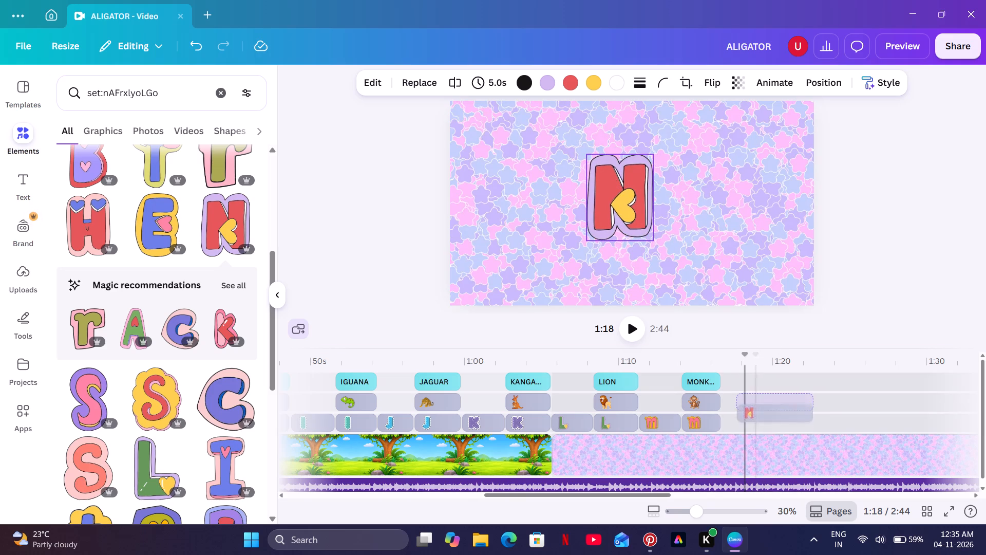
left_click_drag(755, 413, 745, 419)
Play the audio to find the cut point and split the N clip at about 1:19.
left_click(696, 361)
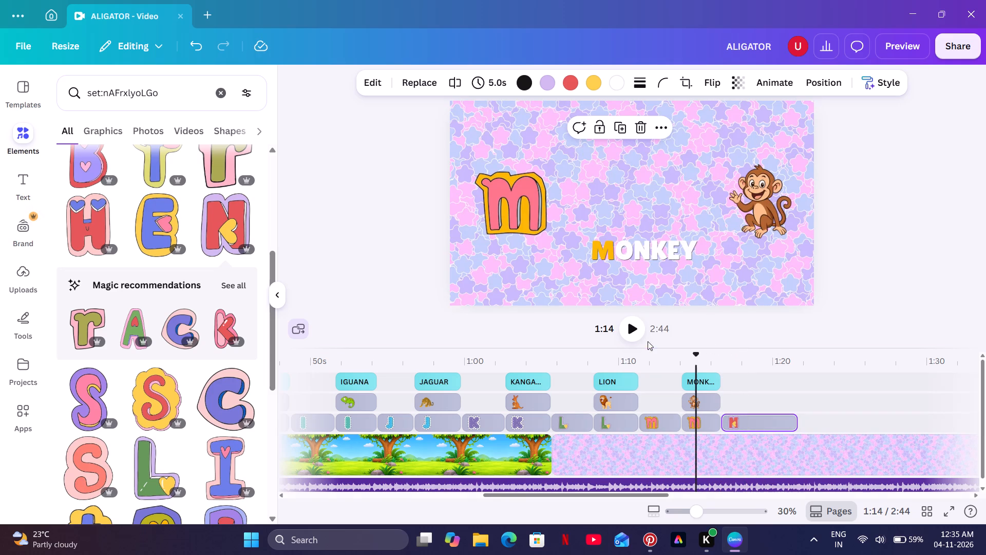
left_click(640, 335)
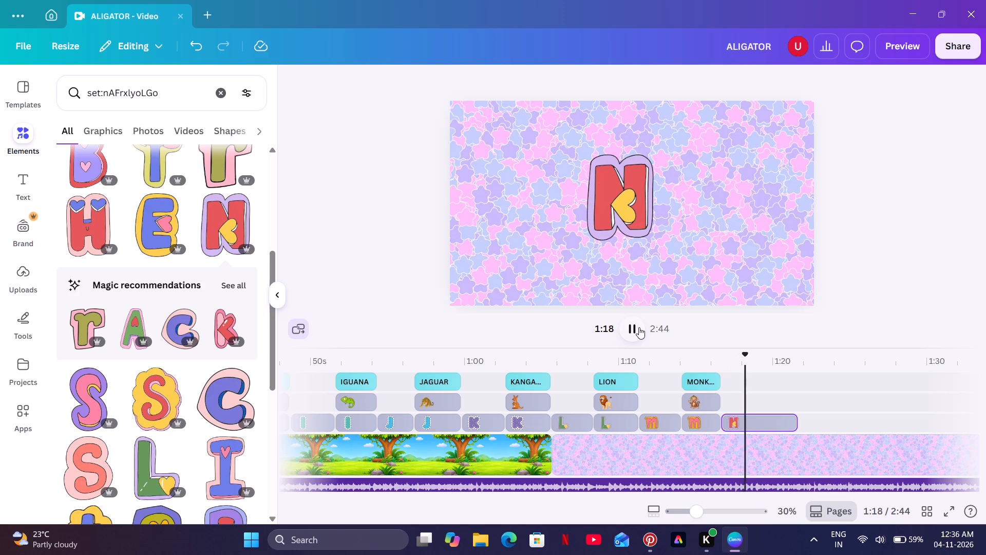
left_click(639, 327)
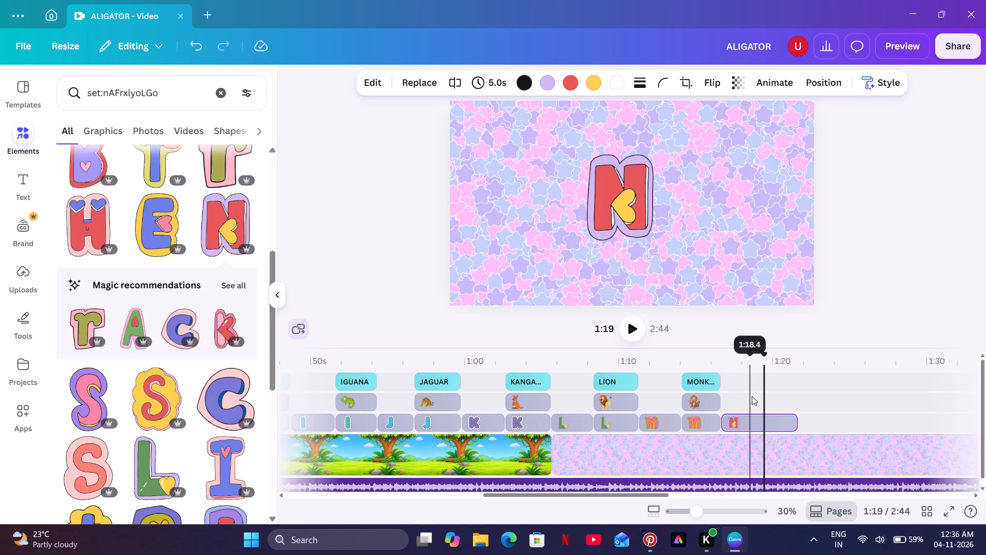
right_click(764, 414)
left_click(788, 375)
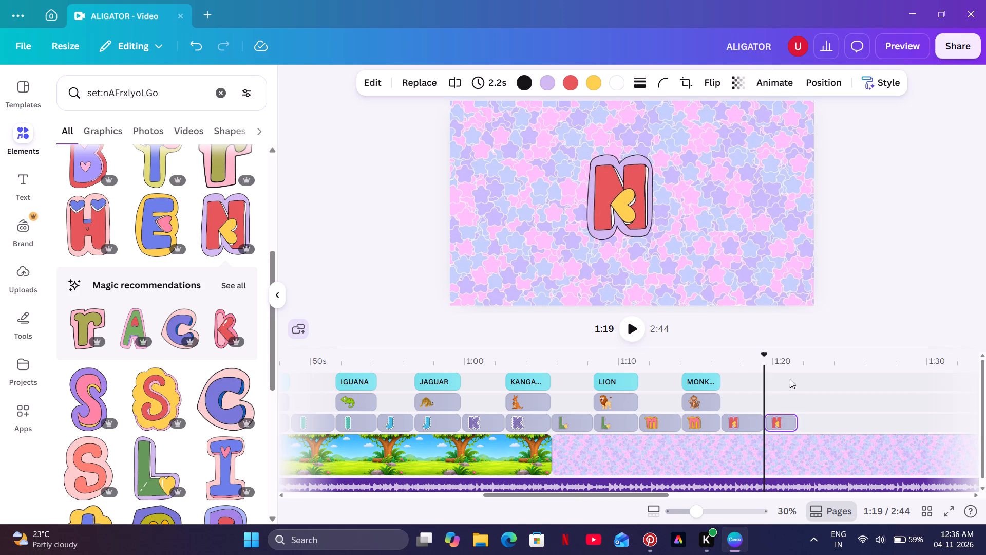
Extend the second N clip to 2.6 seconds, then trim its end slightly to match the audio, checking with playback.
left_click_drag(792, 417, 799, 418)
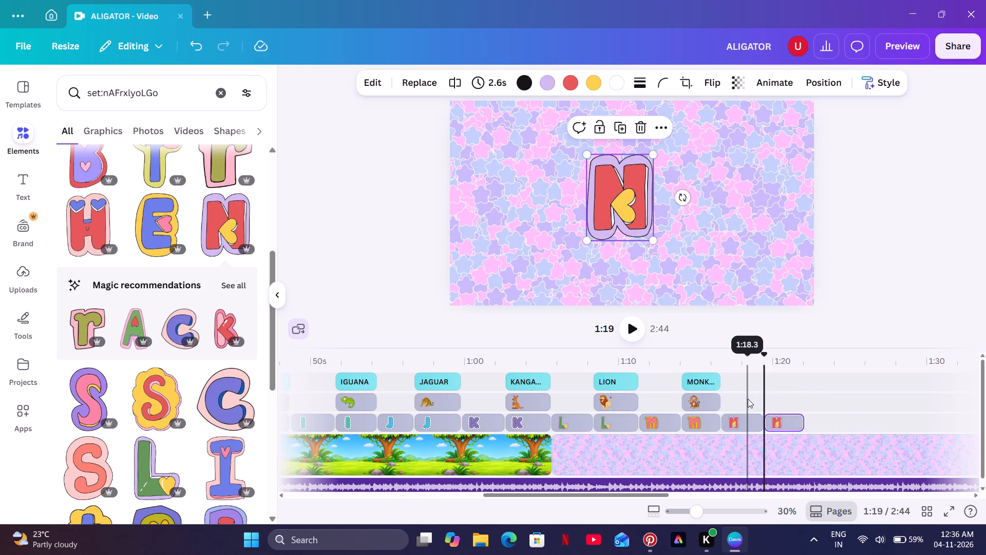
left_click(748, 399)
left_click(637, 330)
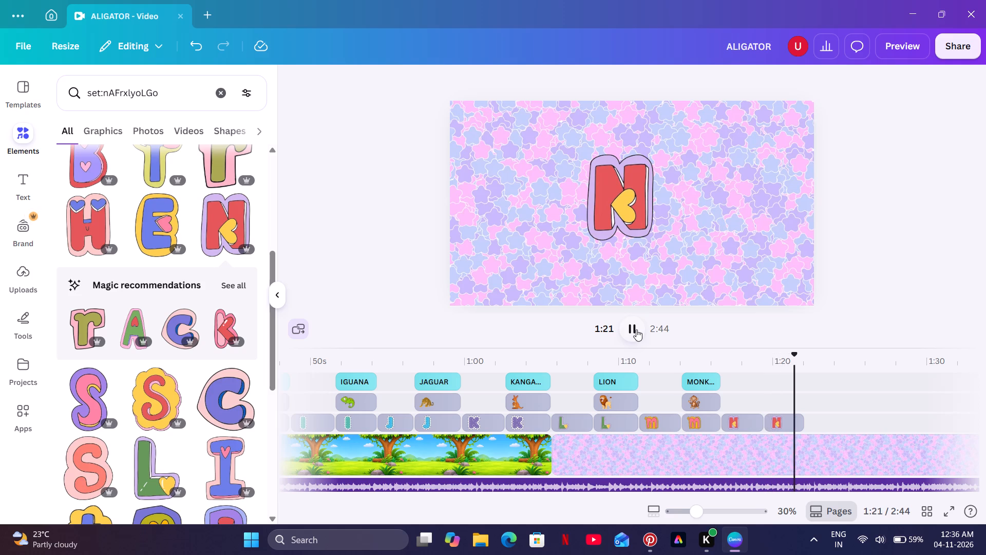
left_click(636, 329)
left_click(636, 329)
left_click(636, 329)
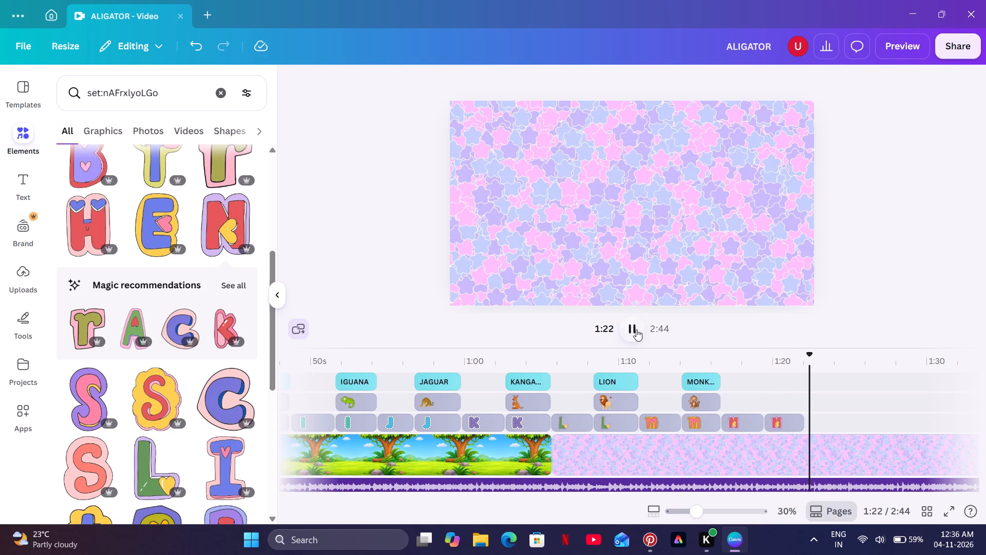
left_click(793, 416)
left_click(799, 420)
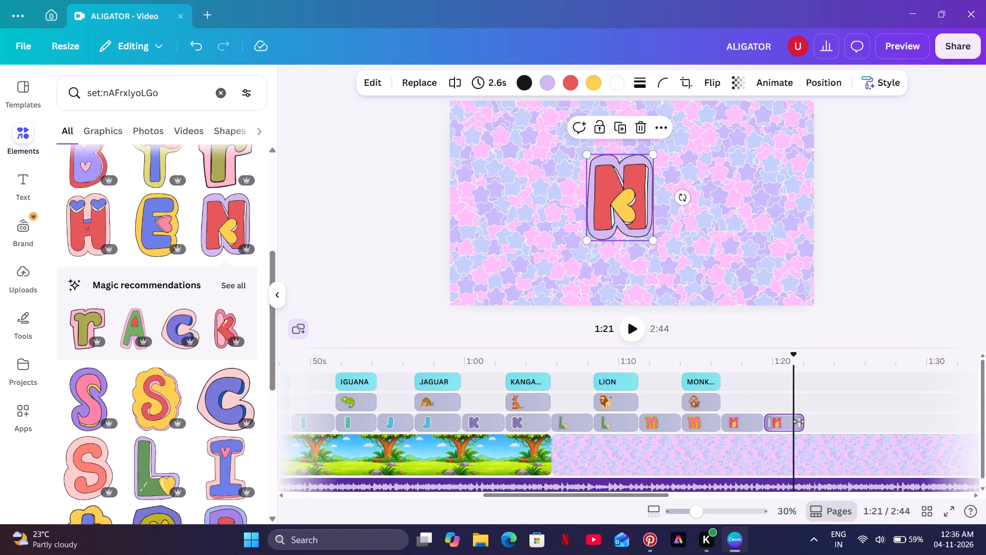
left_click(754, 402)
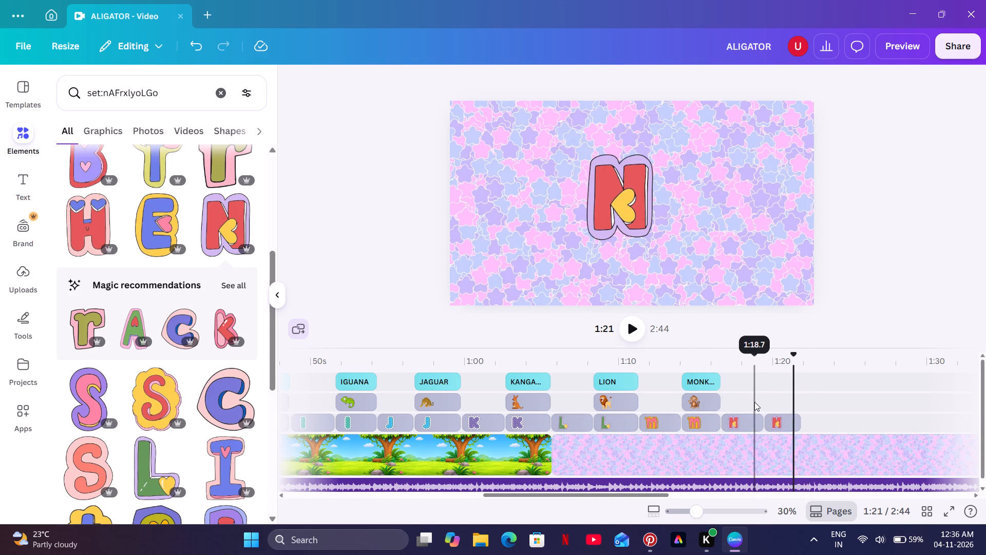
left_click(637, 327)
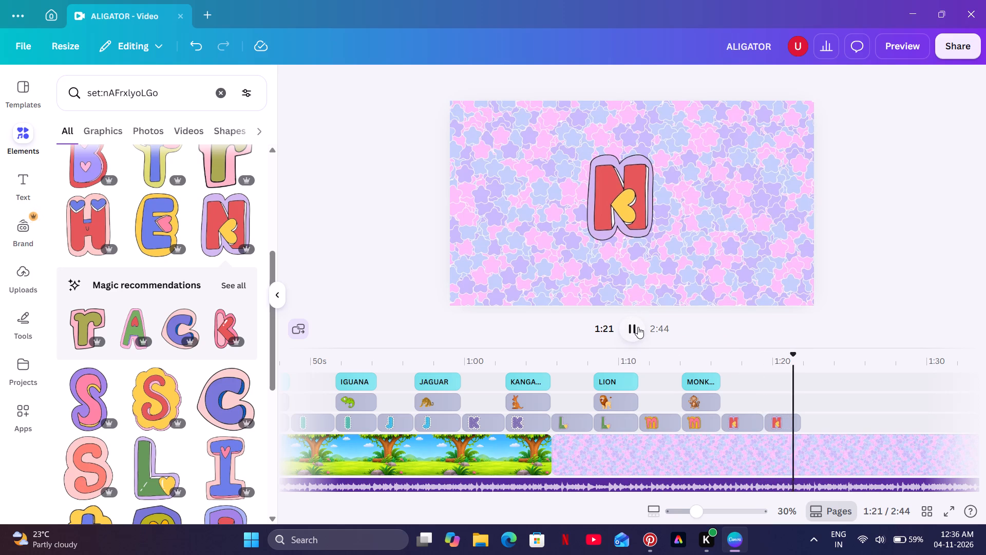
left_click(638, 327)
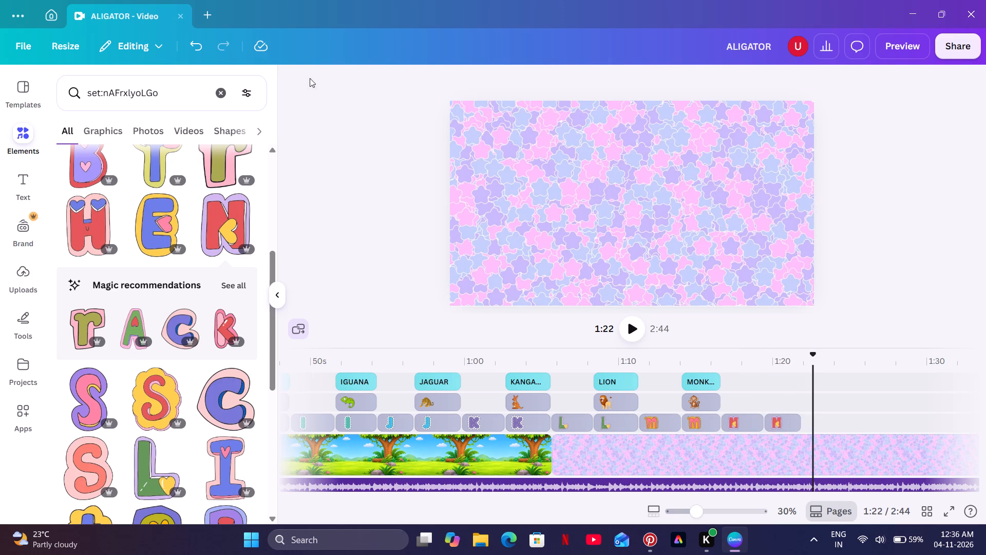
Search the elements library for NORVO, then for NORVOL, to find an animal for the letter N.
left_click(222, 93)
type("NOR")
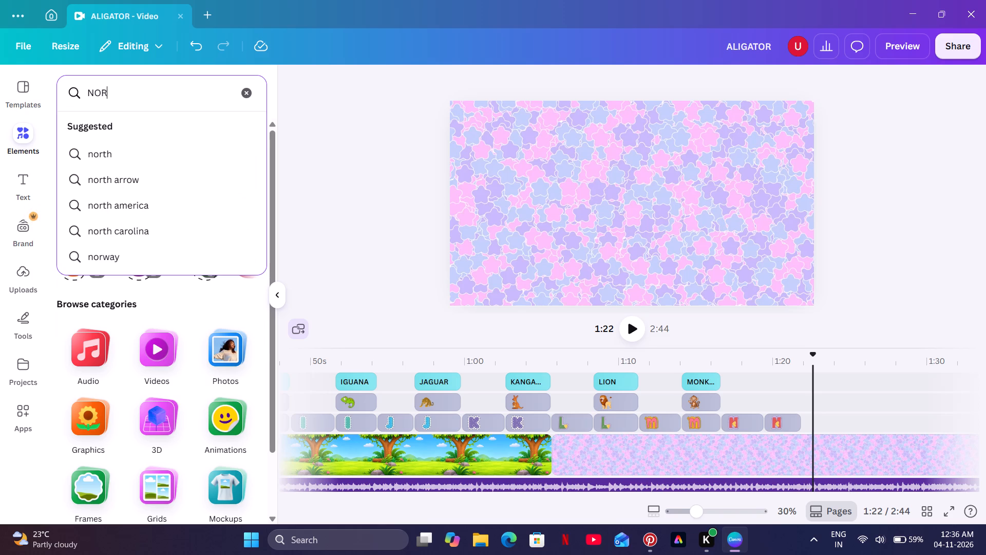
type("VO")
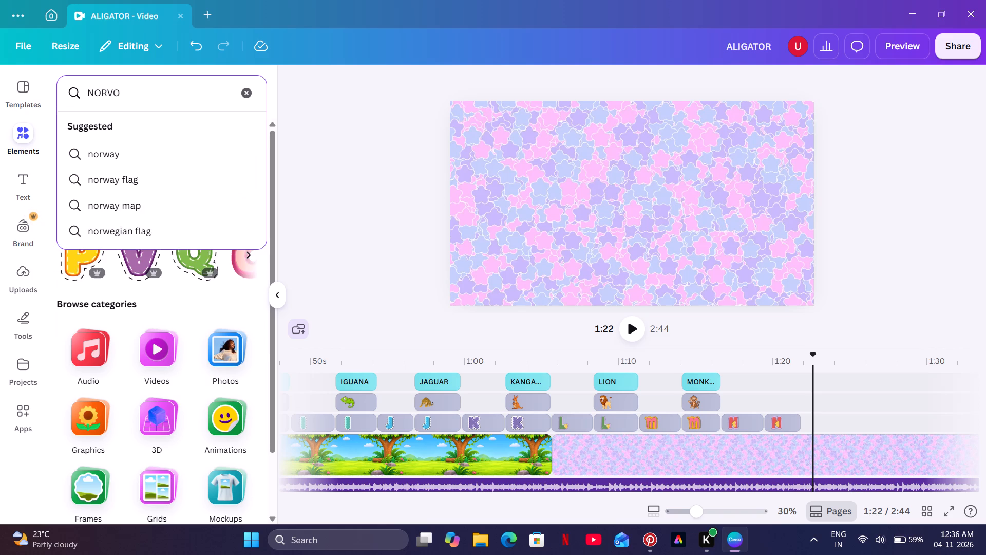
key("Return")
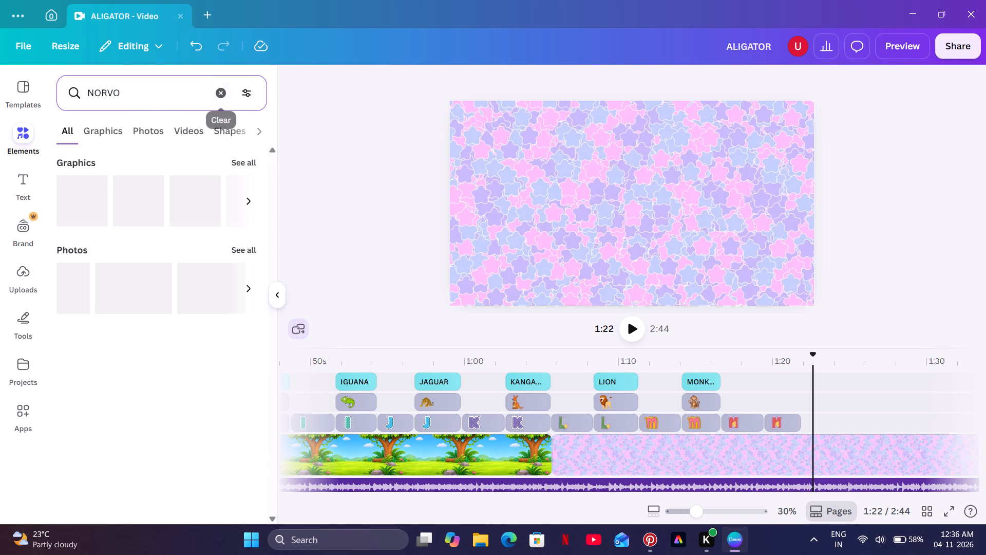
left_click(216, 100)
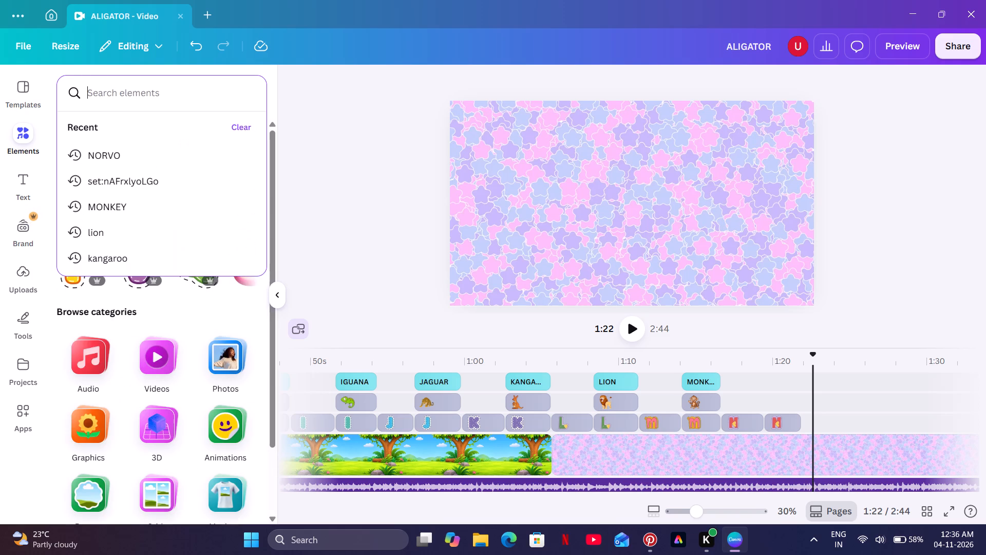
type("NOR")
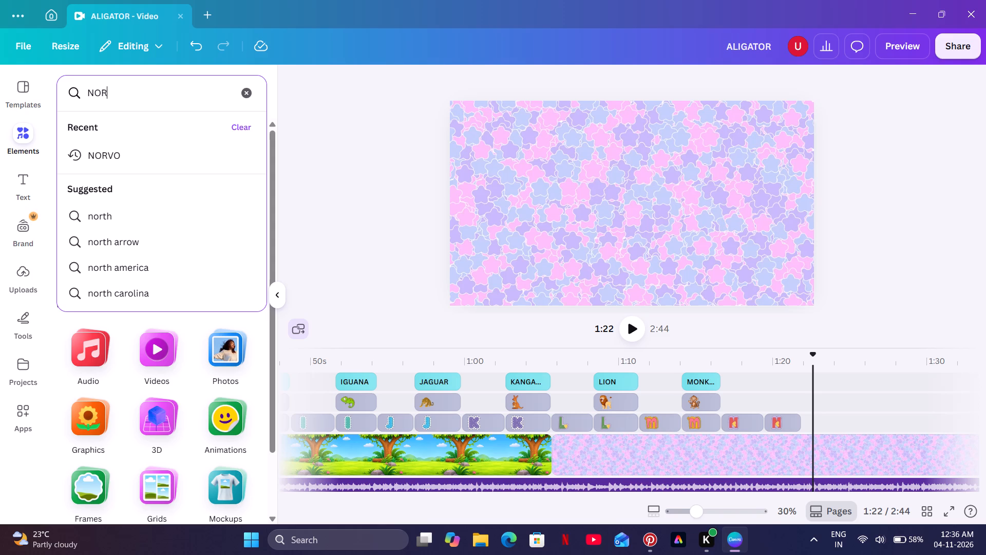
type("VOL")
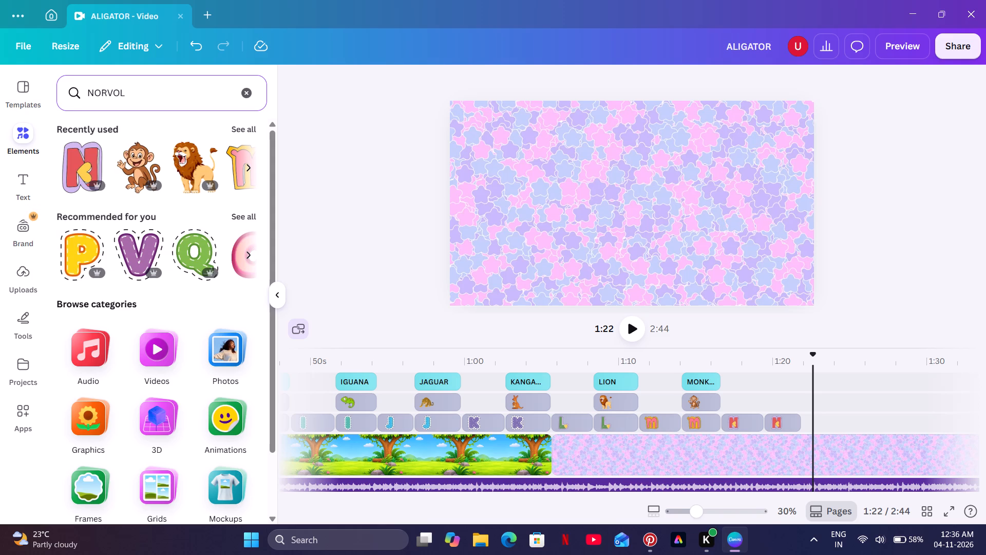
key("Return")
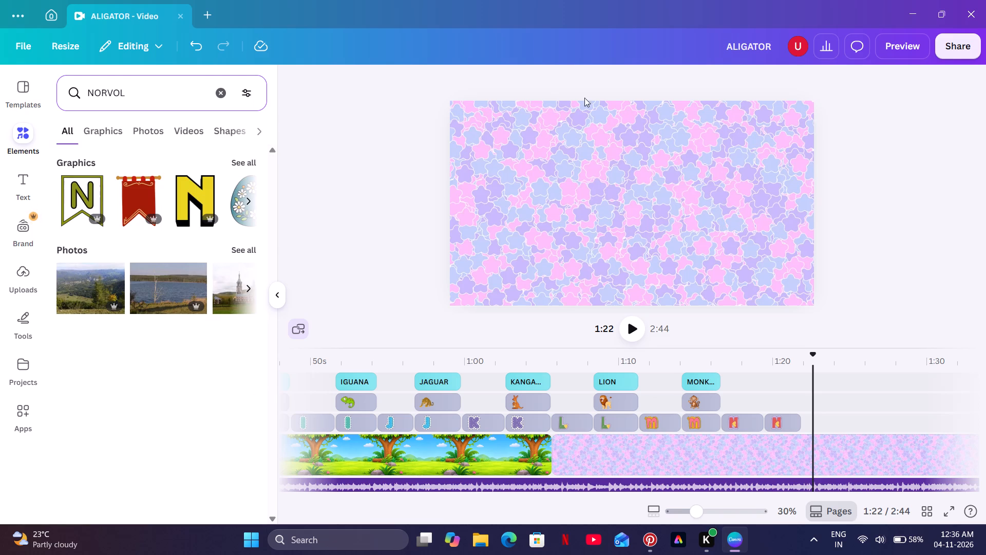
left_click(861, 177)
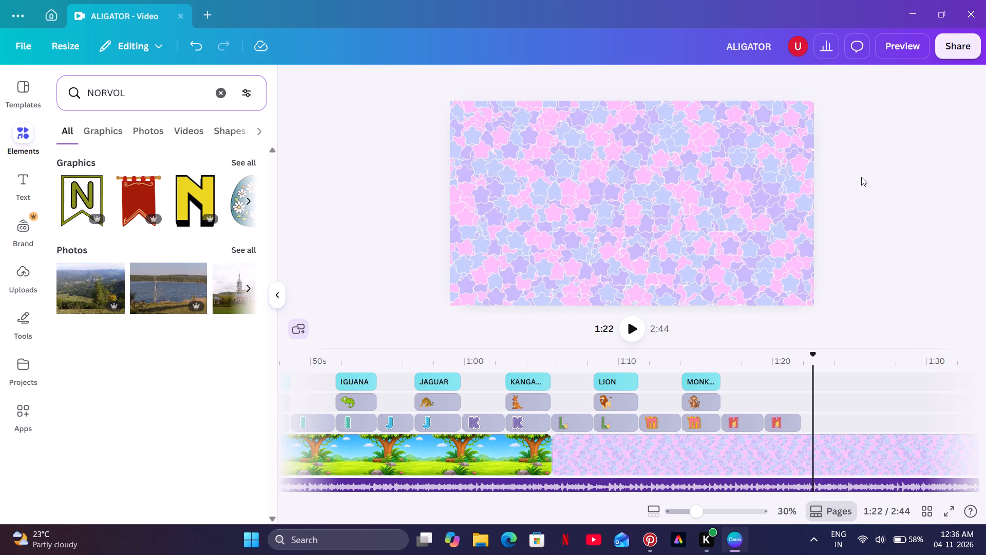
Apply the Tumble animation to both L, M and N letter clips together with the lion and monkey clips.
double_click(301, 146)
left_click(752, 386)
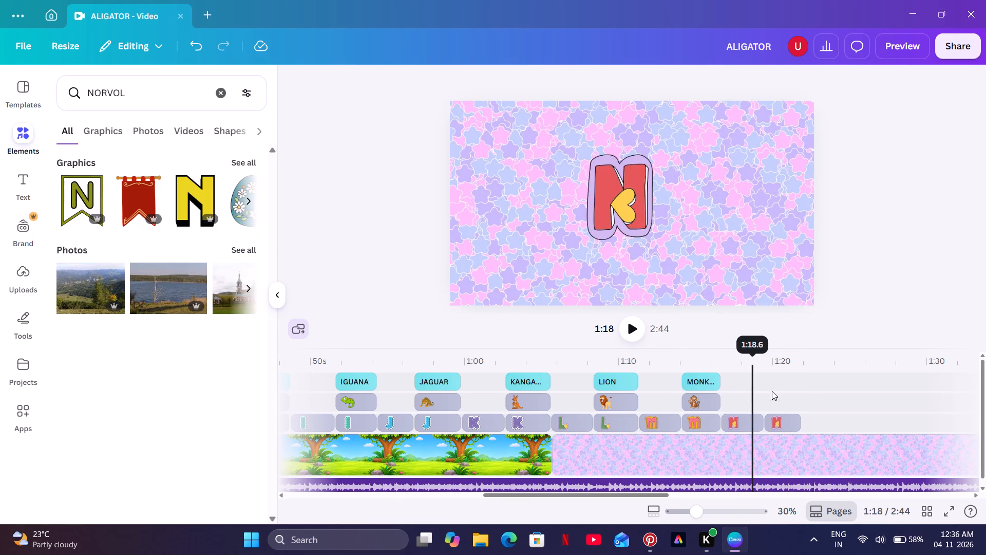
left_click_drag(826, 414, 659, 418)
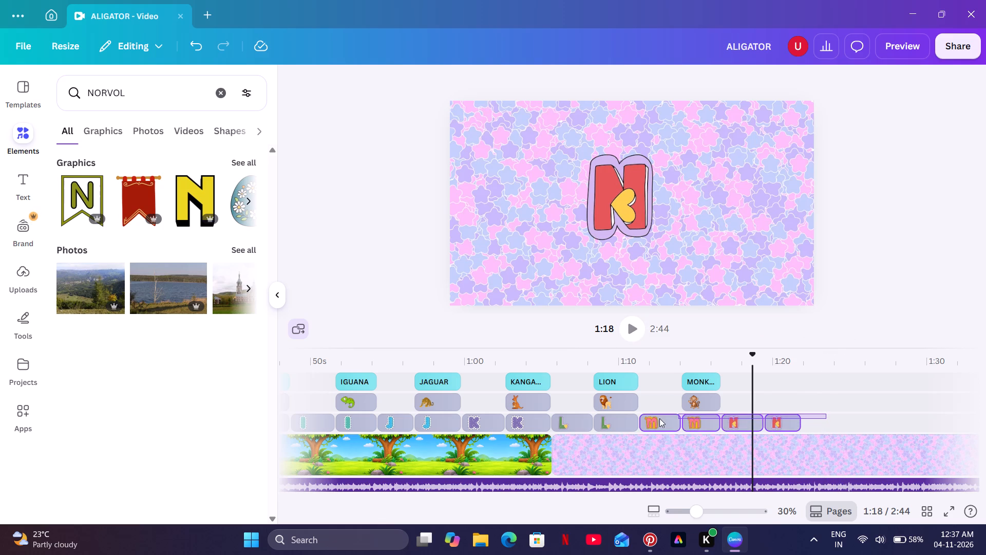
left_click_drag(659, 418, 845, 425)
left_click_drag(816, 401, 812, 404)
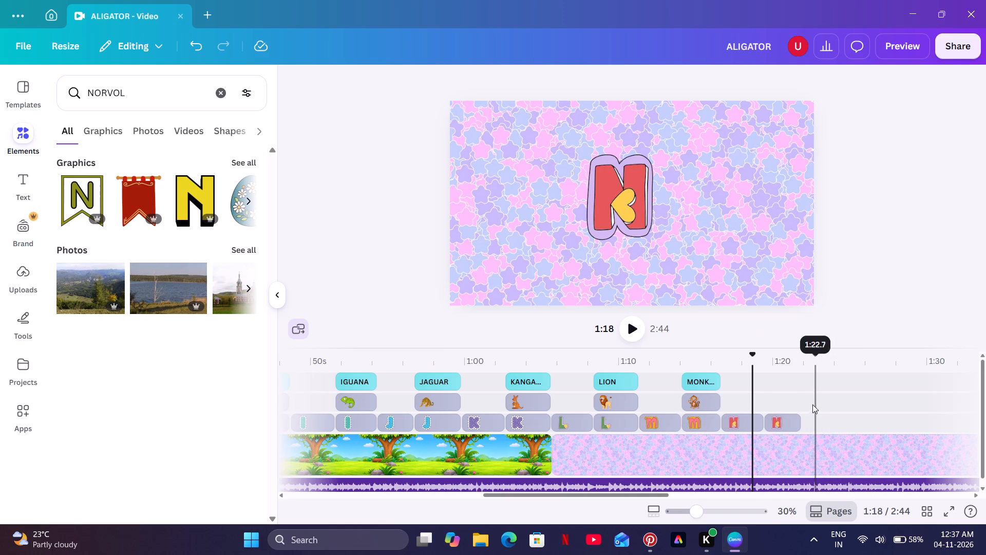
left_click_drag(812, 404, 596, 417)
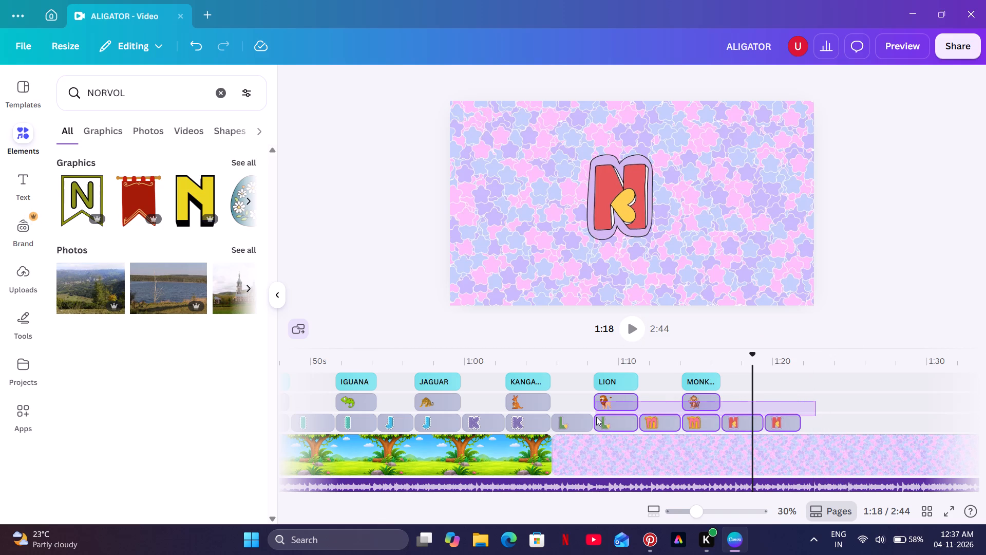
left_click_drag(596, 417, 575, 420)
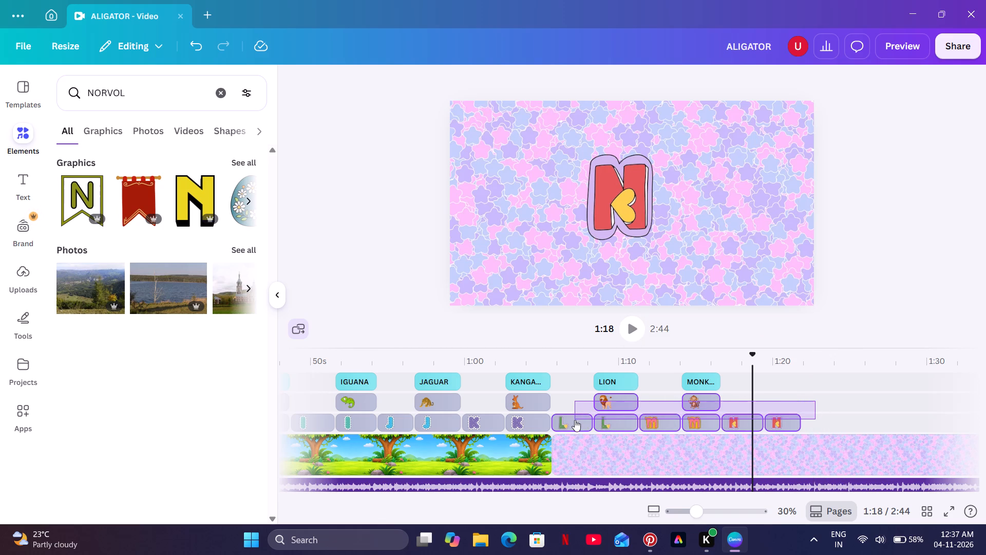
left_click(679, 82)
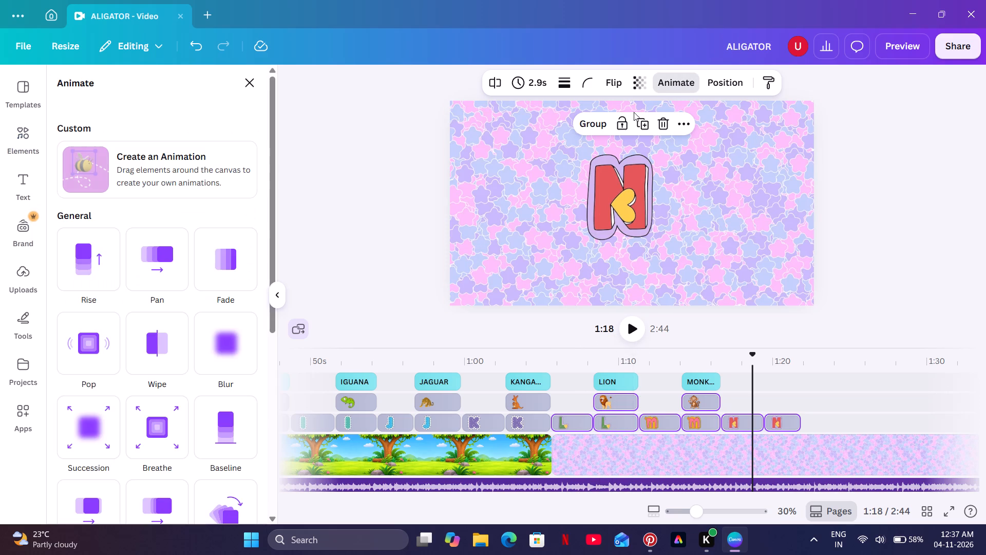
scroll(198, 201, "down", 6)
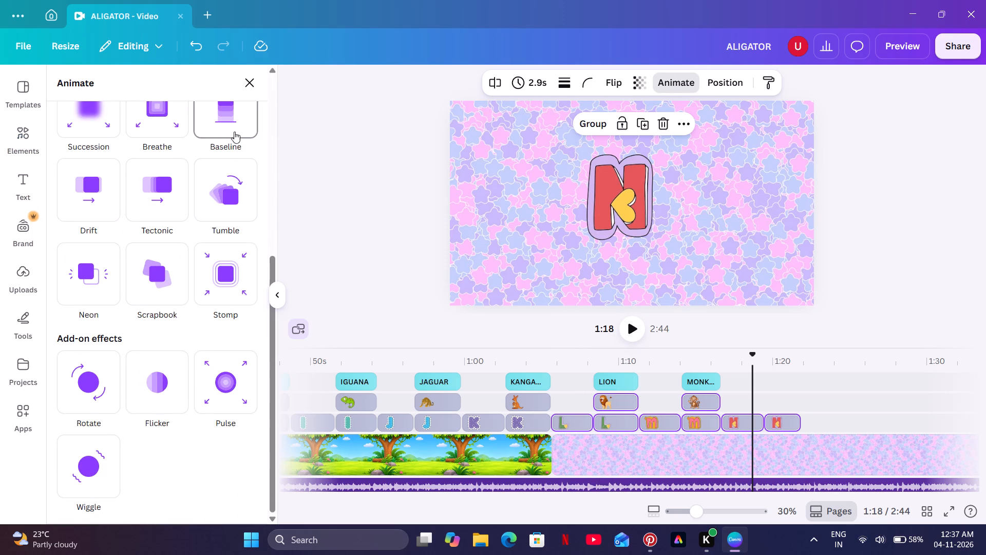
left_click(219, 217)
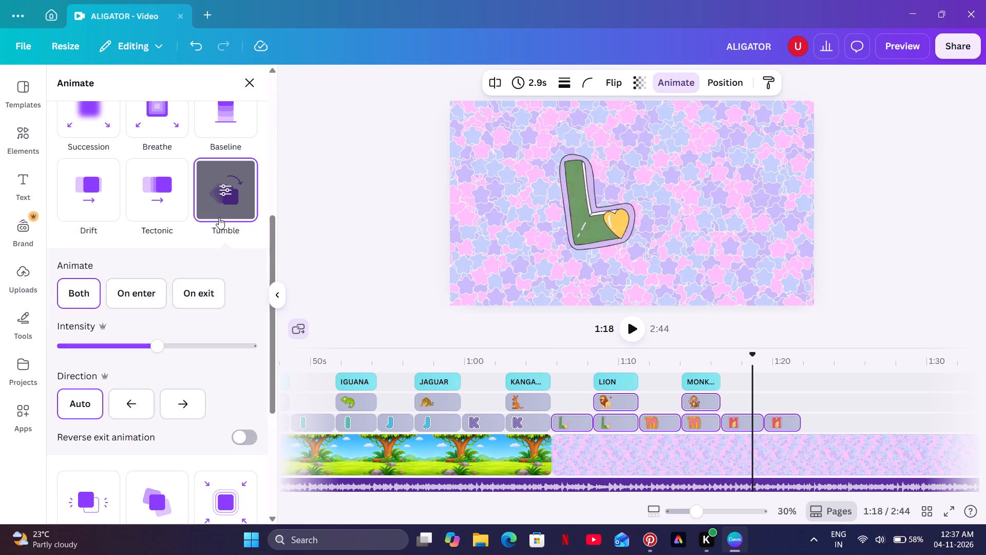
Add the Pulse effect to the same L, M, N, lion and monkey clips and lower its intensity to the minimum.
scroll(219, 223, "down", 6)
left_click(224, 359)
scroll(220, 353, "down", 3)
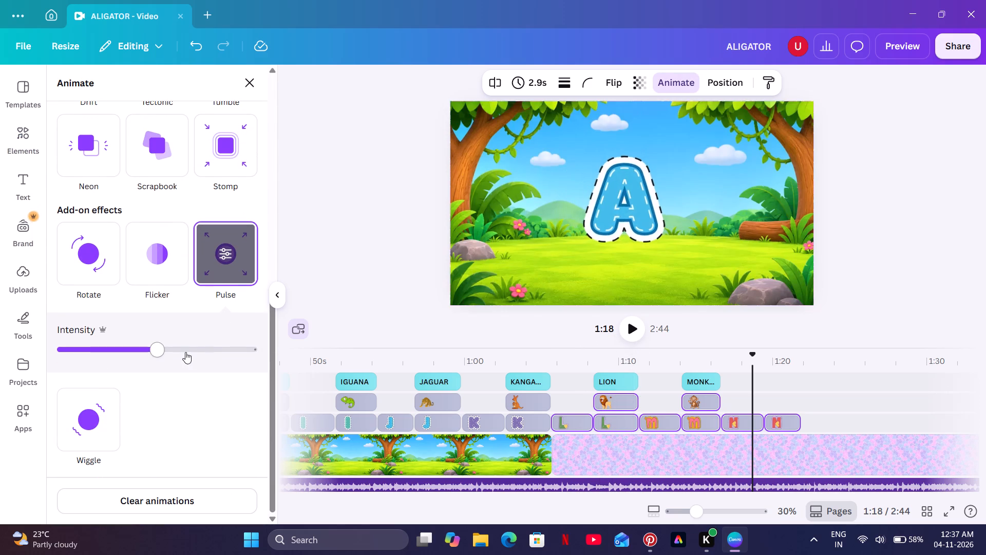
left_click_drag(163, 351, 62, 369)
left_click(969, 125)
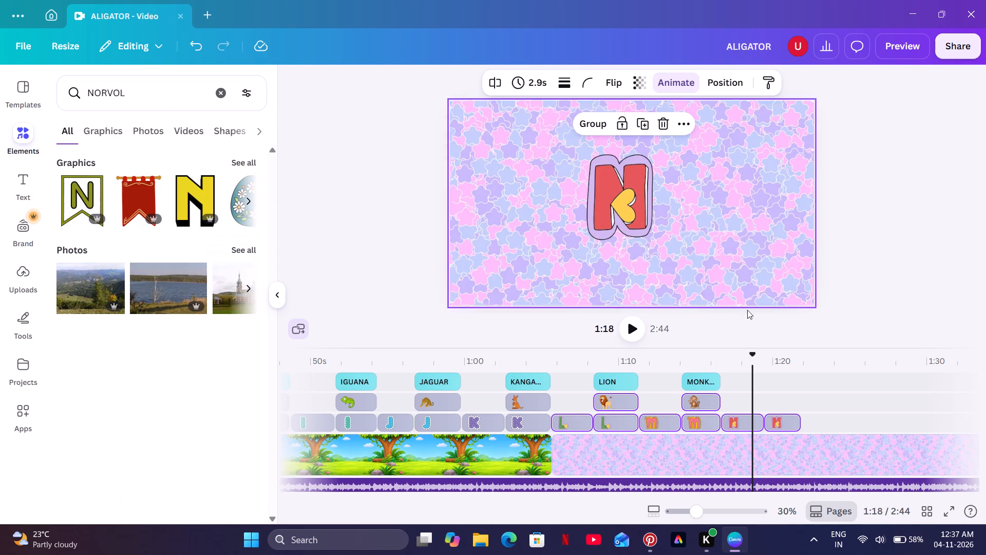
Play the video from the start of the second M clip through the second N clip to check the animations.
left_click(679, 361)
left_click(628, 318)
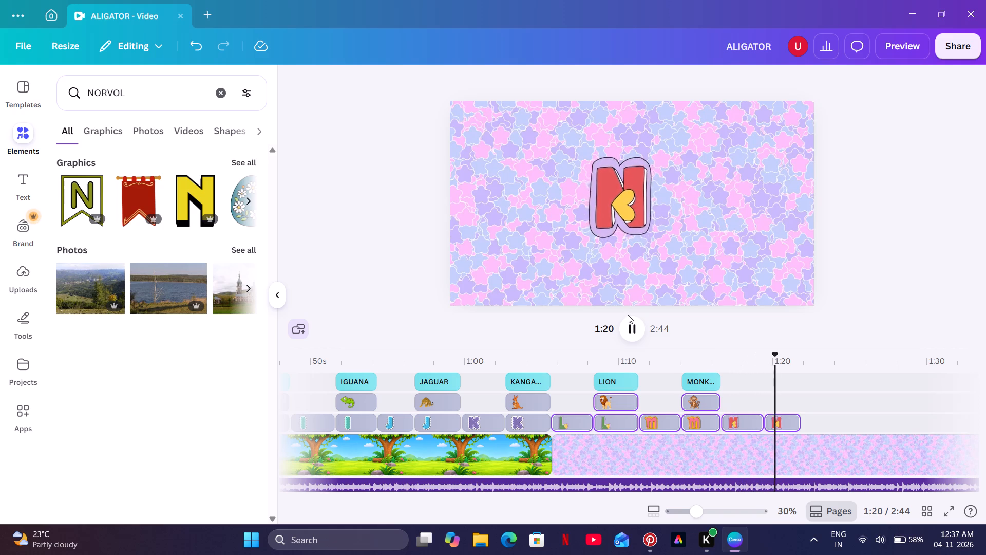
left_click(628, 314)
Shrink the N of the second N clip to about three quarters of its size and place it on the frame's left side.
left_click(627, 216)
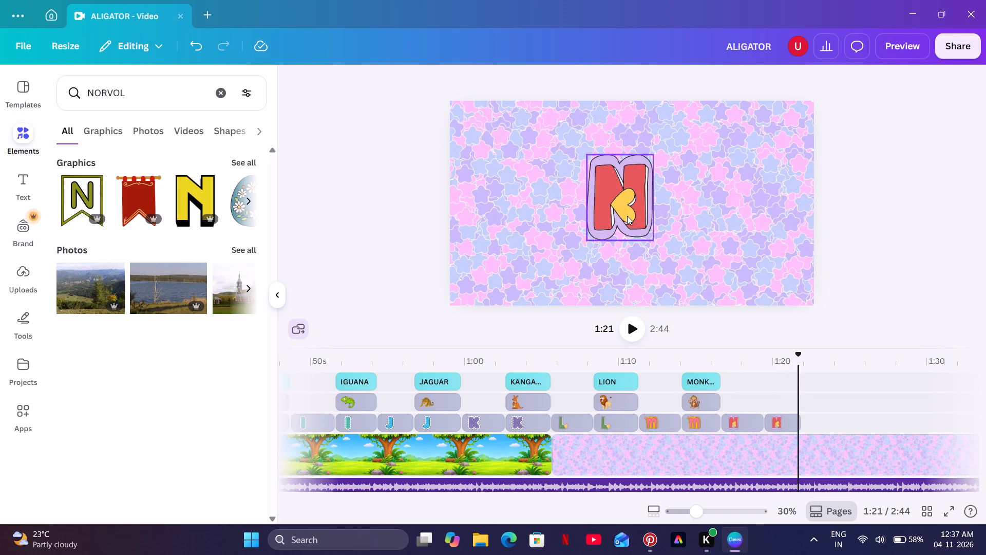
left_click(627, 216)
left_click_drag(627, 216, 525, 221)
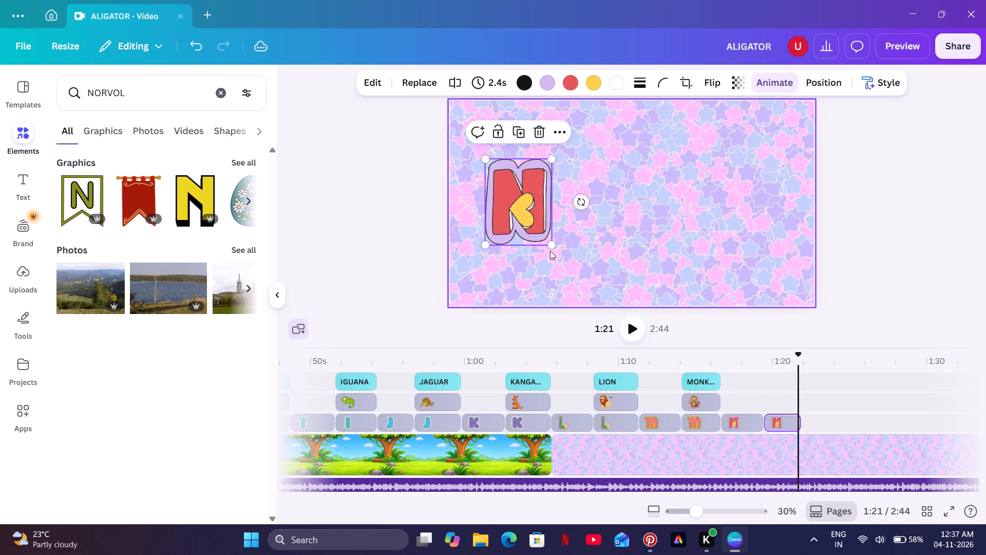
left_click_drag(554, 246, 533, 224)
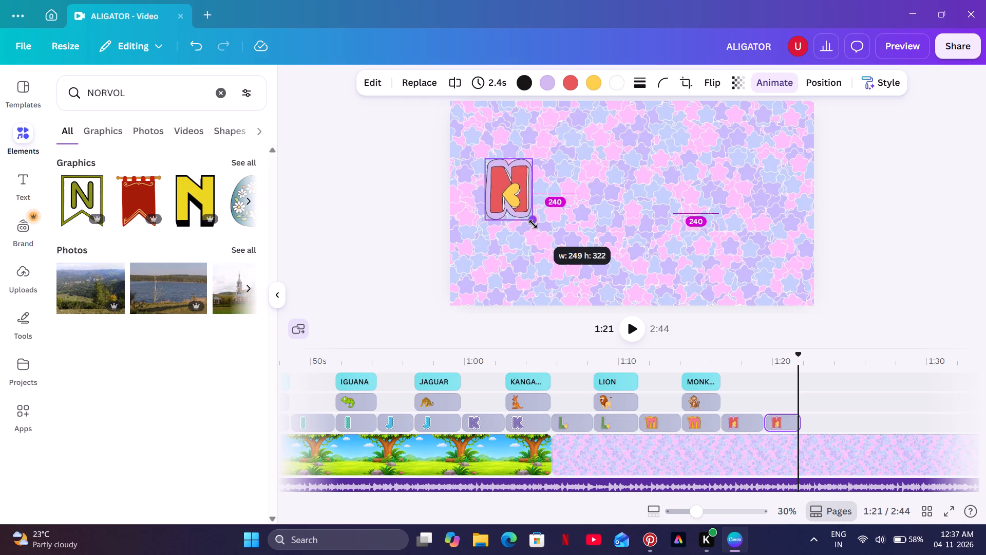
left_click_drag(533, 224, 535, 226)
left_click_drag(515, 184, 521, 198)
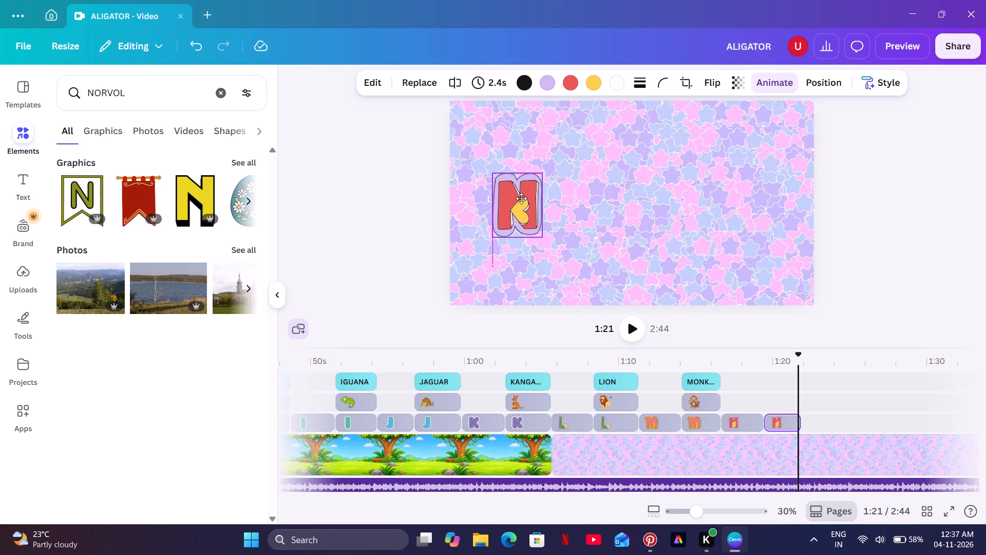
left_click_drag(521, 198, 520, 201)
left_click(425, 189)
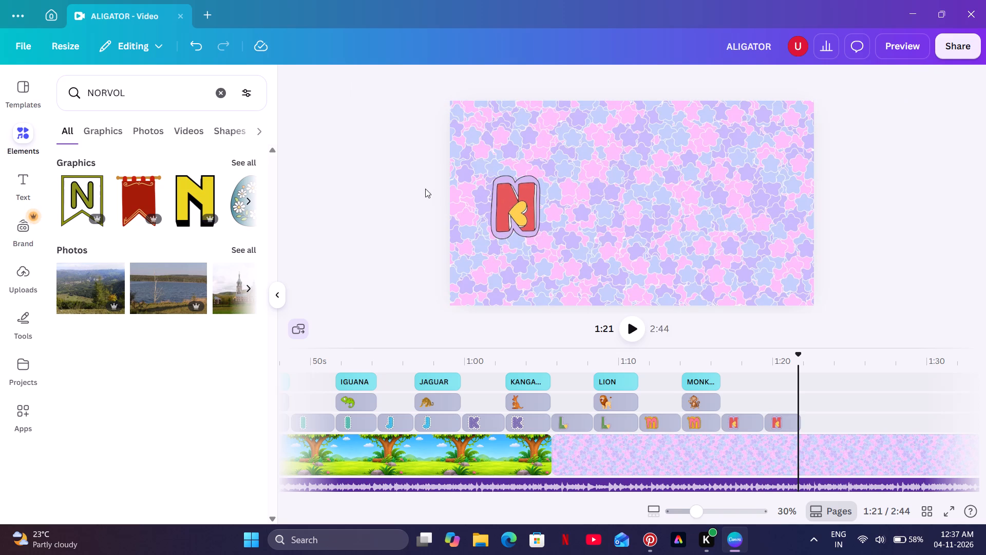
Search the elements library for narwhal and add the blue cartoon narwhal with the yellow horn.
left_click(217, 96)
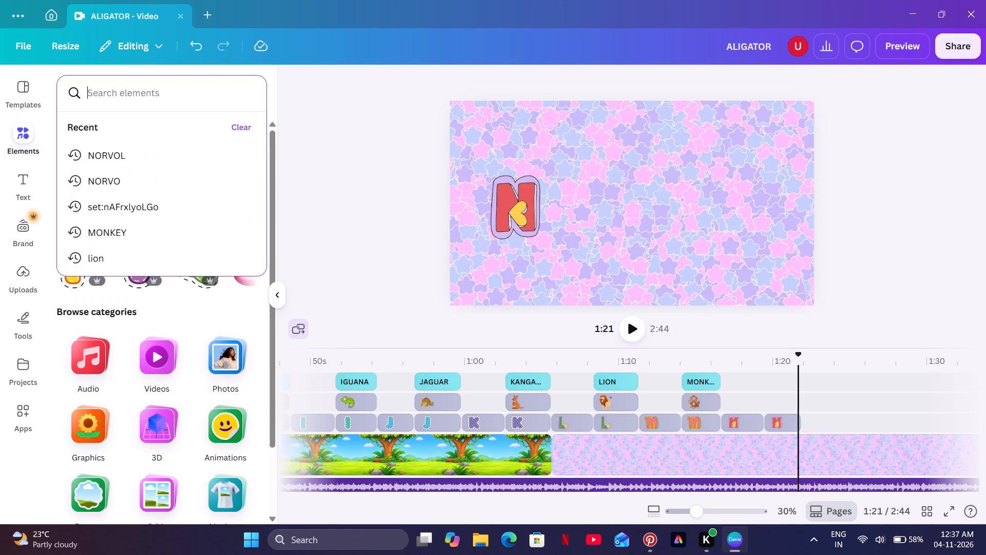
type("NARV")
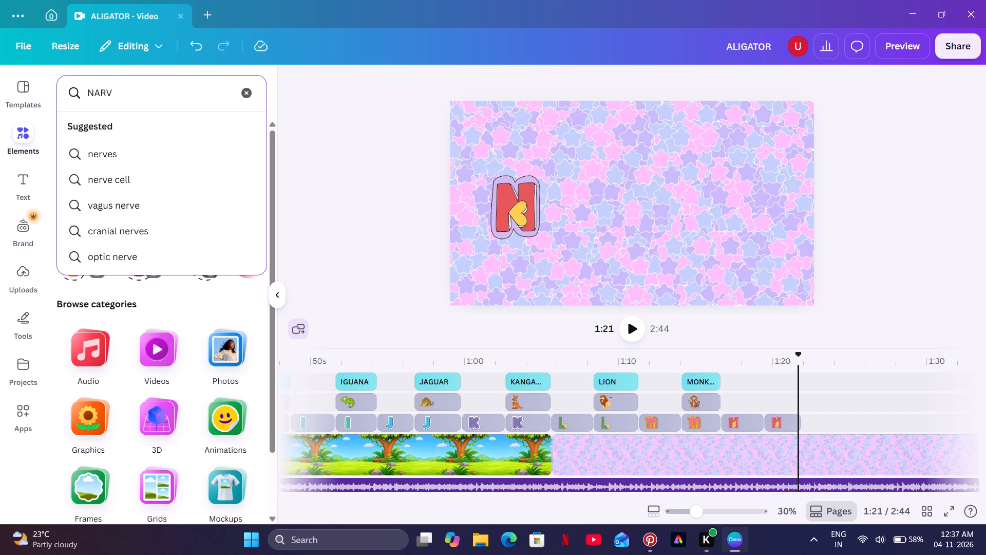
key("BackSpace")
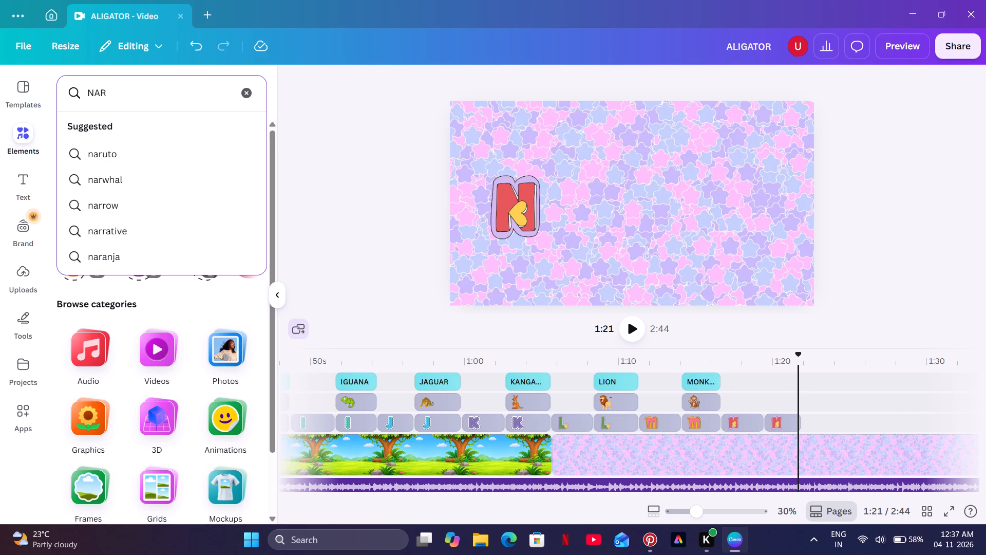
left_click(210, 183)
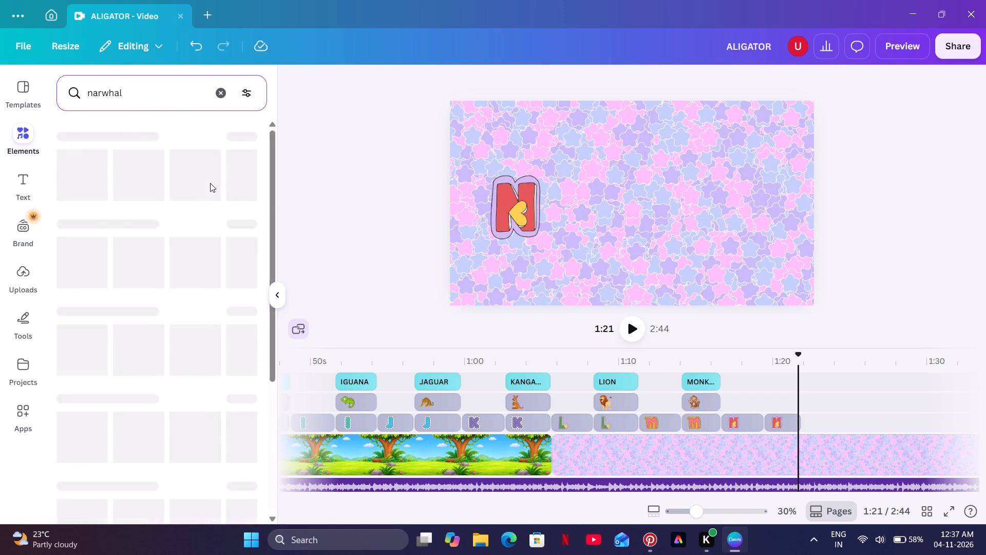
left_click(87, 200)
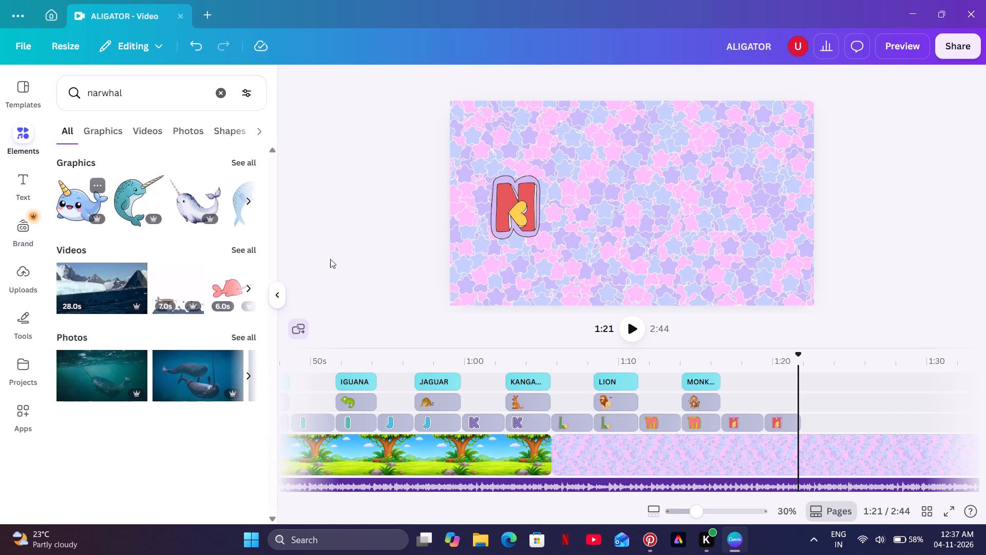
Shrink the narwhal to less than half its size and place it on the frame's right side, opposite the N.
left_click_drag(735, 288, 674, 222)
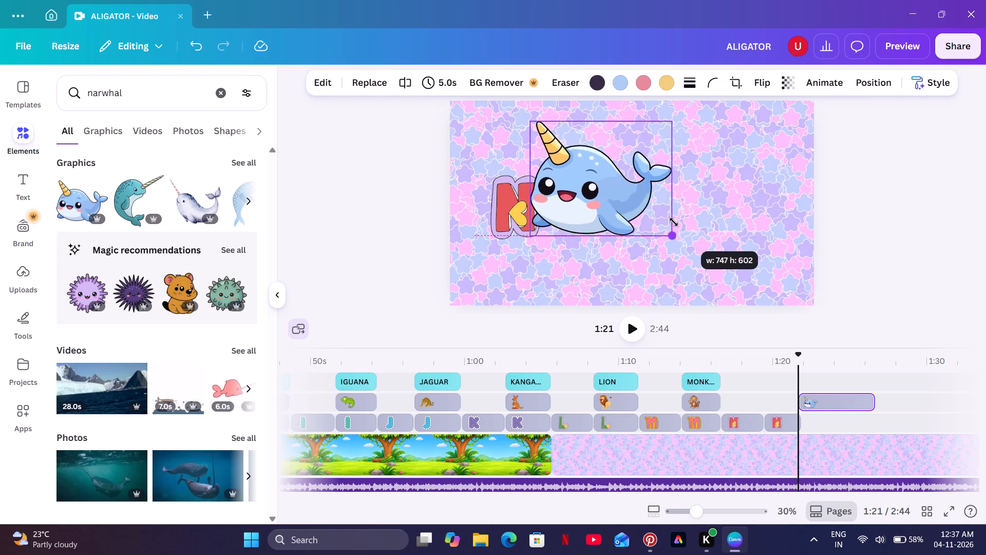
left_click_drag(674, 222, 623, 177)
left_click_drag(561, 147, 718, 222)
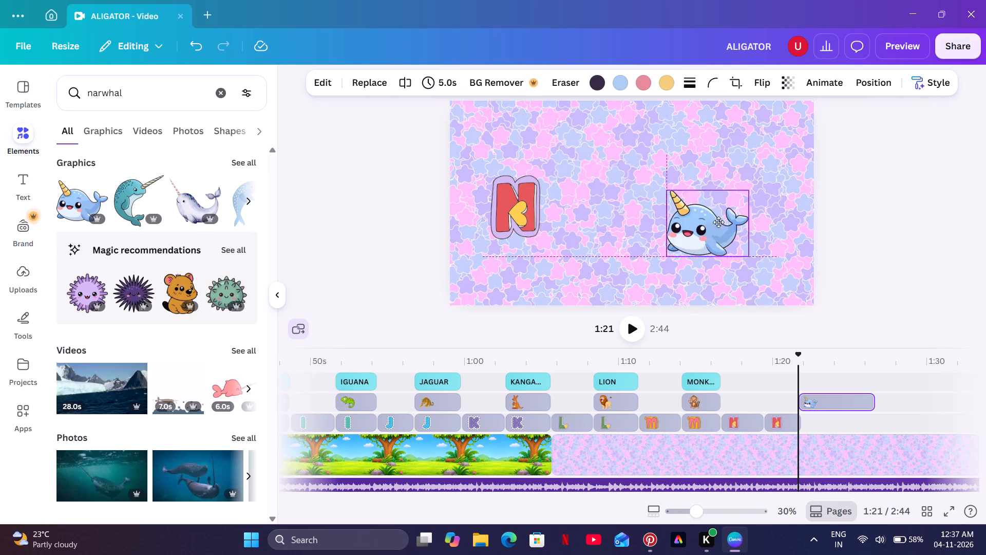
left_click_drag(718, 222, 747, 192)
Enlarge the N slightly from its upper-left corner and nudge the narwhal down a little to balance the two.
left_click(505, 191)
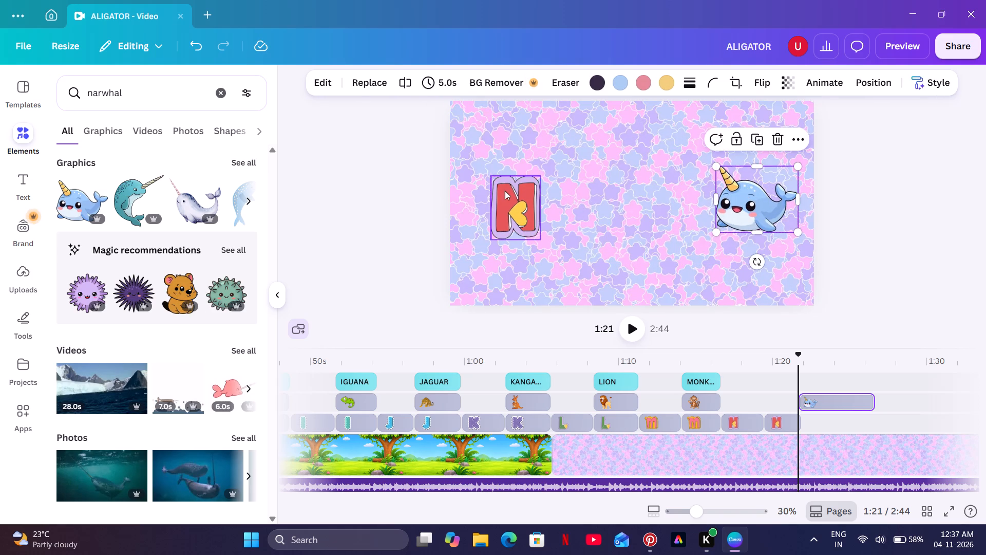
left_click_drag(492, 175, 485, 168)
left_click(605, 219)
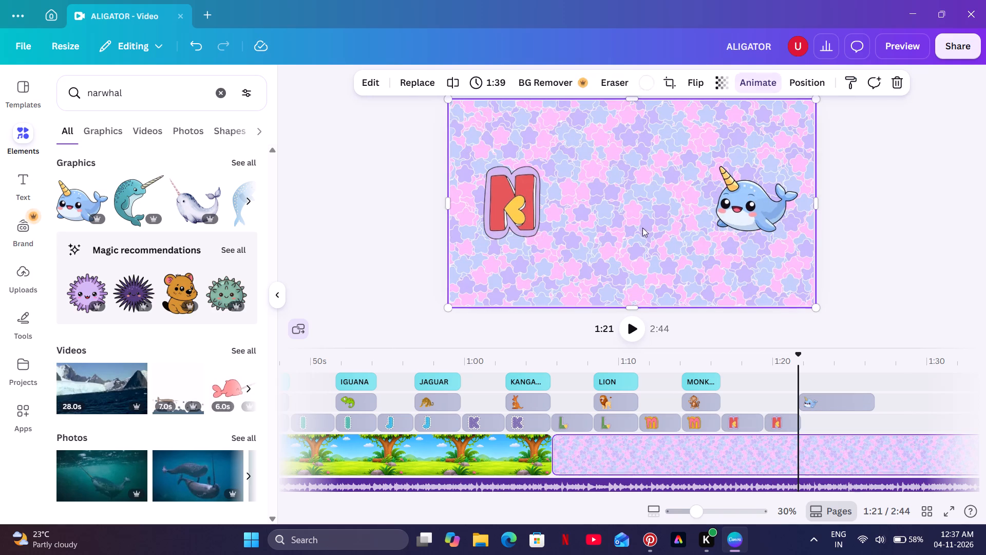
left_click(735, 218)
left_click_drag(761, 205, 763, 210)
left_click(672, 215)
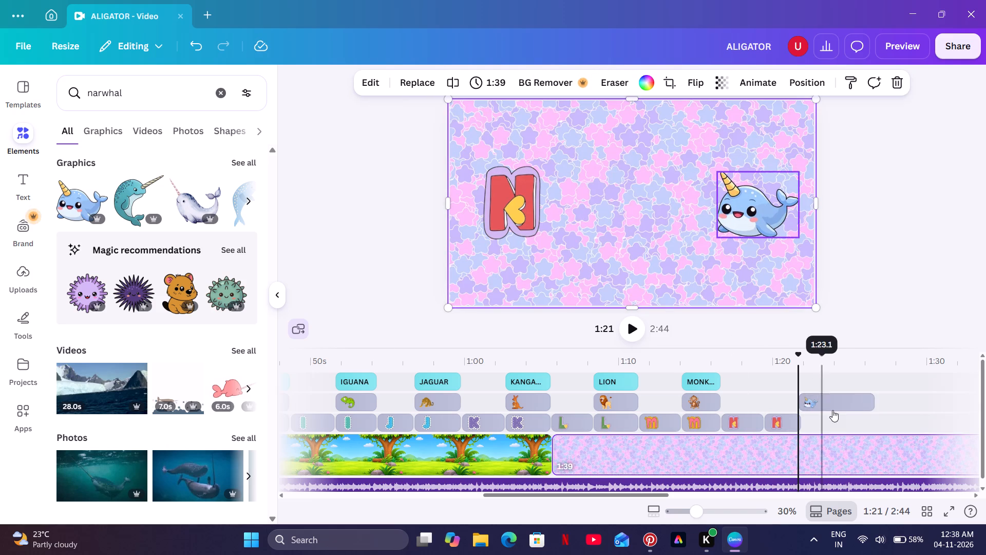
Move the narwhal clip on the timeline so it starts together with the second N clip.
left_click_drag(833, 404, 803, 401)
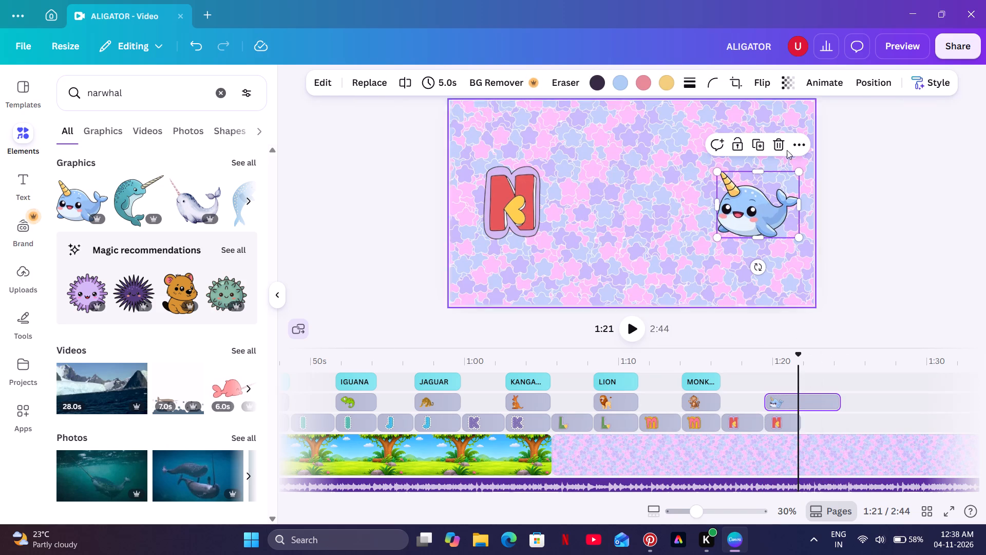
Apply the Tumble animation to the narwhal.
left_click(806, 81)
scroll(278, 275, "down", 4)
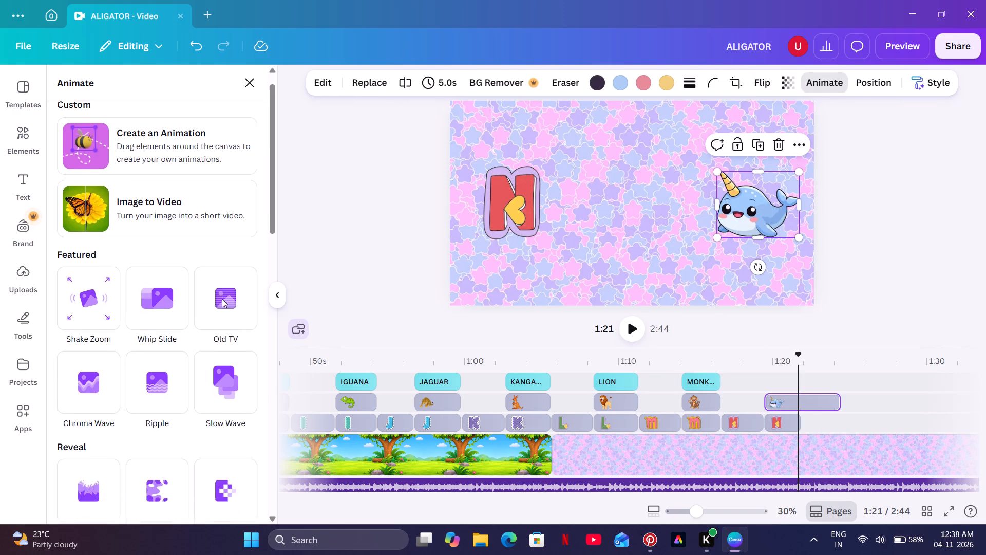
scroll(222, 299, "down", 6)
scroll(213, 364, "down", 2)
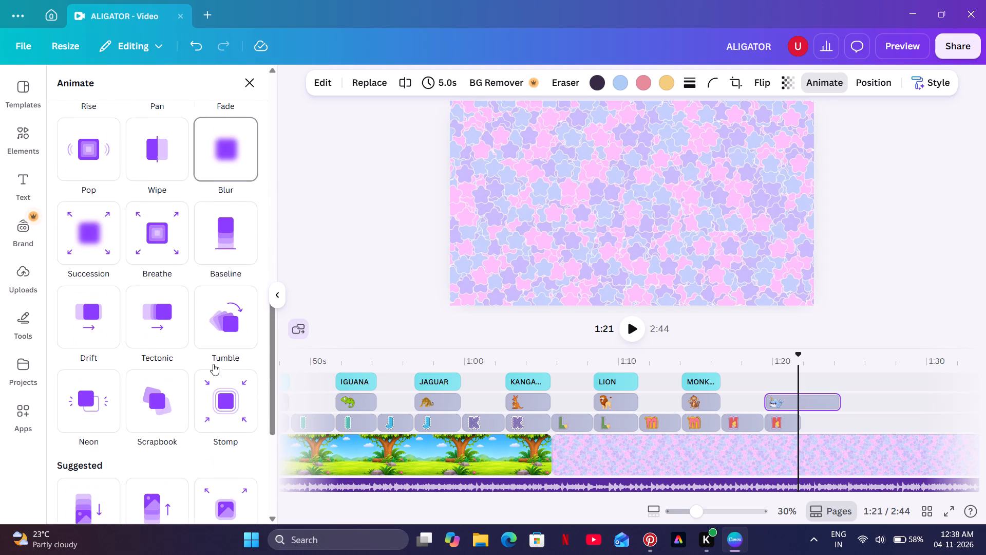
left_click(227, 345)
Add the Pulse effect to the narwhal and lower its intensity to the minimum.
scroll(224, 346, "down", 10)
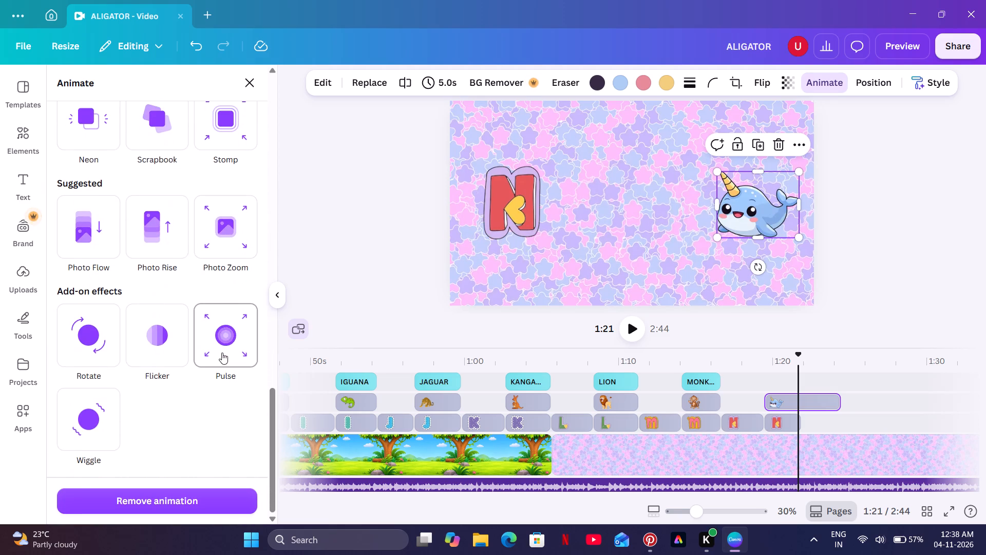
left_click(223, 352)
scroll(222, 354, "down", 3)
left_click_drag(165, 315, 150, 315)
left_click_drag(141, 316, 114, 315)
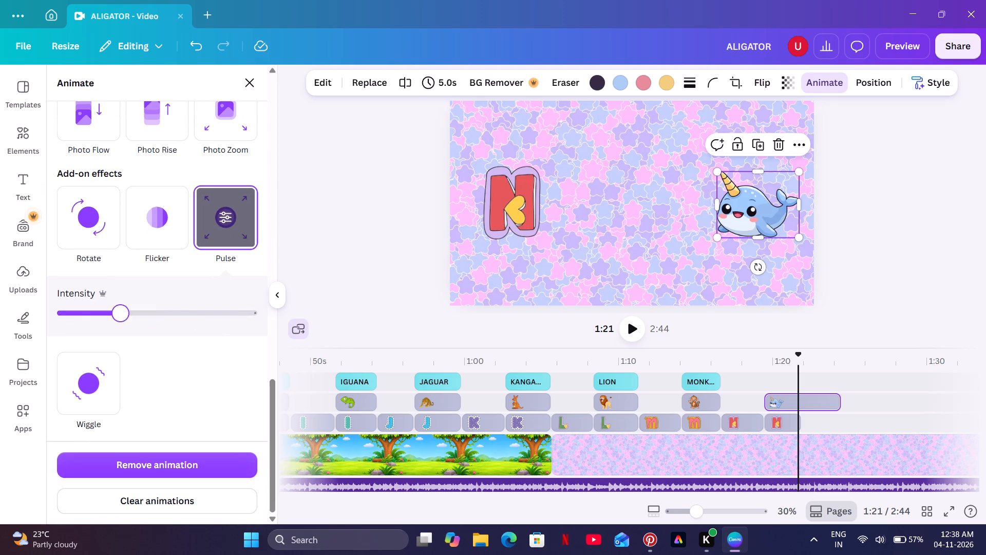
left_click_drag(114, 315, 65, 319)
left_click(328, 190)
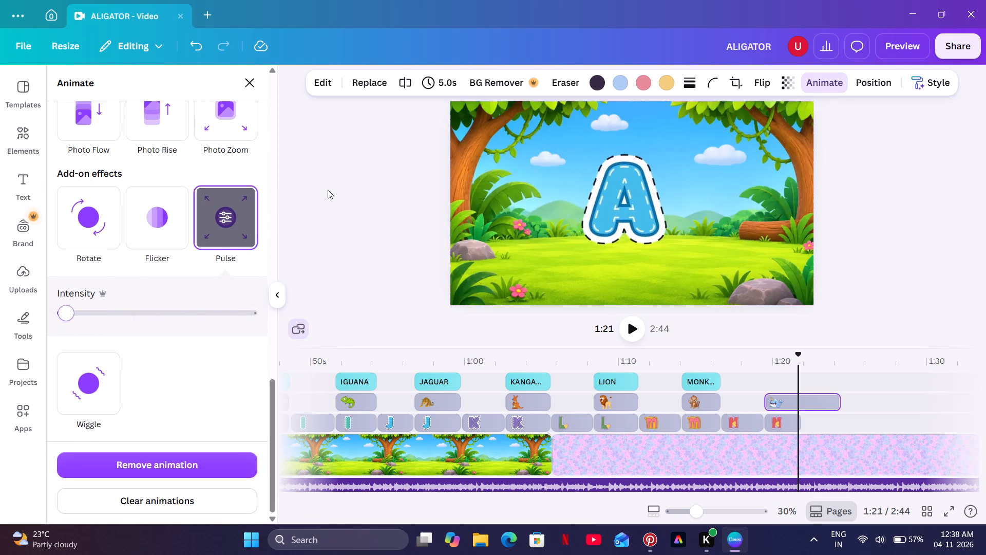
Trim the end of the narwhal clip to 2.4 seconds so it ends with the second N clip.
left_click_drag(837, 400, 809, 403)
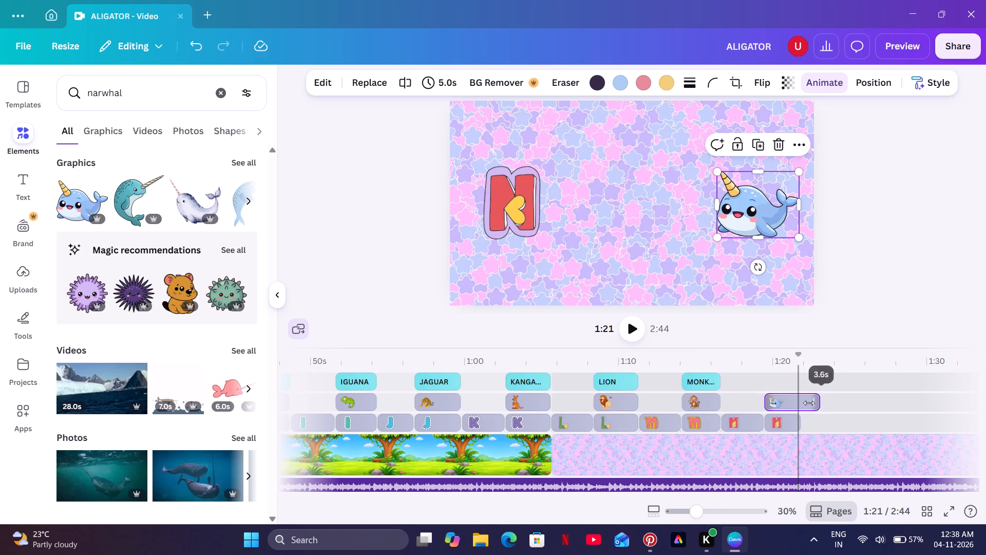
left_click_drag(809, 403, 801, 404)
Play back the end of the M section and shift the first N slightly right, closer to the frame's centre.
left_click(680, 363)
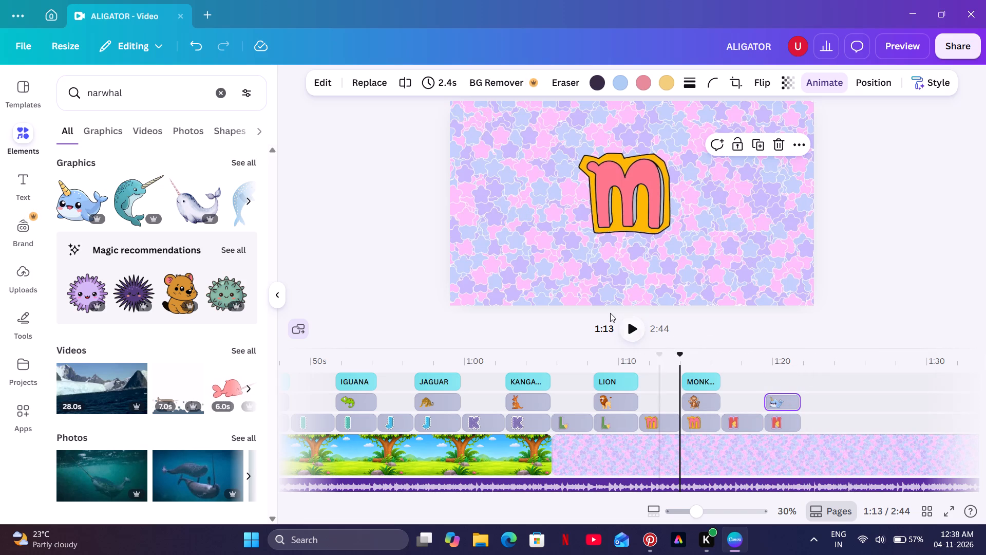
left_click(625, 325)
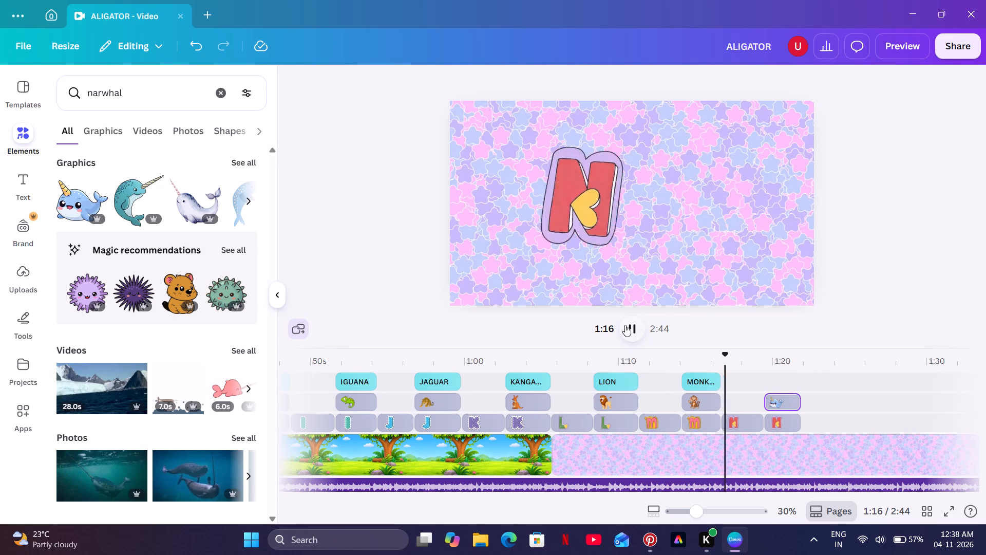
left_click(624, 214)
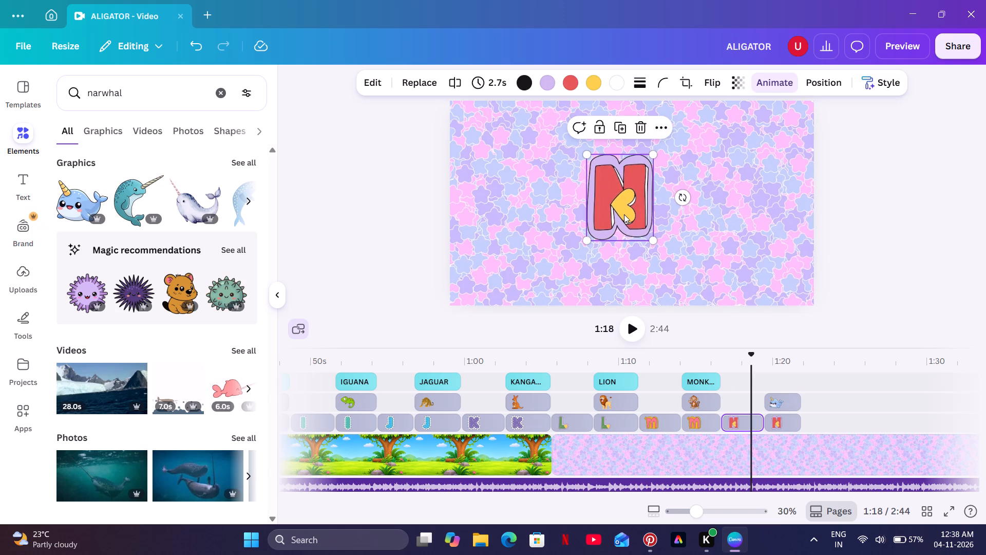
left_click_drag(624, 214, 631, 213)
Play on into the second N clip to check the narwhal's entrance.
left_click(633, 327)
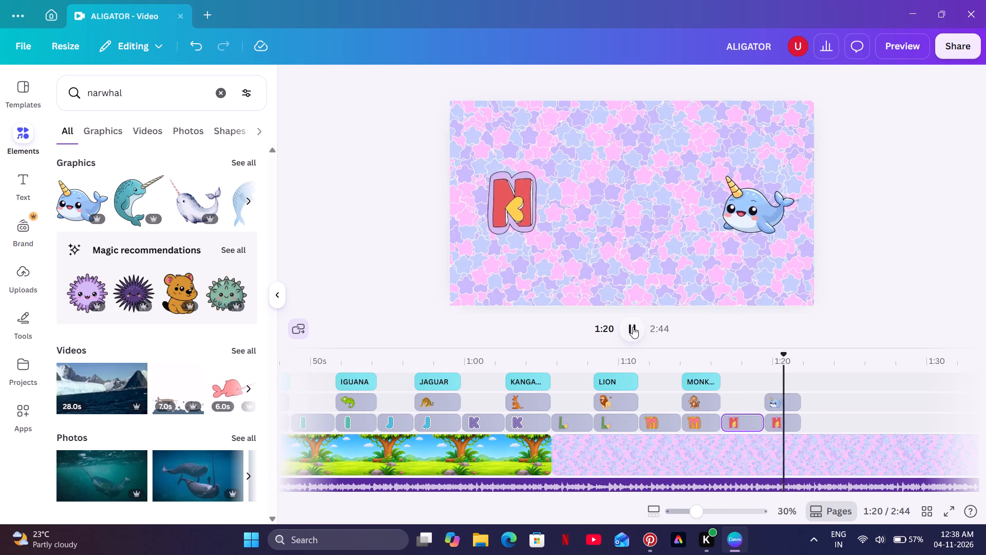
left_click(633, 327)
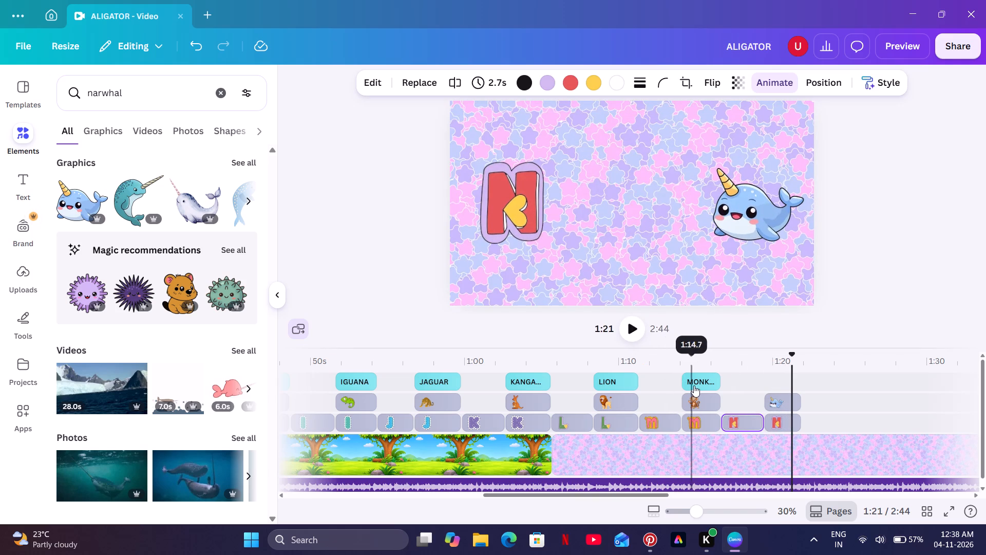
Duplicate the MONKEY caption and move the copy along the caption track so it starts together with the narwhal clip.
left_click(694, 385)
left_click(648, 201)
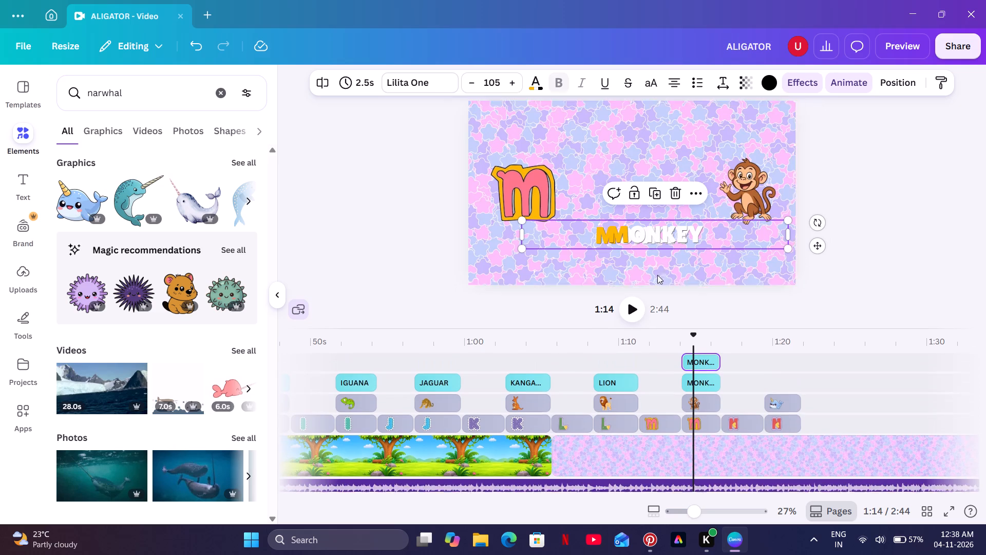
left_click_drag(703, 360, 804, 379)
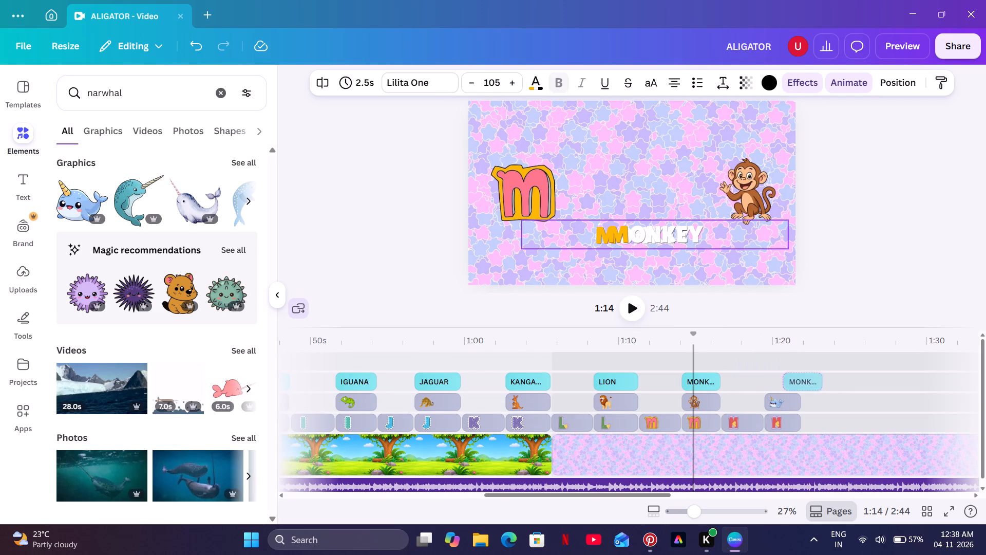
left_click_drag(804, 379, 786, 379)
At about 1:20, shift the copied caption left so its word sits midway between the N and the narwhal.
left_click(782, 360)
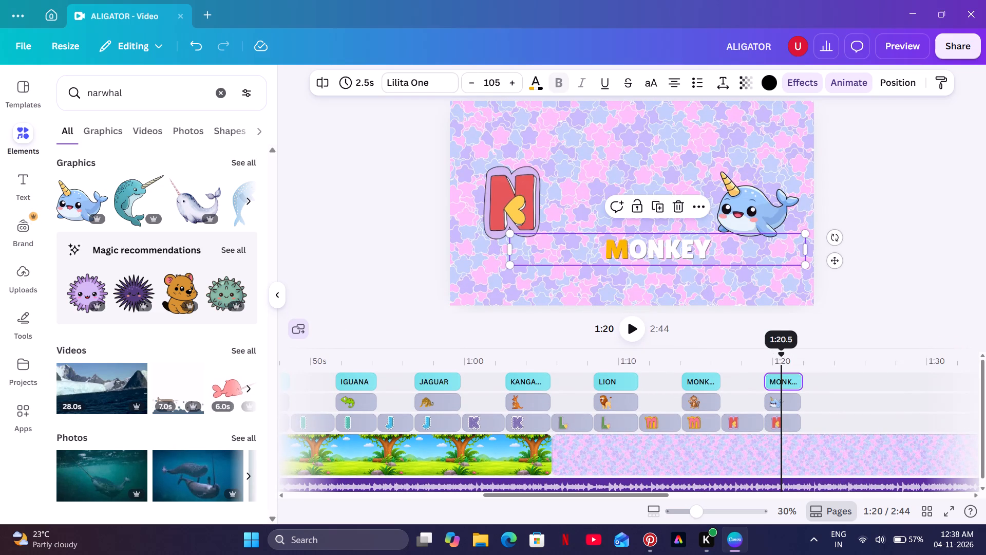
left_click_drag(836, 257, 810, 257)
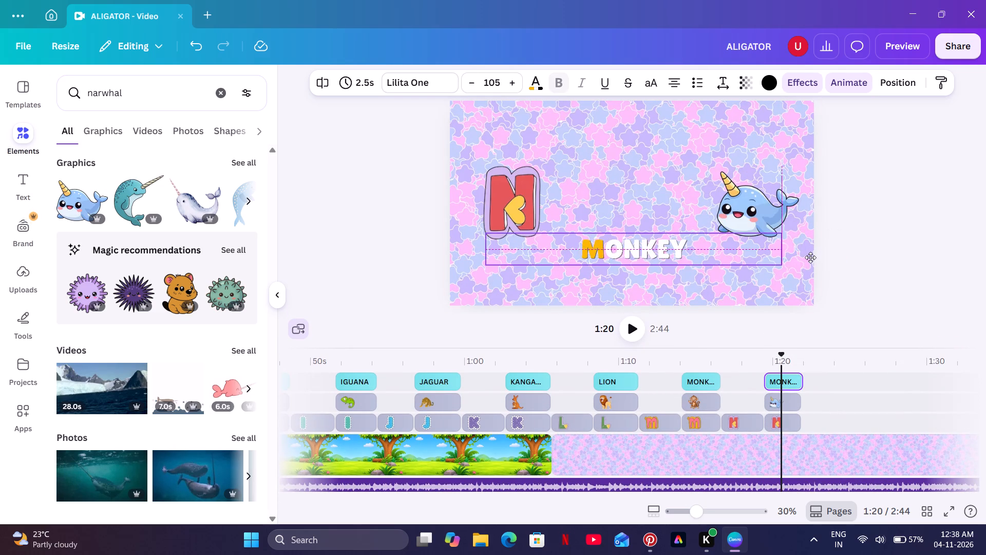
left_click_drag(810, 257, 807, 257)
Replace the copied caption's text with NARWHAL.
left_click(717, 246)
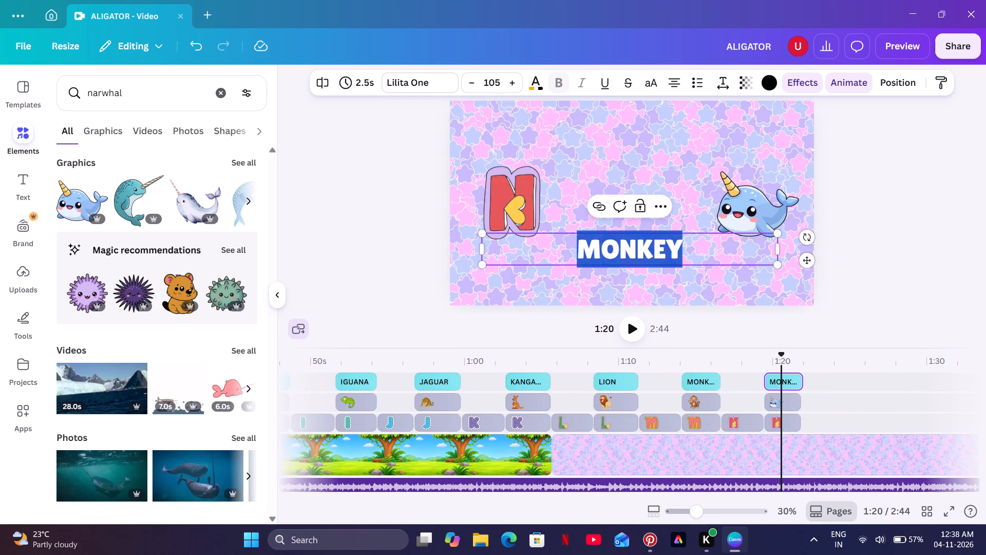
key("BackSpace")
type("NAR")
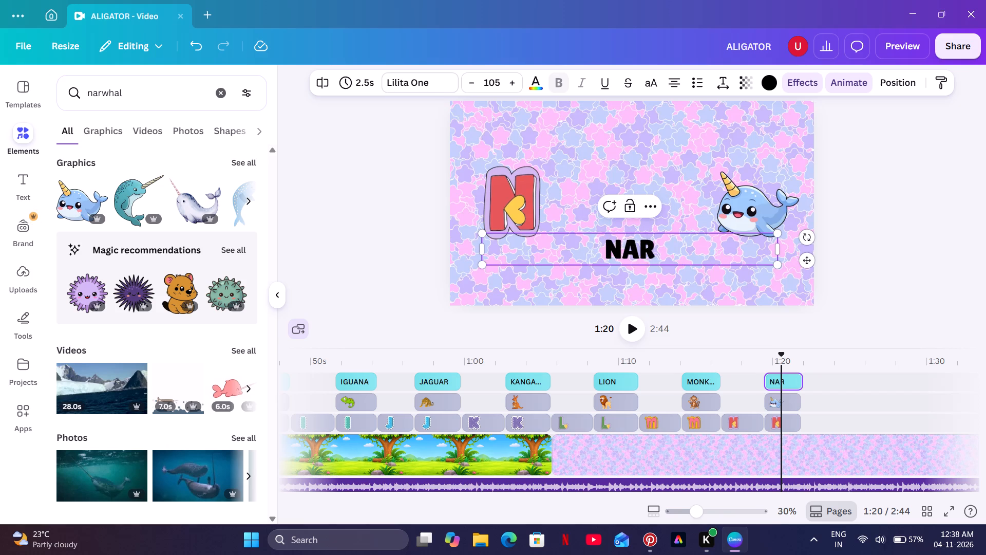
key("w")
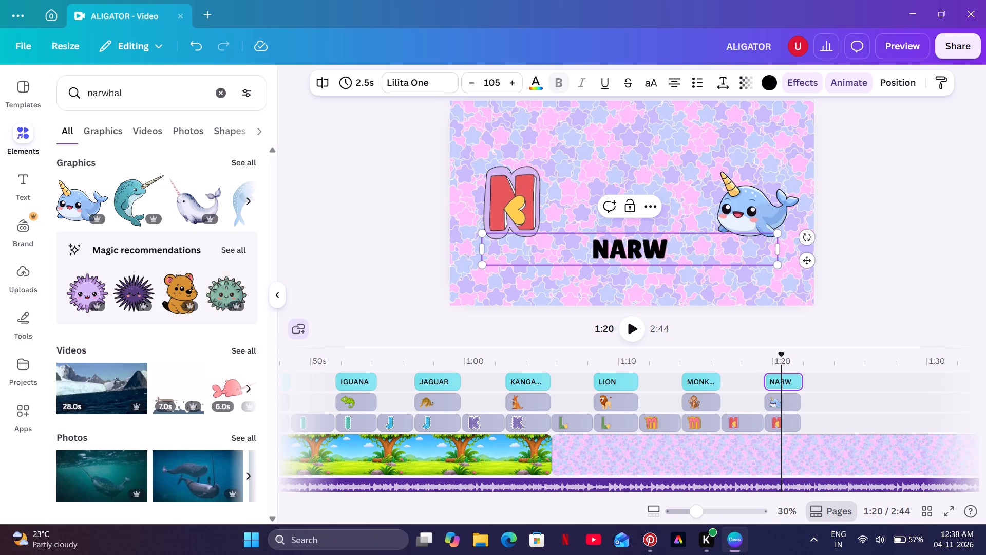
type("HA")
key("l")
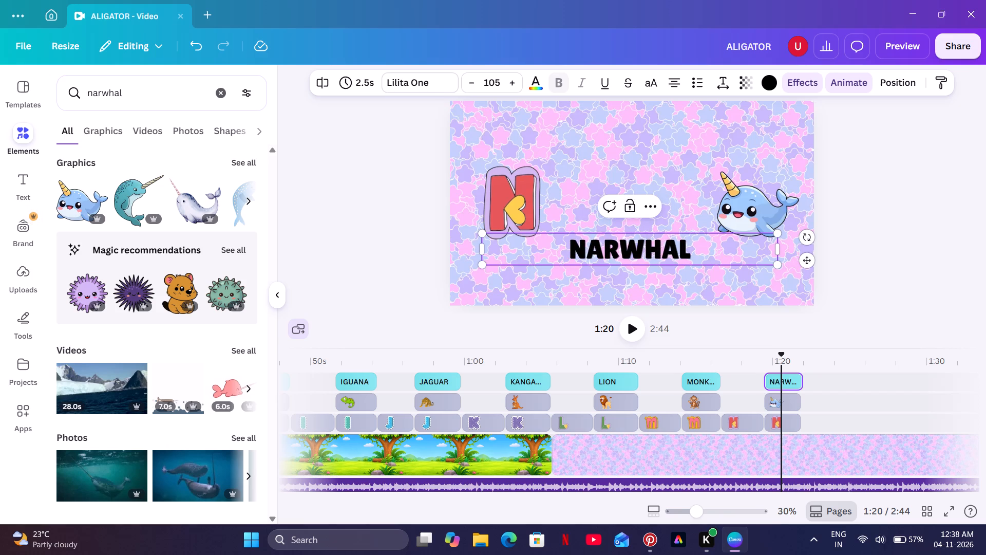
Colour the letters ARWHAL in the new caption white, leaving out the initial N.
left_click_drag(692, 254, 666, 255)
left_click_drag(666, 255, 596, 260)
left_click(596, 260)
left_click_drag(700, 250, 593, 252)
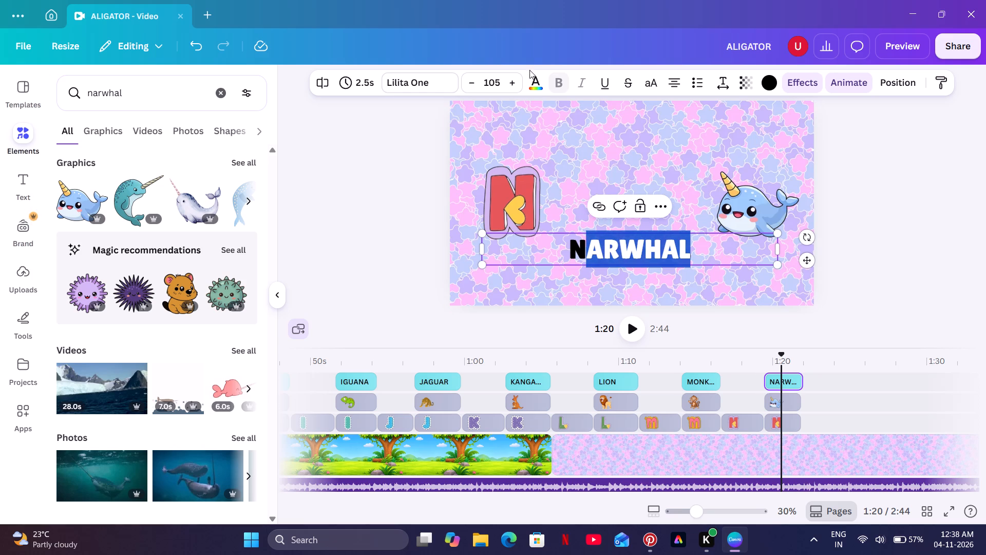
left_click(530, 77)
left_click(216, 200)
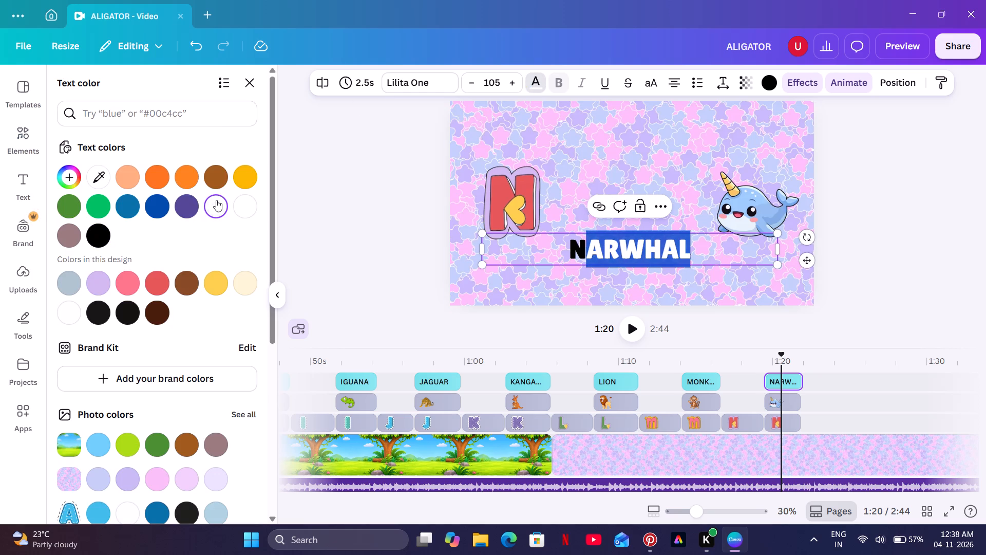
double_click(335, 165)
Colour the initial N of the NARWHAL caption dark blue.
left_click(590, 249)
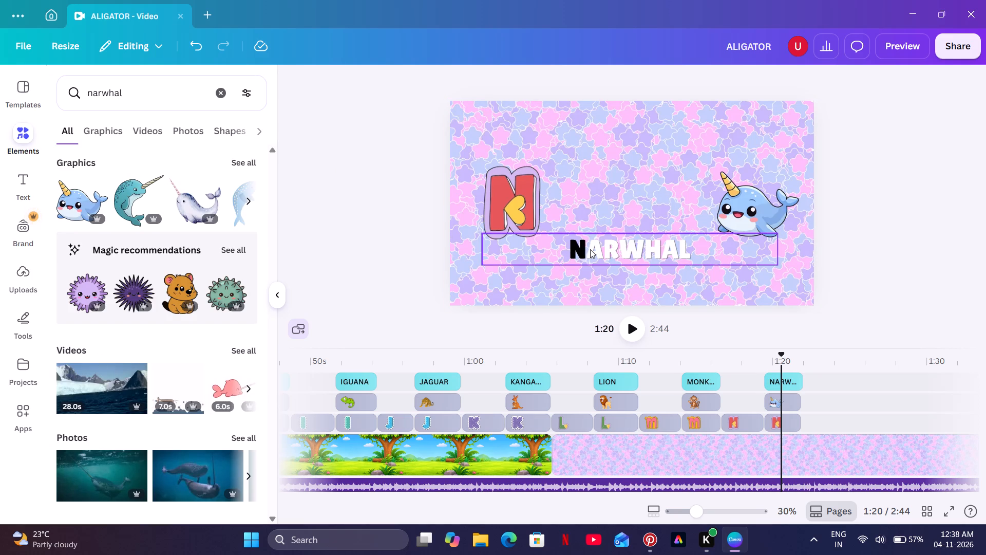
left_click(590, 249)
left_click_drag(590, 249, 575, 251)
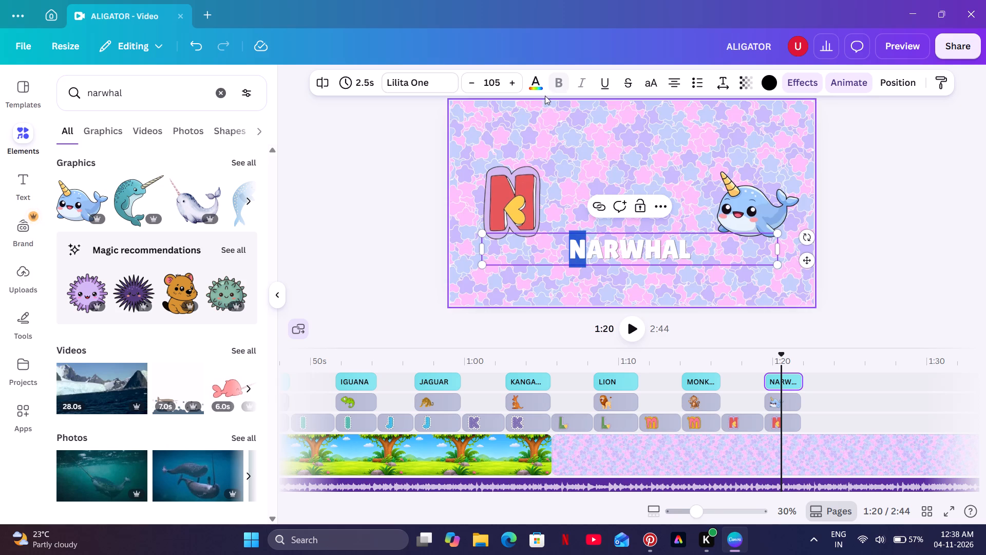
left_click(537, 81)
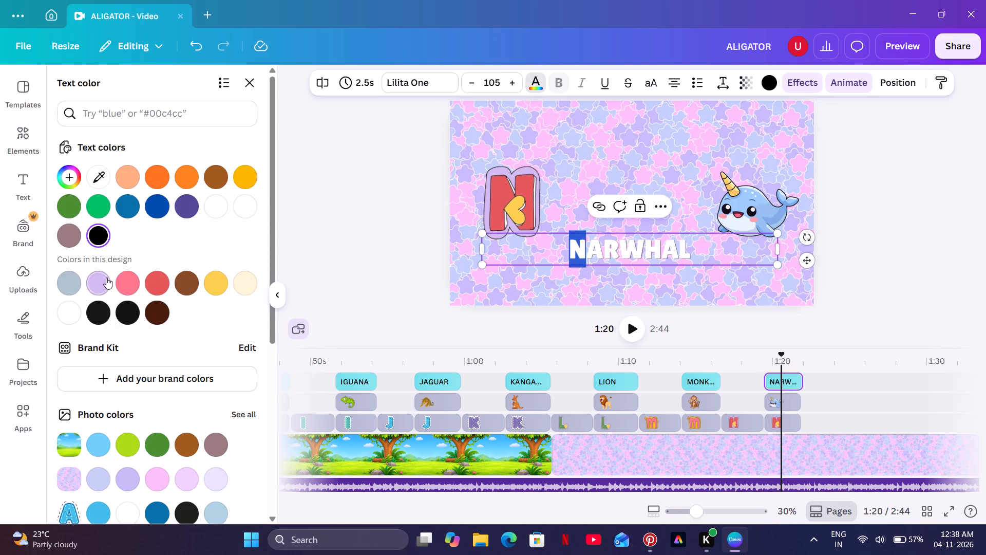
left_click(165, 208)
double_click(356, 132)
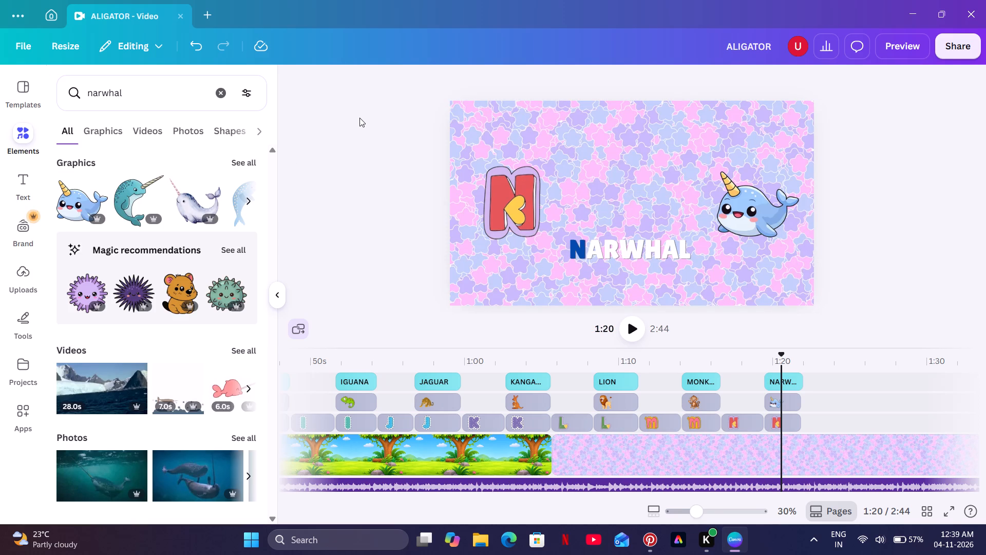
Nudge the NARWHAL caption slightly right and up between the N and the narwhal.
left_click_drag(633, 251, 639, 249)
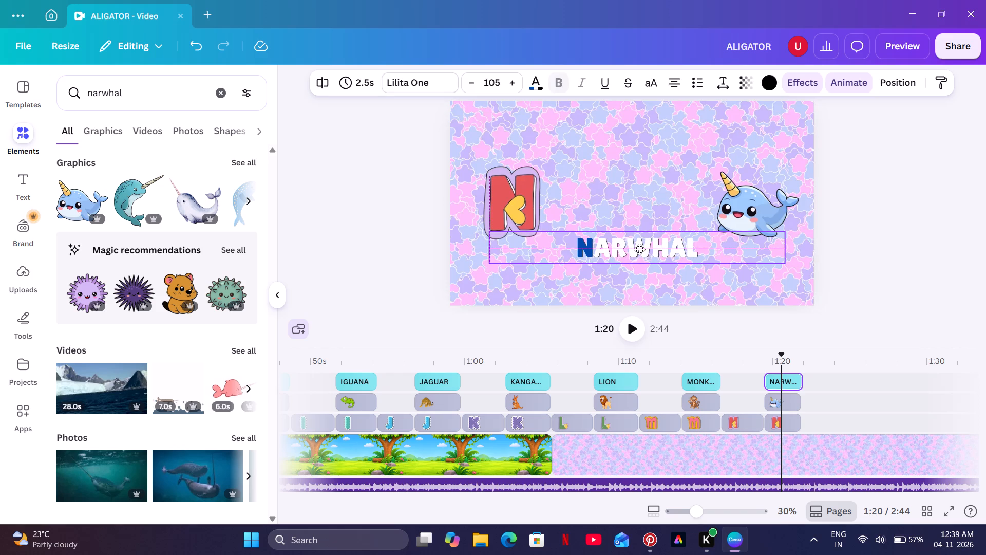
left_click_drag(639, 249, 639, 247)
left_click(972, 125)
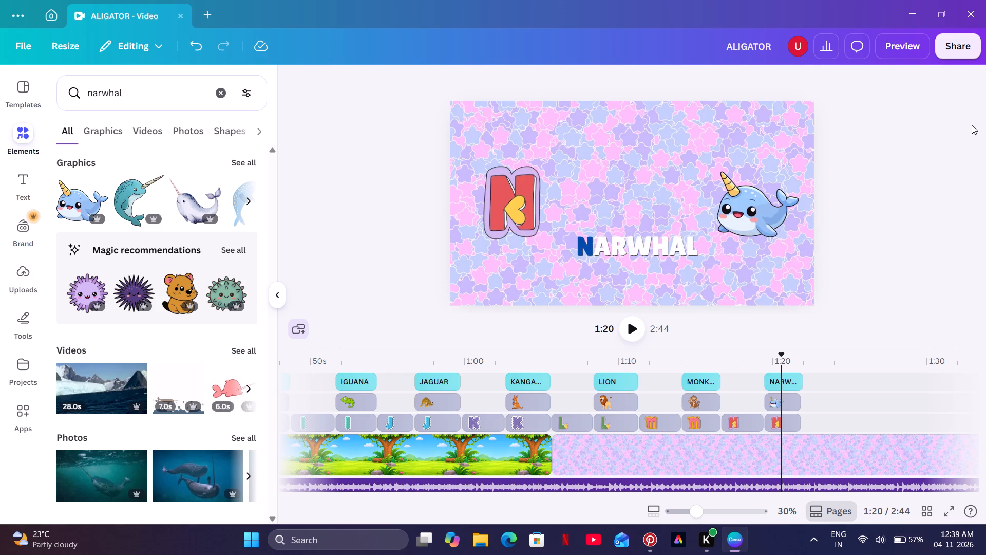
Trim the end of the NARWHAL caption clip to 2.4 seconds so it ends with the narwhal clip.
left_click(801, 388)
left_click(801, 384)
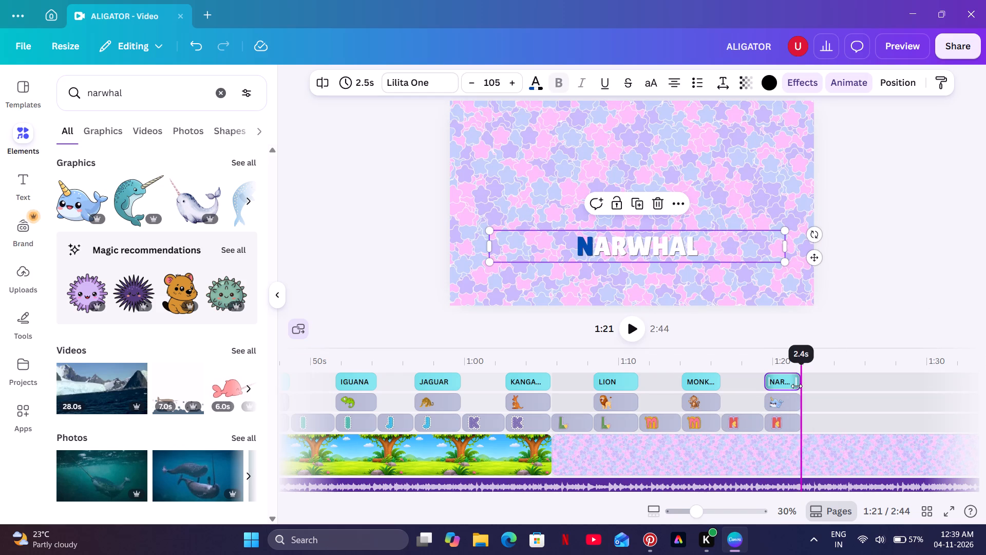
Play back the second N section from about 1:19 to check the narwhal and its caption.
left_click(759, 373)
left_click(628, 344)
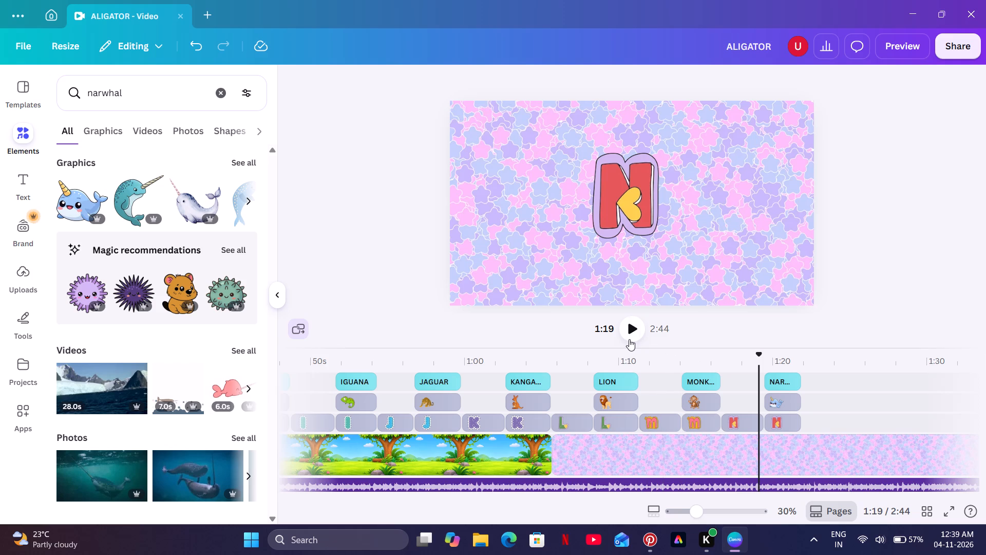
left_click(629, 339)
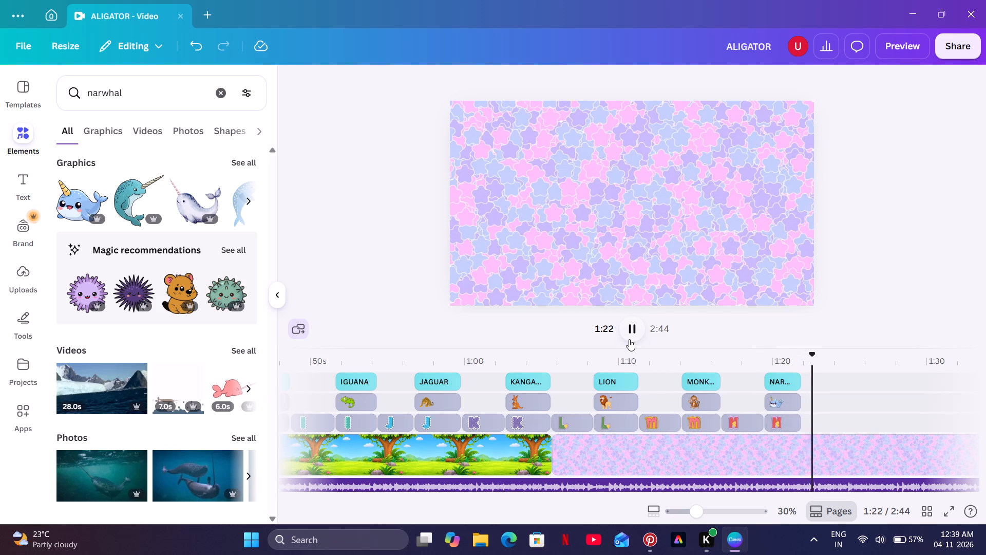
left_click(629, 339)
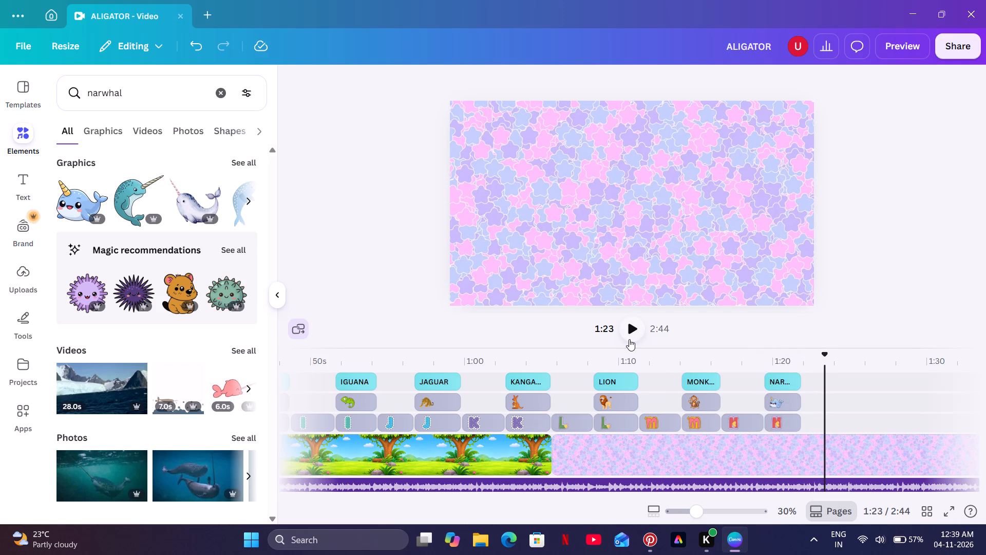
left_click(760, 375)
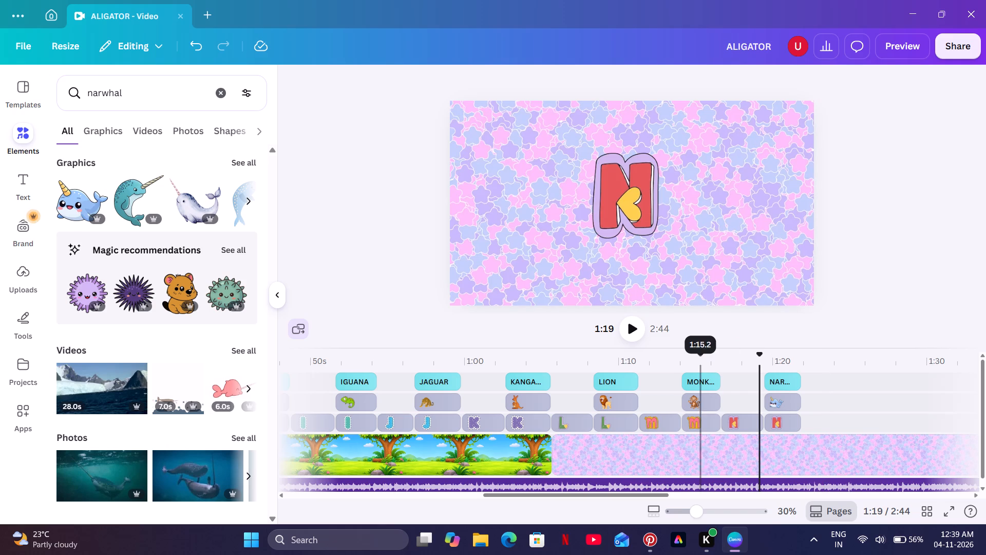
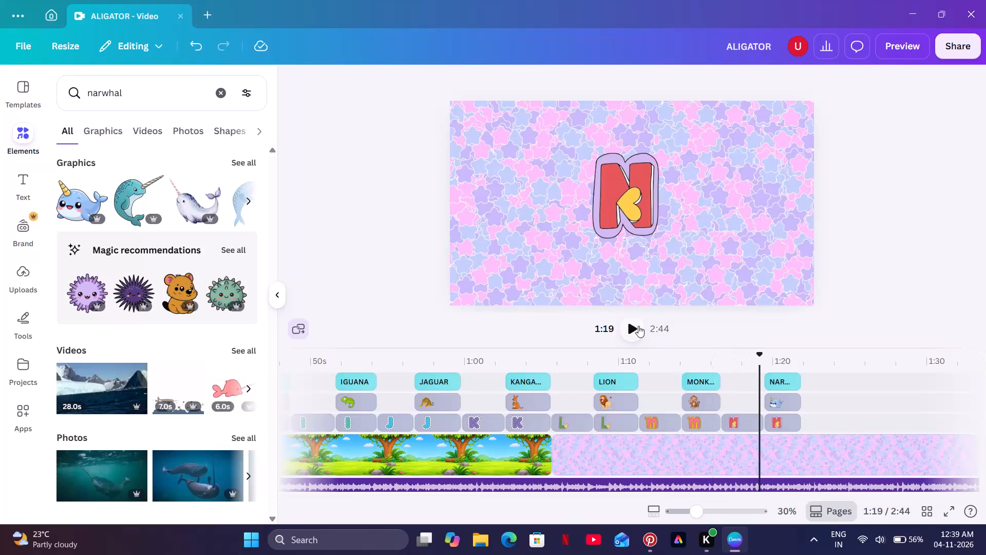
Play back the narwhal section and stop just after it ends, at about 1:22.
left_click(638, 326)
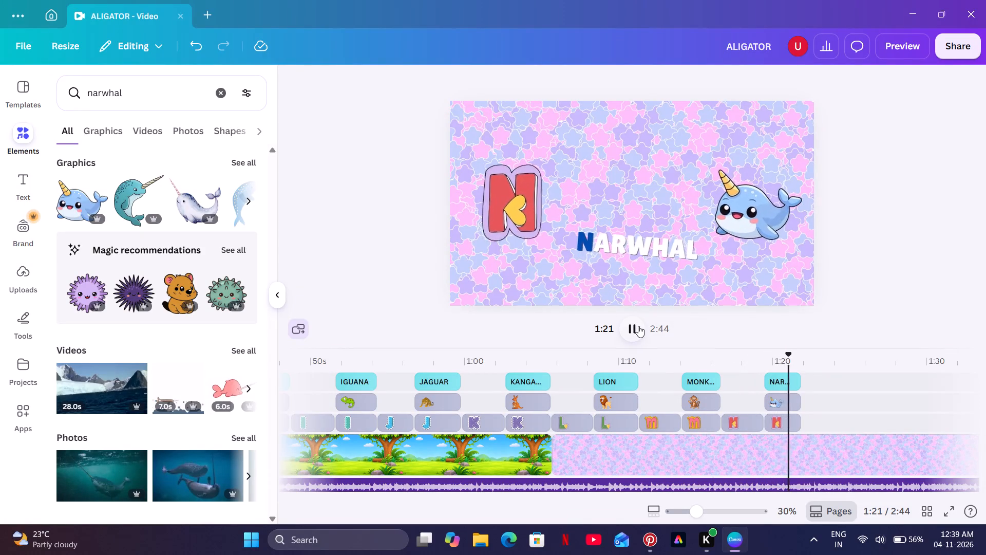
left_click(638, 326)
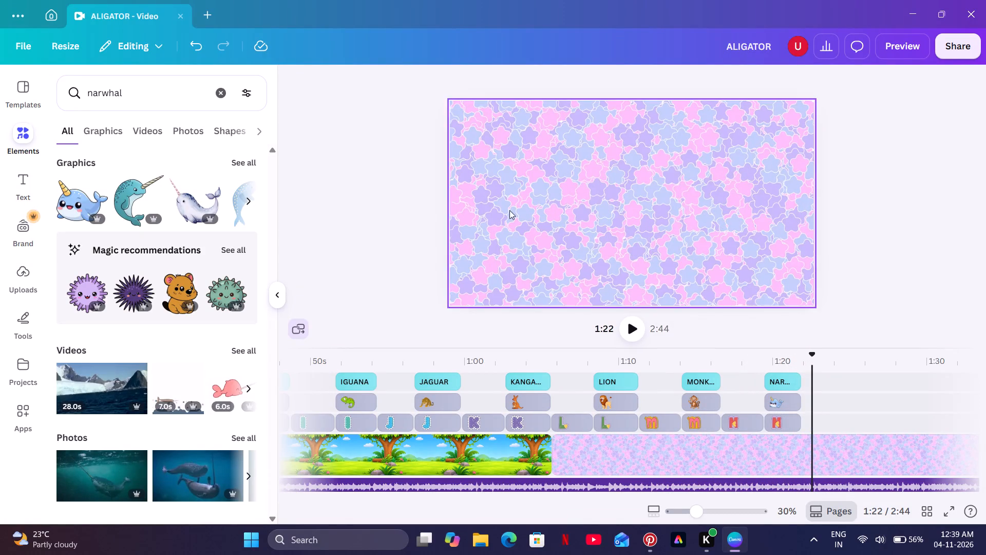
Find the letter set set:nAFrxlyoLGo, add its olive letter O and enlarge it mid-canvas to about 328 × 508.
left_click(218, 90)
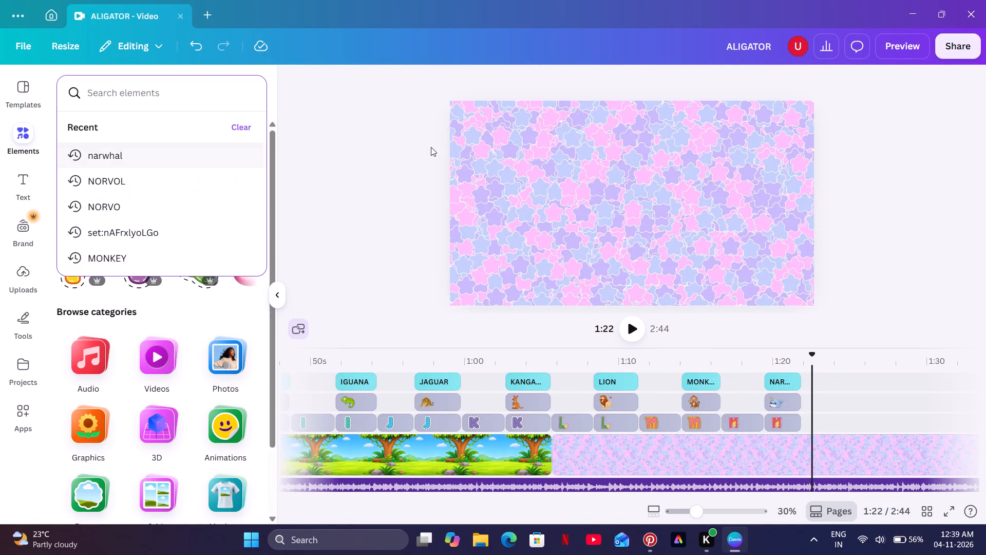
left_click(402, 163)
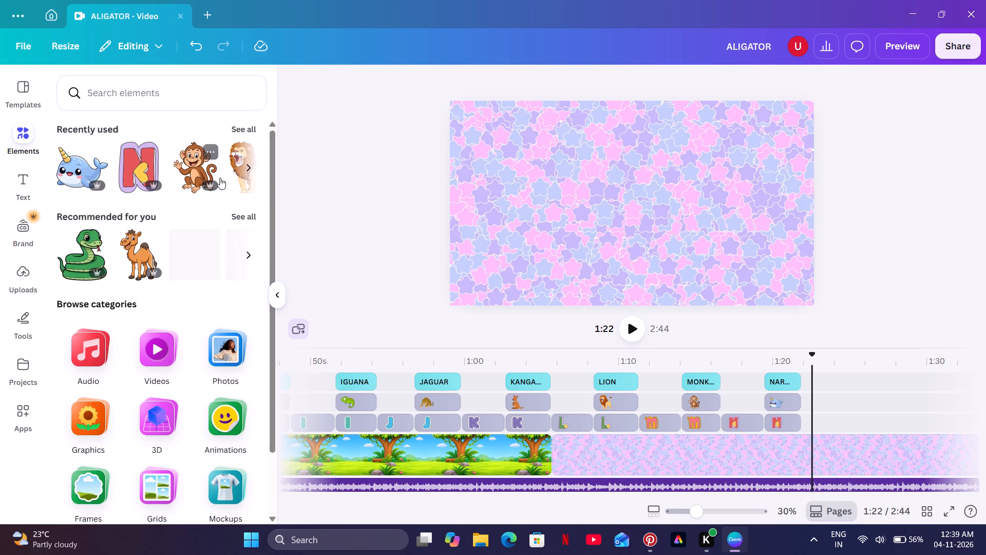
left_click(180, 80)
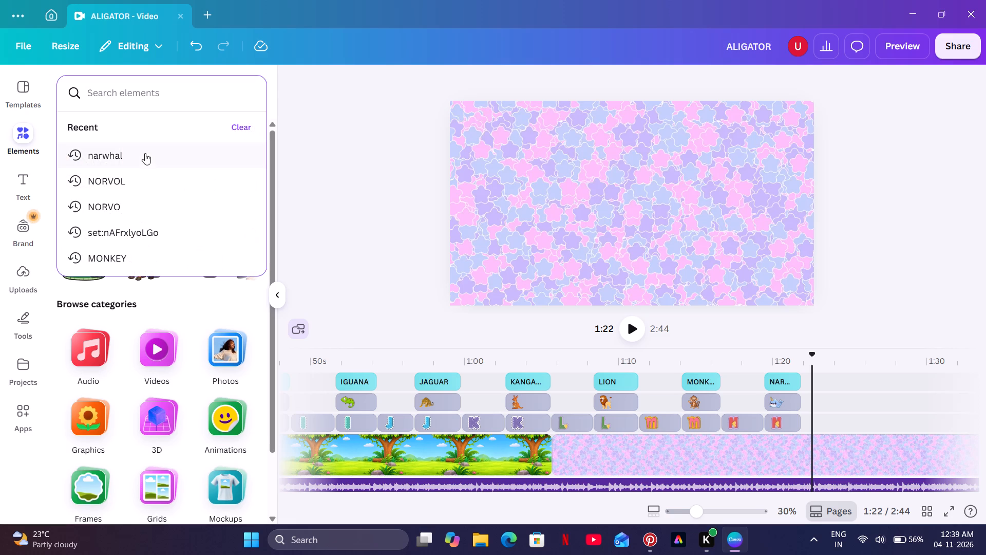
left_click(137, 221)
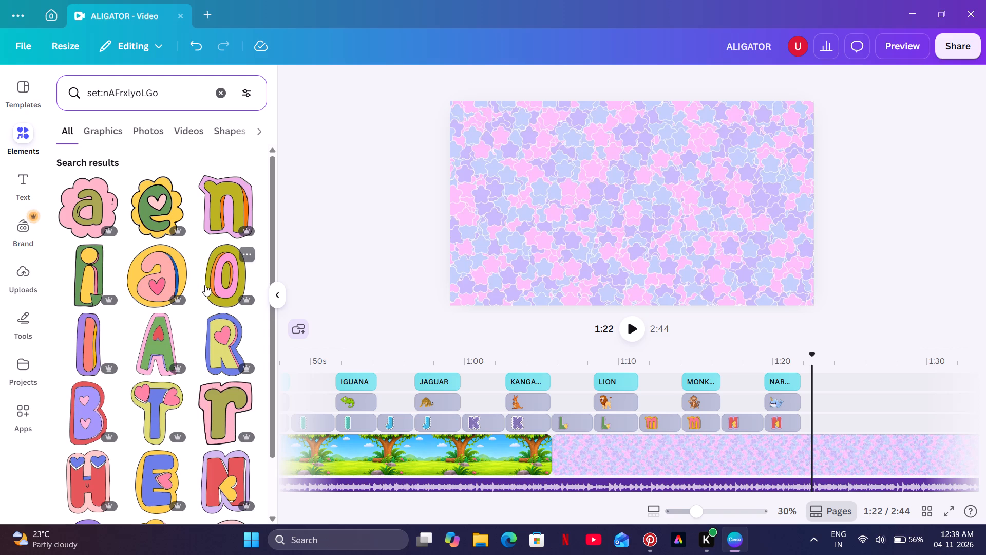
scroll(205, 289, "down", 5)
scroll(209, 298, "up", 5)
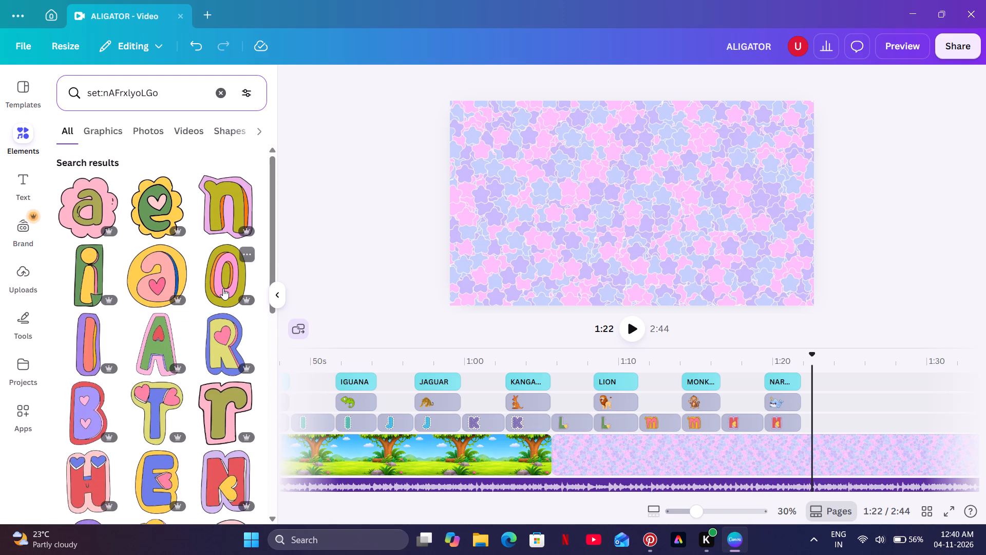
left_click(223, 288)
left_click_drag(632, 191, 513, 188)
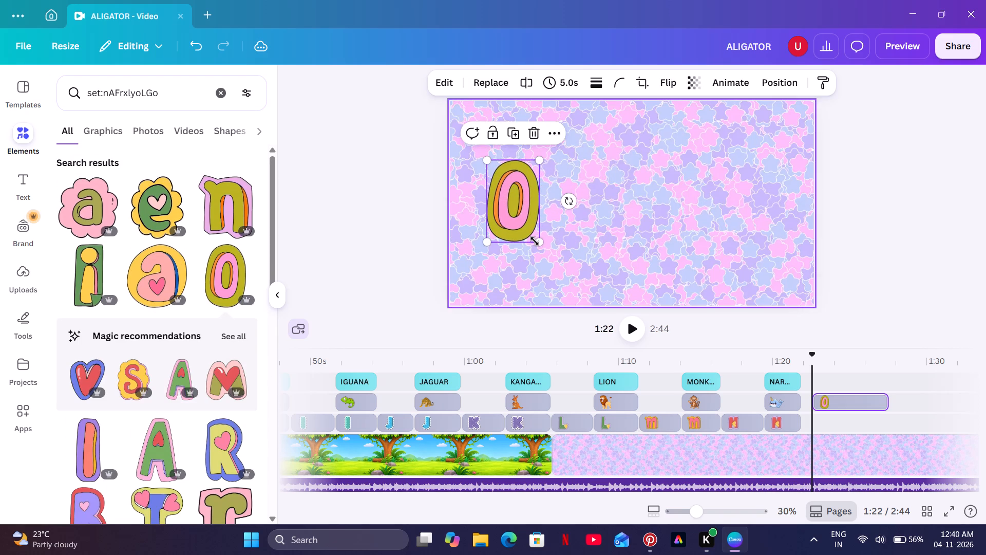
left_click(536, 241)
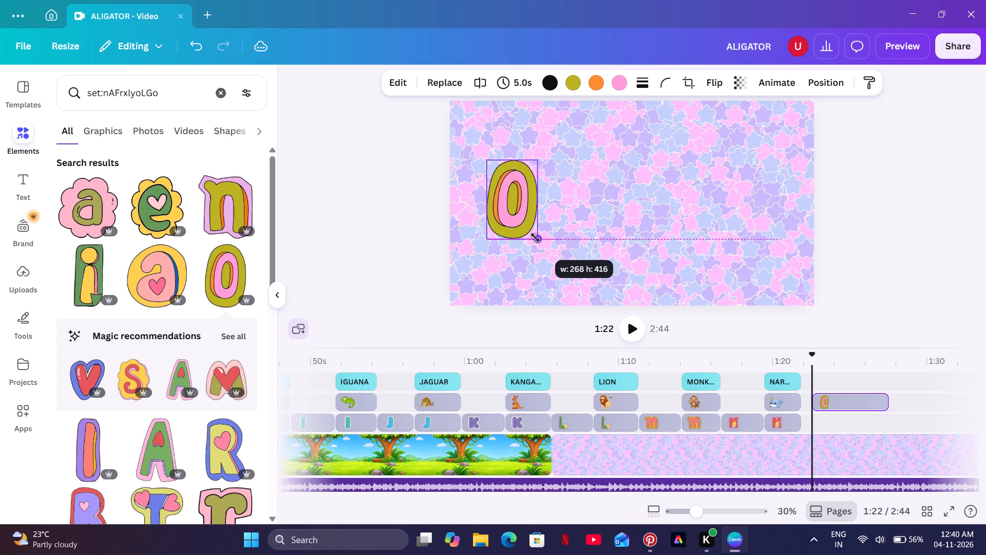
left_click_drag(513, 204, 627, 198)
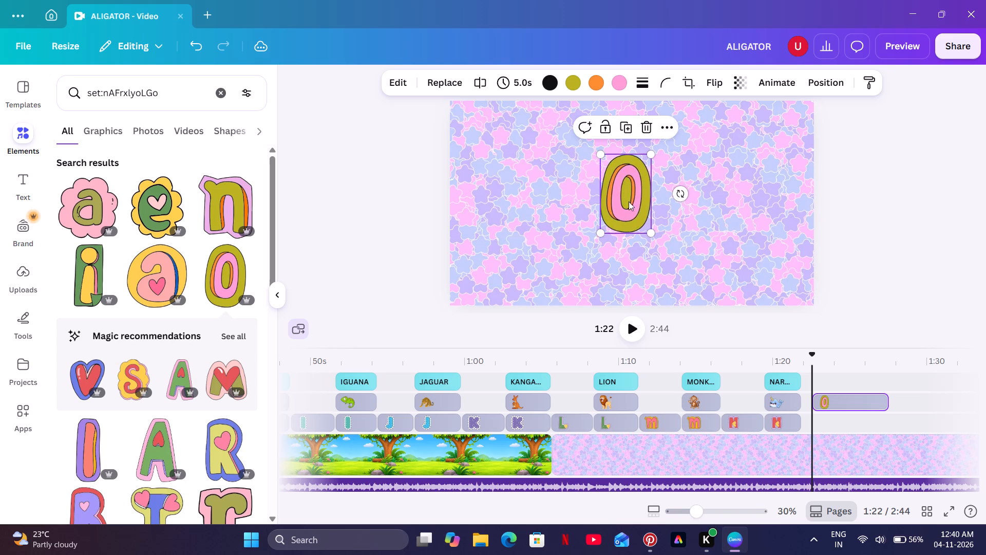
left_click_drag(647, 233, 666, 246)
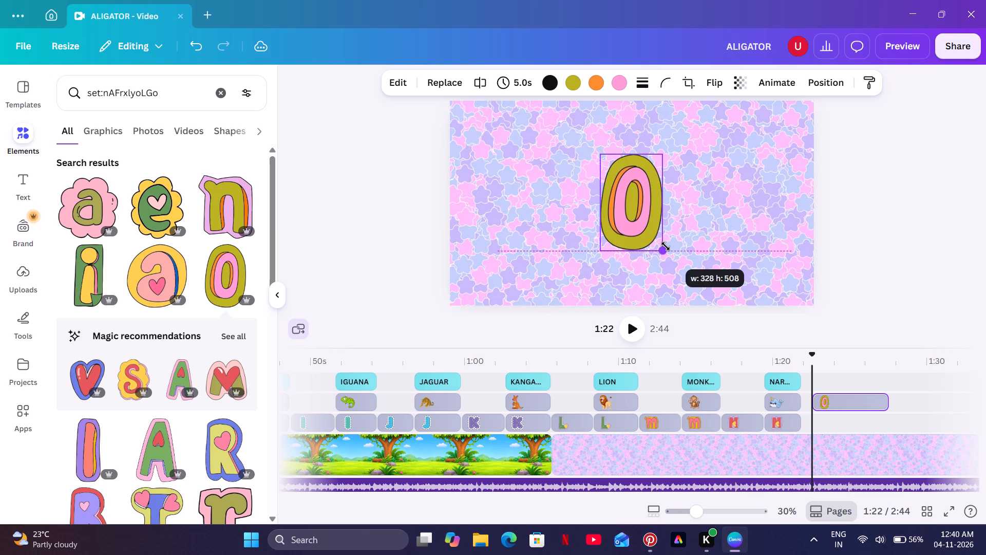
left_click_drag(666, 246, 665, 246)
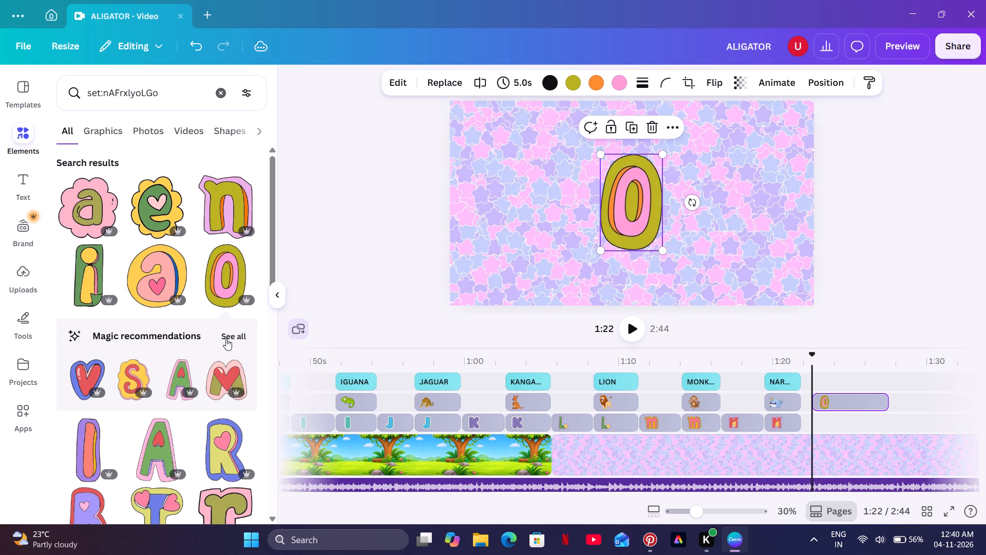
Replace the olive O with the blue O from the full magic recommendations, enlarged and placed near the canvas centre.
left_click(226, 338)
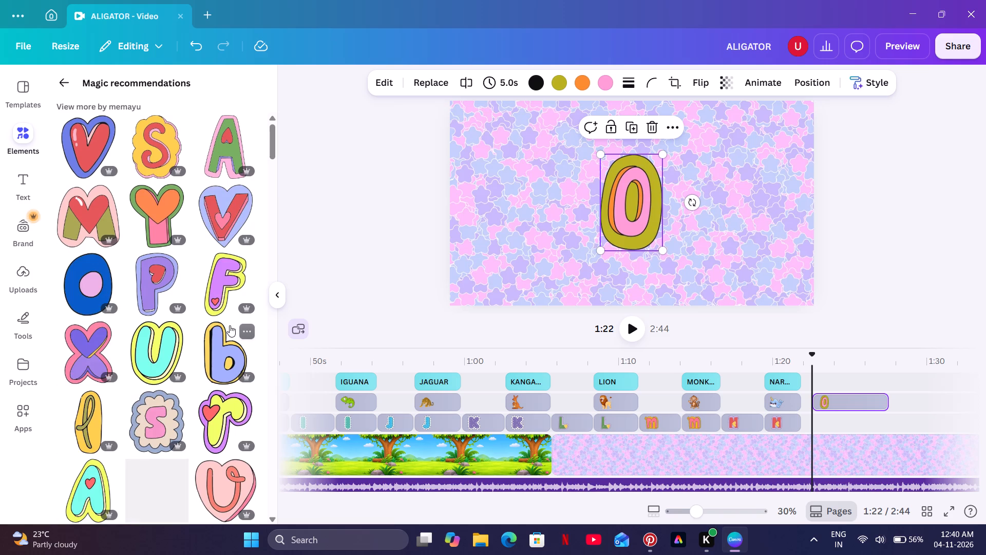
left_click(656, 127)
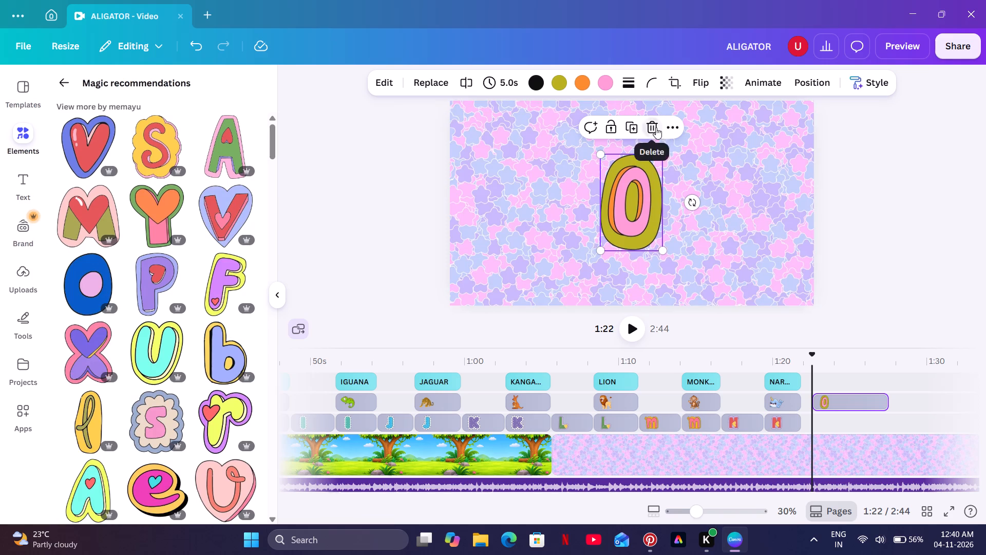
left_click(92, 284)
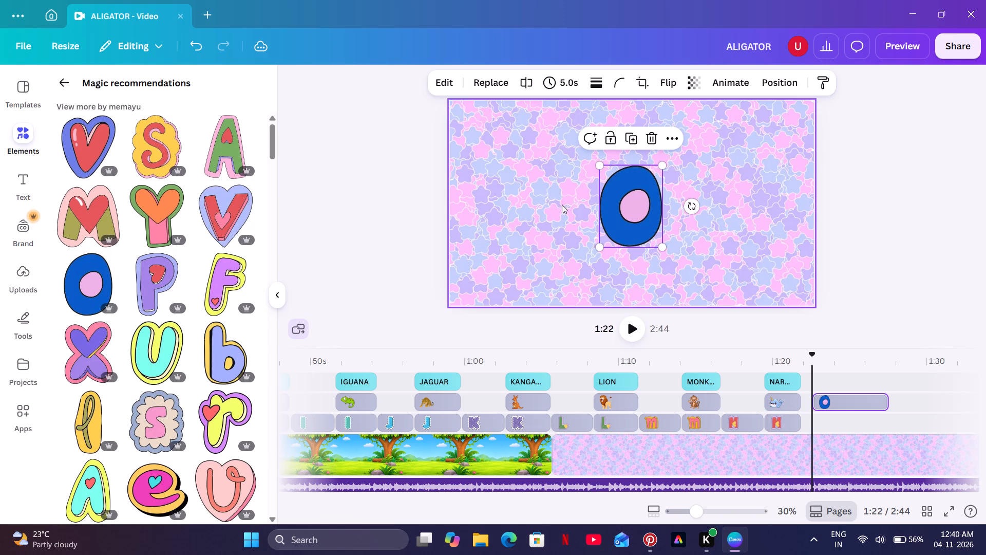
left_click_drag(596, 161, 583, 154)
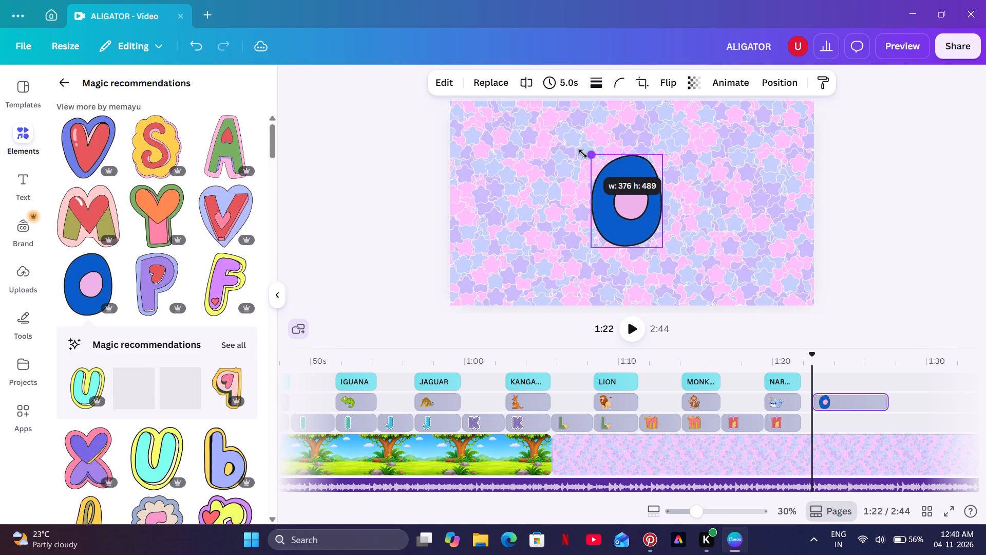
left_click_drag(583, 154, 579, 150)
left_click_drag(639, 200, 628, 205)
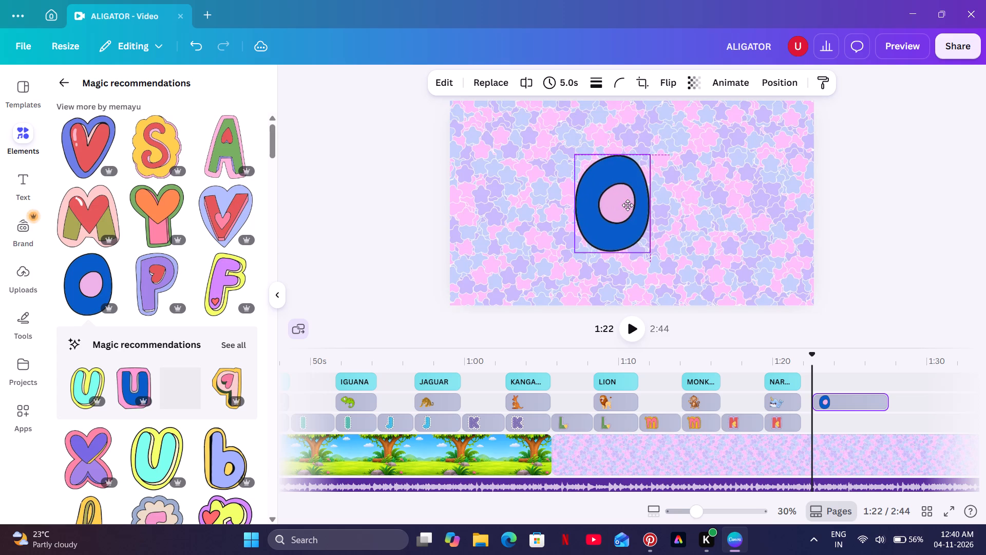
left_click_drag(628, 205, 632, 196)
left_click_drag(648, 245, 646, 237)
left_click_drag(651, 239, 651, 233)
left_click_drag(618, 207, 625, 214)
Move the blue O clip onto the letter track, directly after the last N clip.
left_click_drag(841, 395, 831, 408)
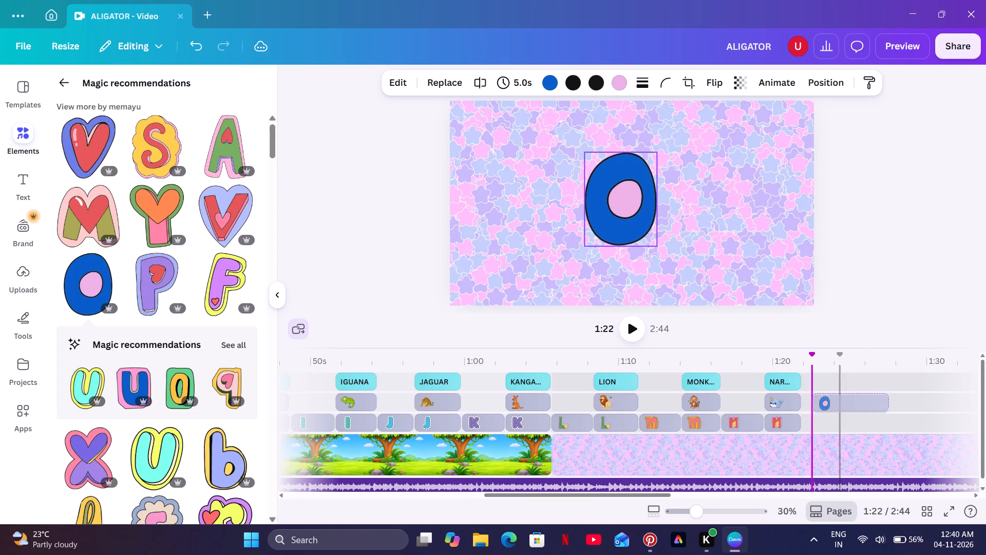
left_click_drag(831, 408, 830, 411)
left_click(830, 411)
left_click_drag(828, 397, 828, 401)
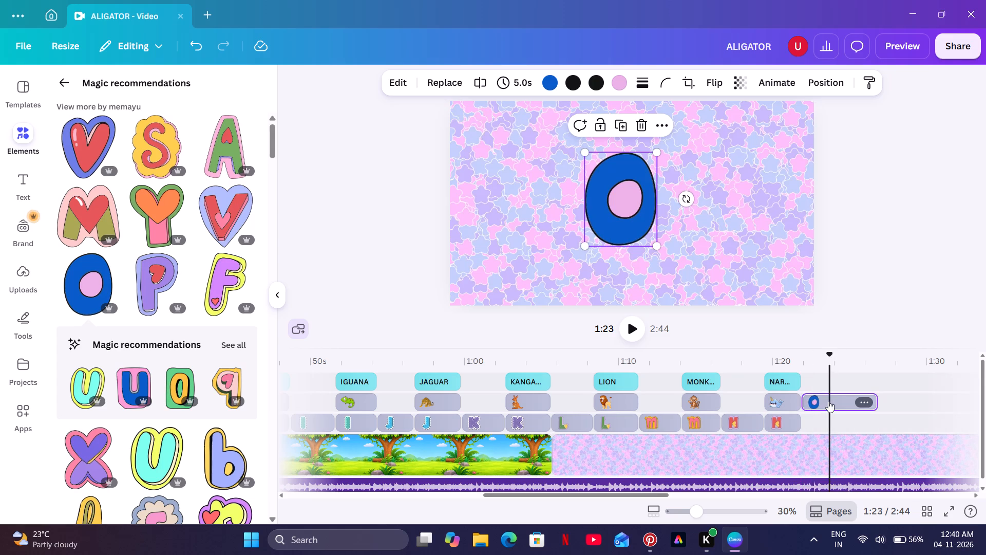
left_click_drag(828, 401, 830, 415)
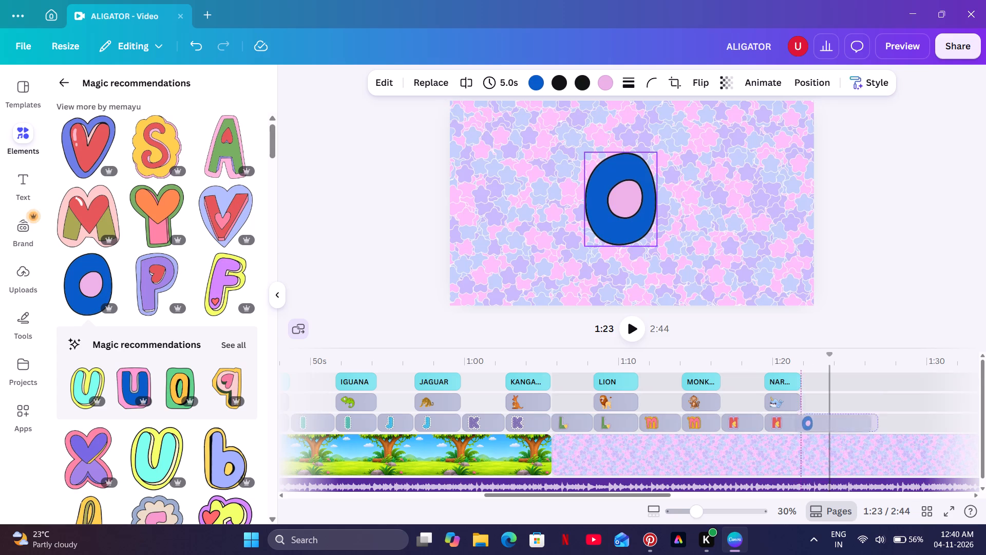
left_click_drag(830, 415, 831, 416)
Play from the narwhal word to about 1:24 and split the blue O clip there.
left_click(770, 371)
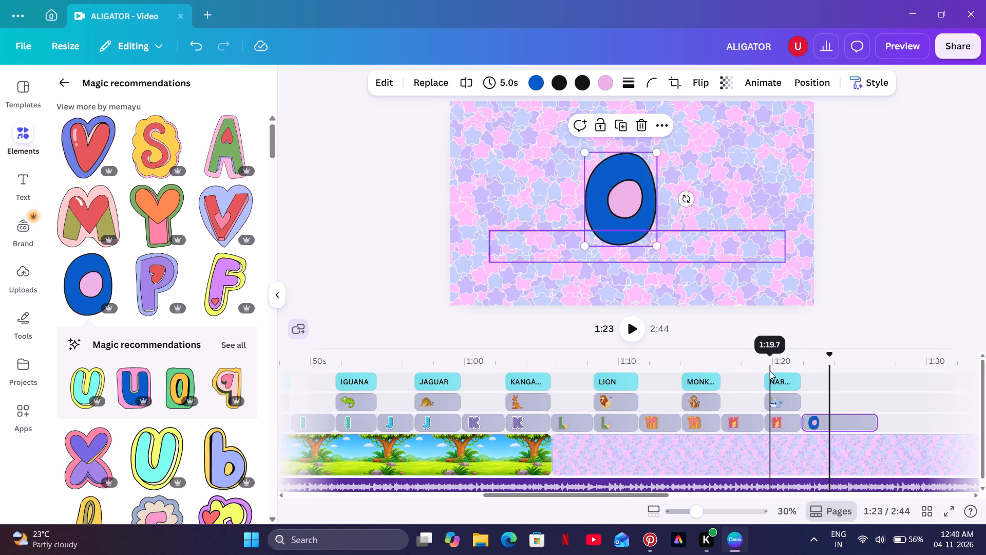
left_click(637, 328)
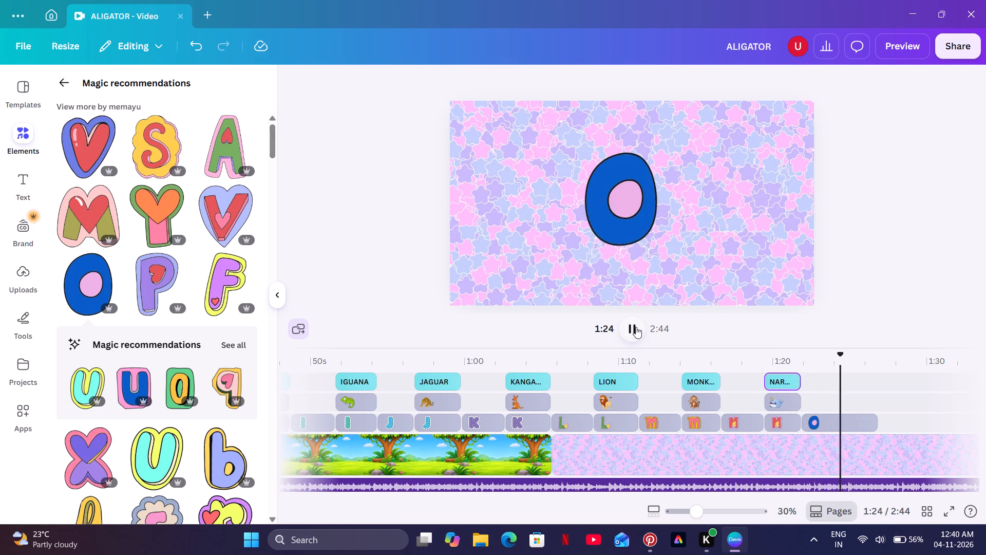
left_click(636, 327)
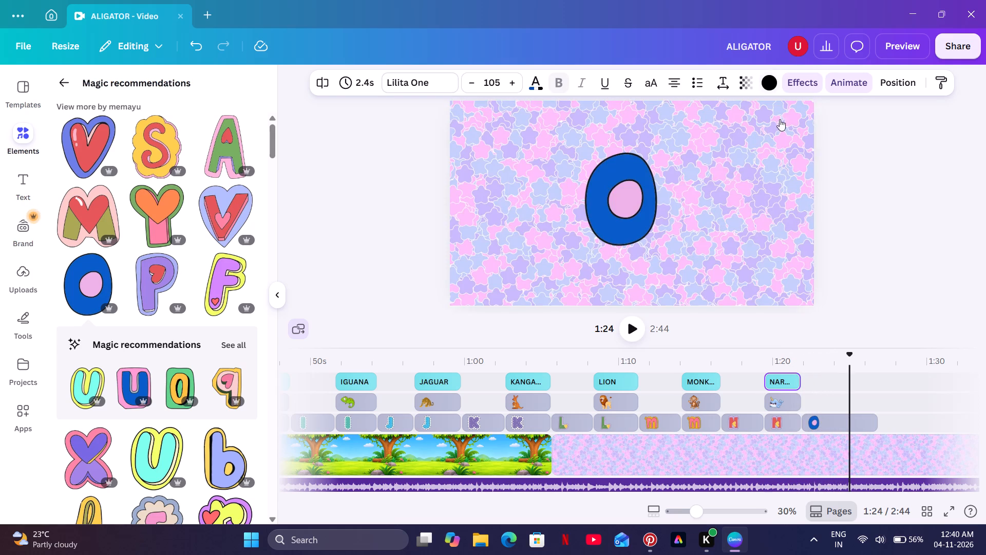
right_click(842, 420)
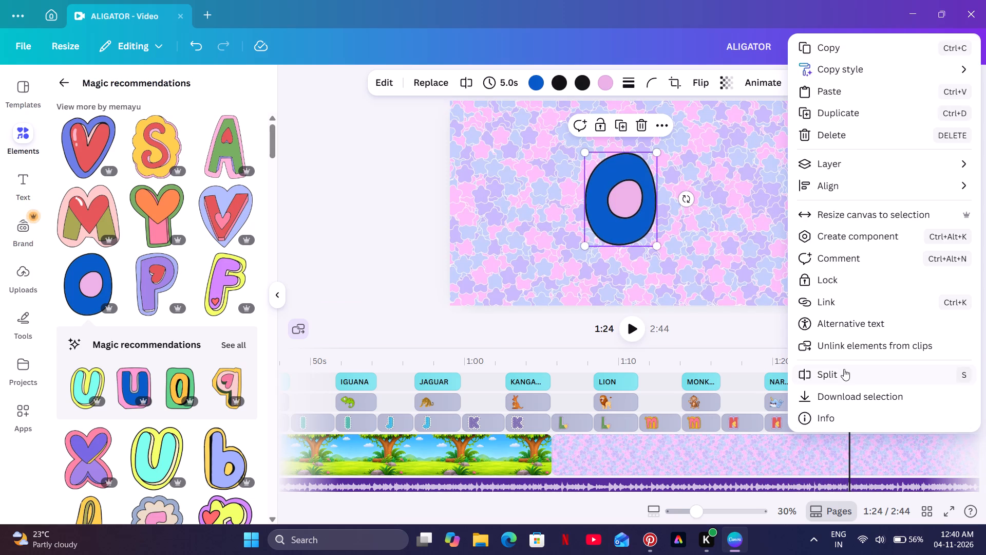
left_click(844, 369)
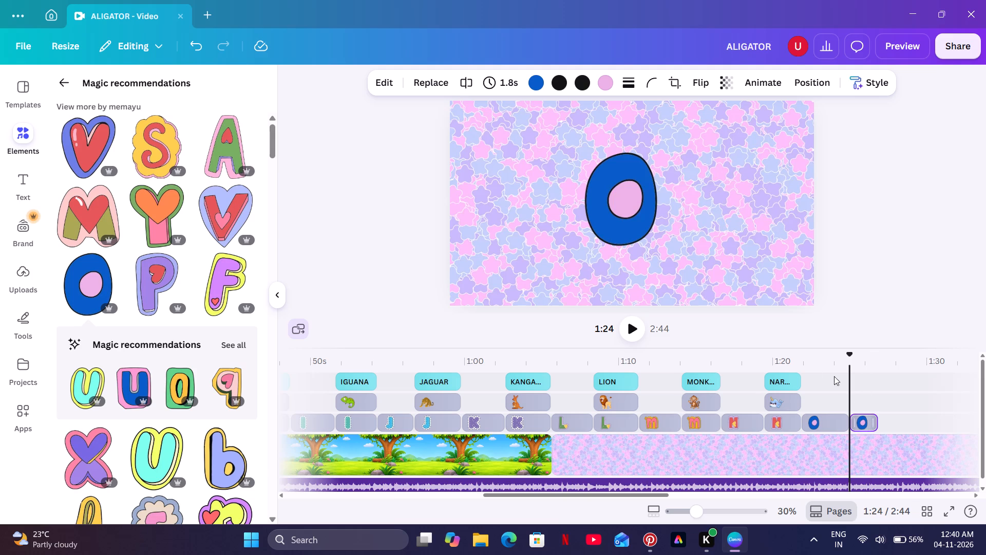
Extend the second blue O clip to a duration of 2.4 s.
left_click(625, 323)
left_click(625, 323)
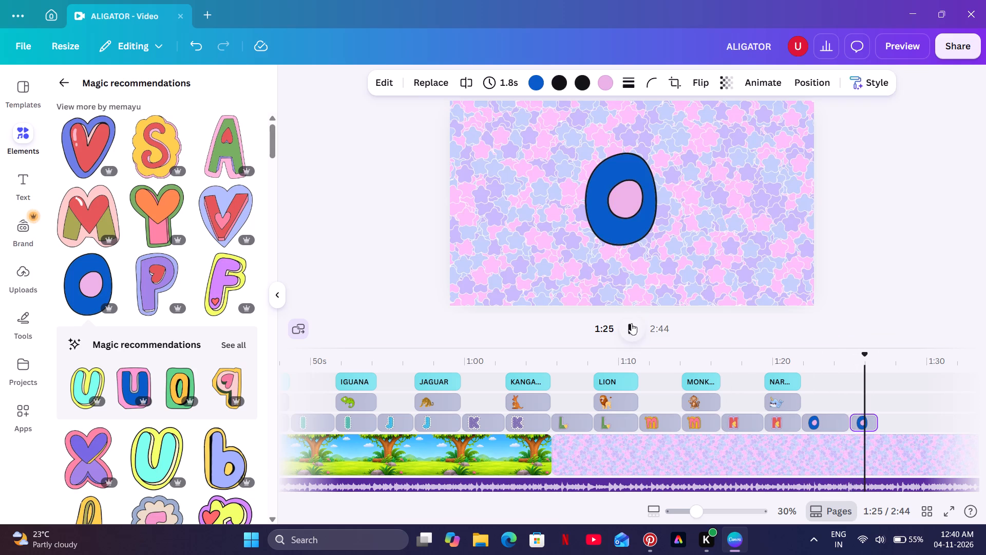
left_click_drag(874, 424, 876, 422)
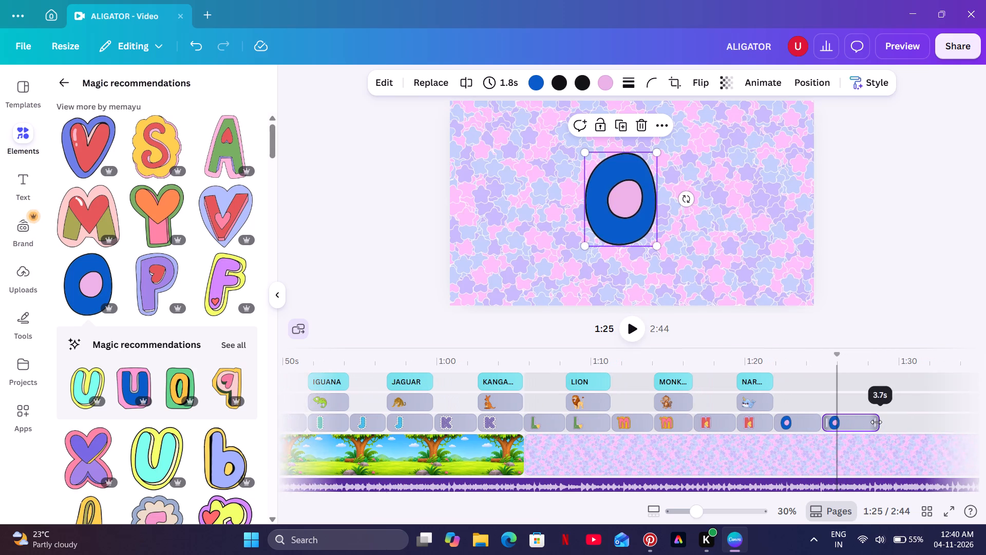
left_click_drag(876, 422, 844, 438)
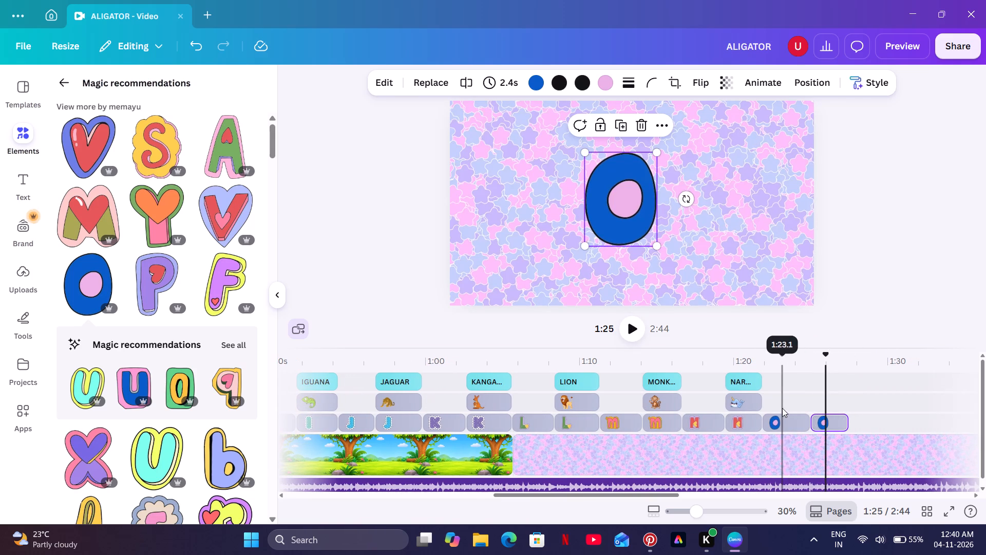
Play back both blue O clips to check their timing against the audio.
left_click(782, 408)
left_click(631, 327)
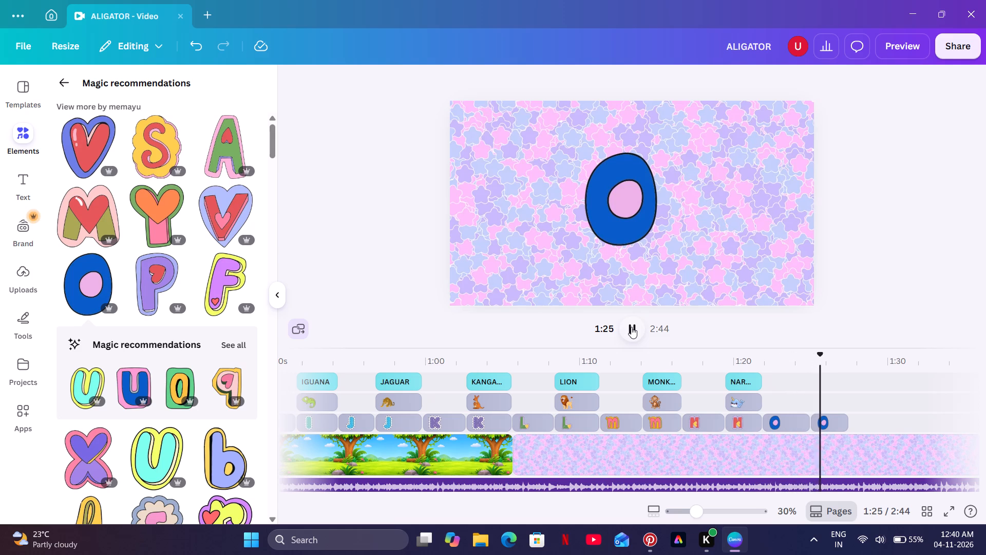
left_click(631, 327)
left_click(631, 327)
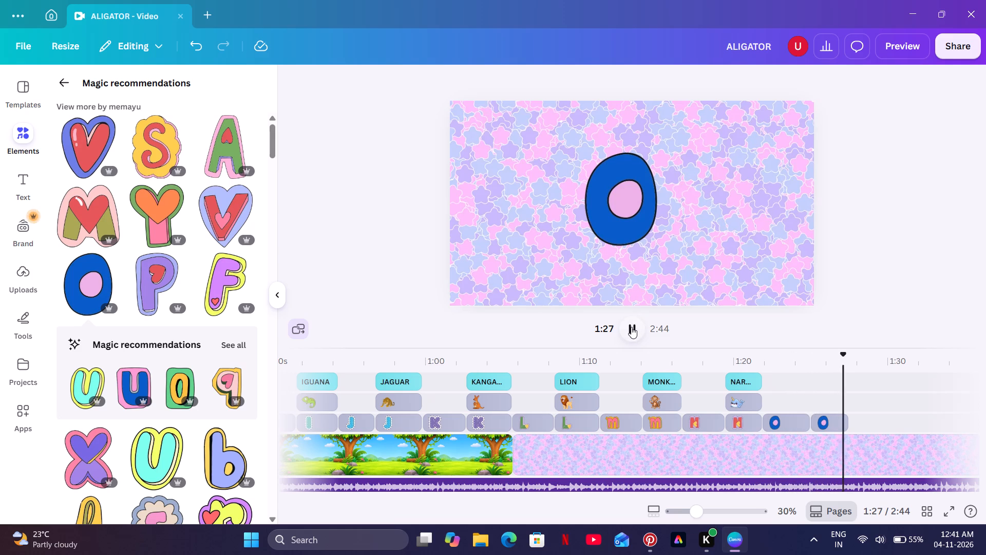
left_click(631, 327)
At about 1:25.6, shrink the second clip's blue O and move it to the left side of the canvas.
left_click(822, 375)
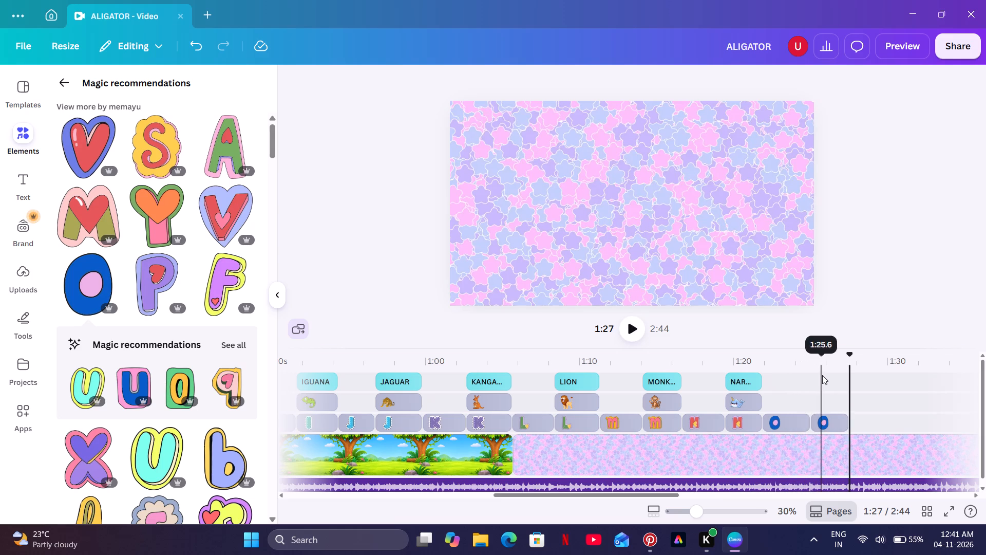
left_click(638, 226)
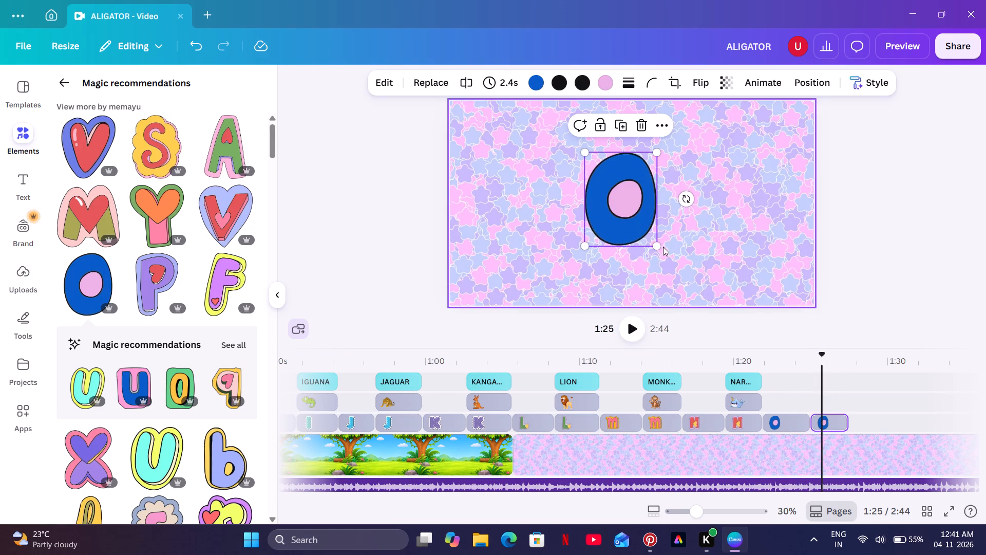
left_click_drag(657, 244, 646, 228)
left_click_drag(627, 209, 524, 224)
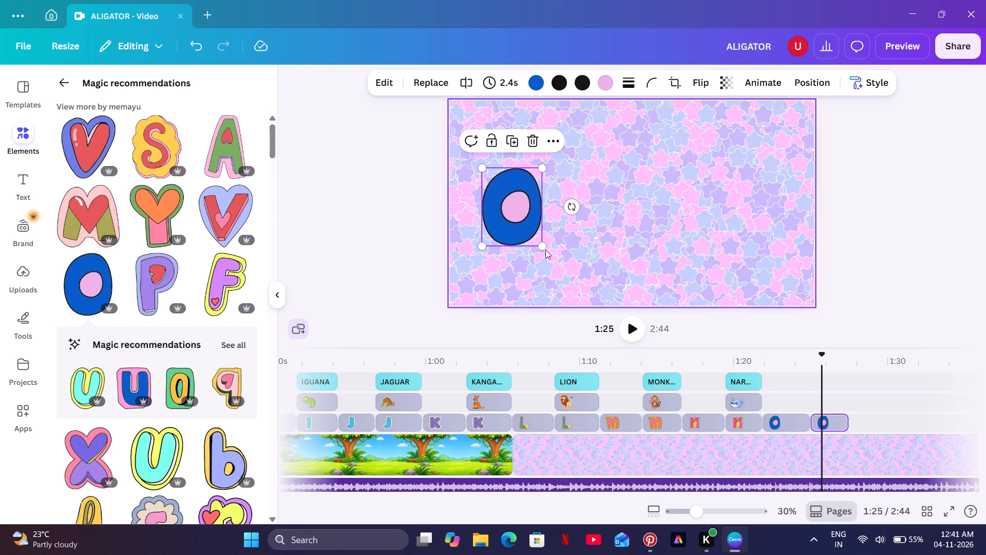
left_click_drag(541, 245, 535, 234)
left_click(574, 224)
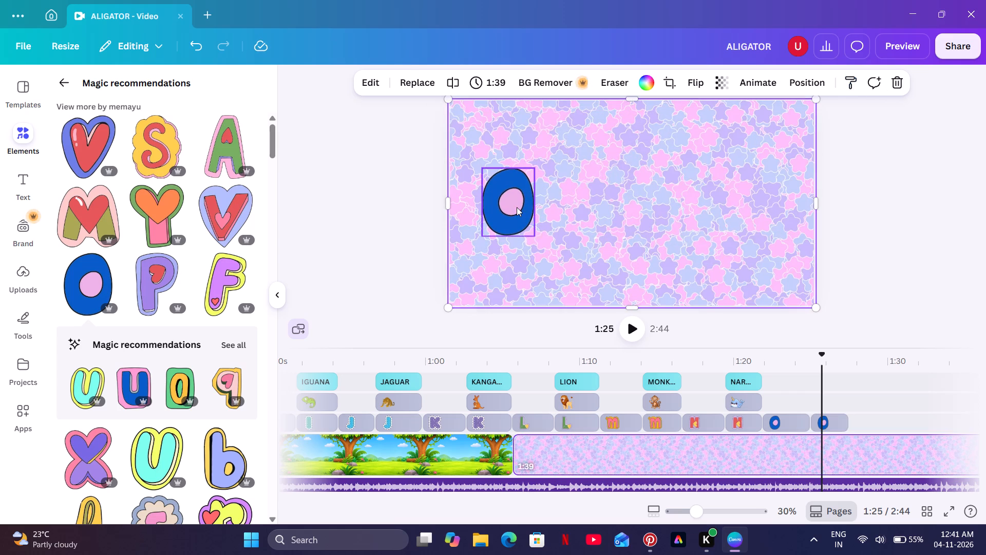
left_click(517, 207)
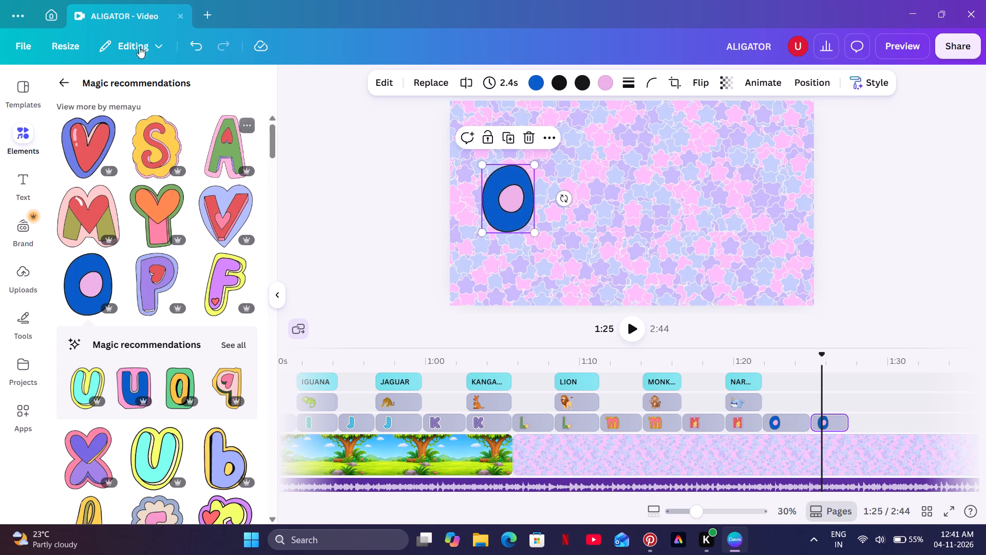
Search the elements for octopus and add the purple cartoon octopus graphic to the canvas at about 1:25.
left_click(55, 78)
left_click(126, 87)
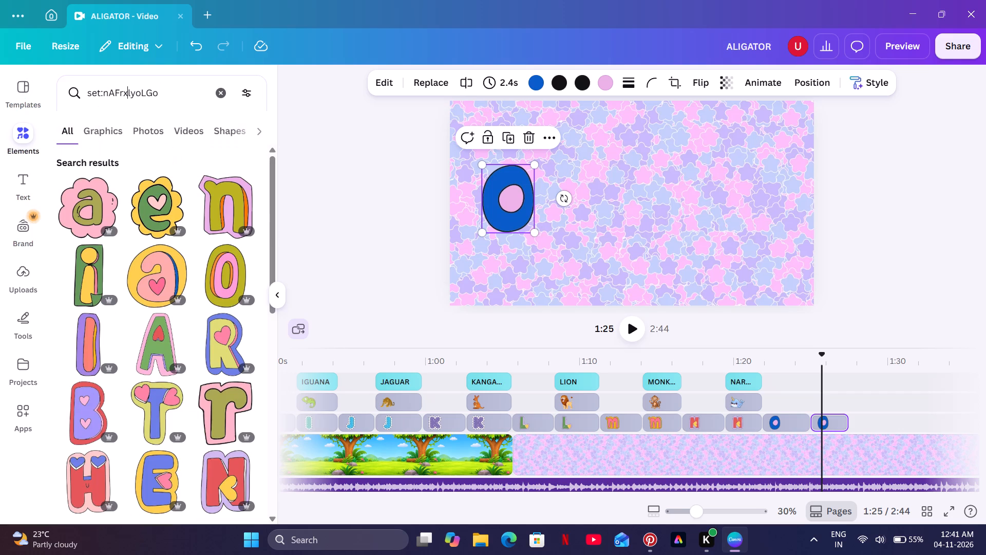
left_click(213, 86)
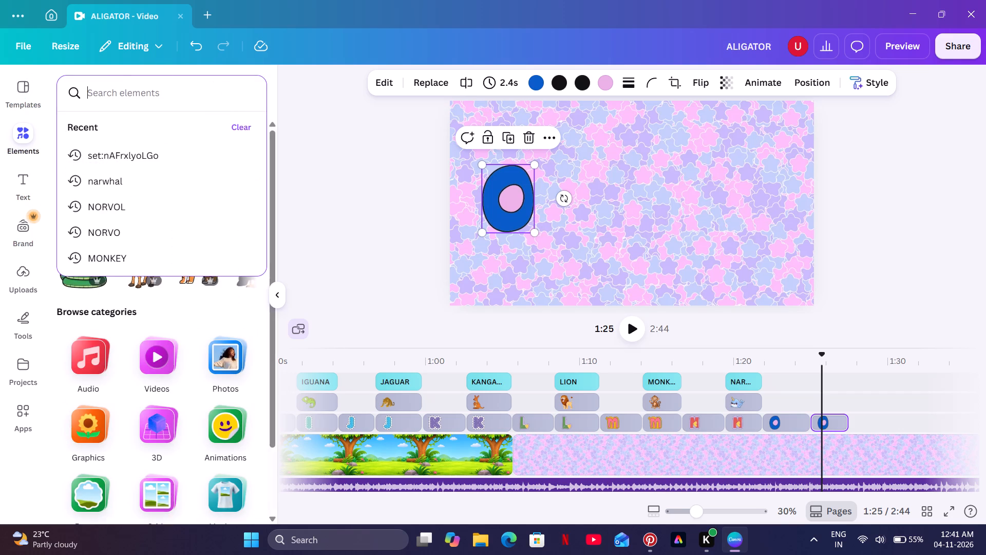
type("OCTO")
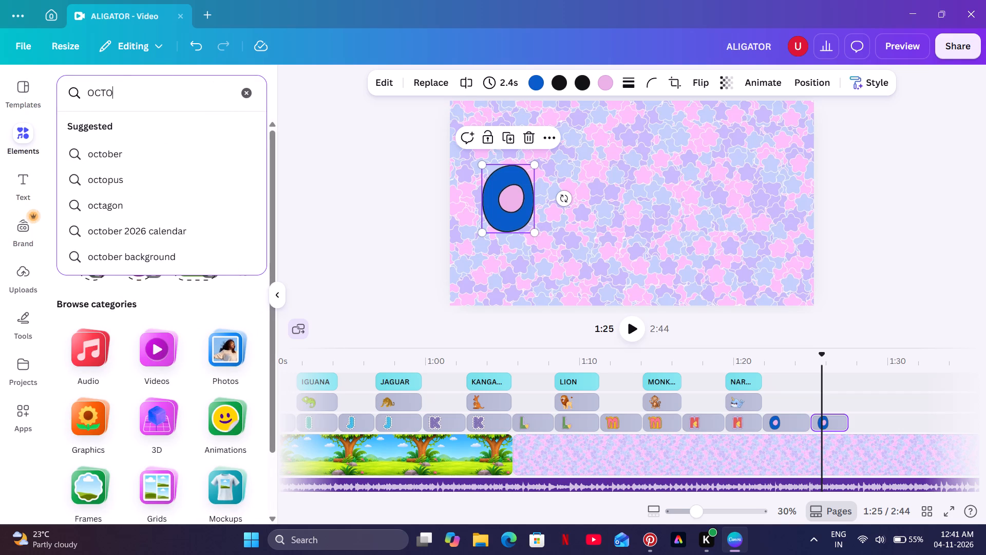
left_click(194, 183)
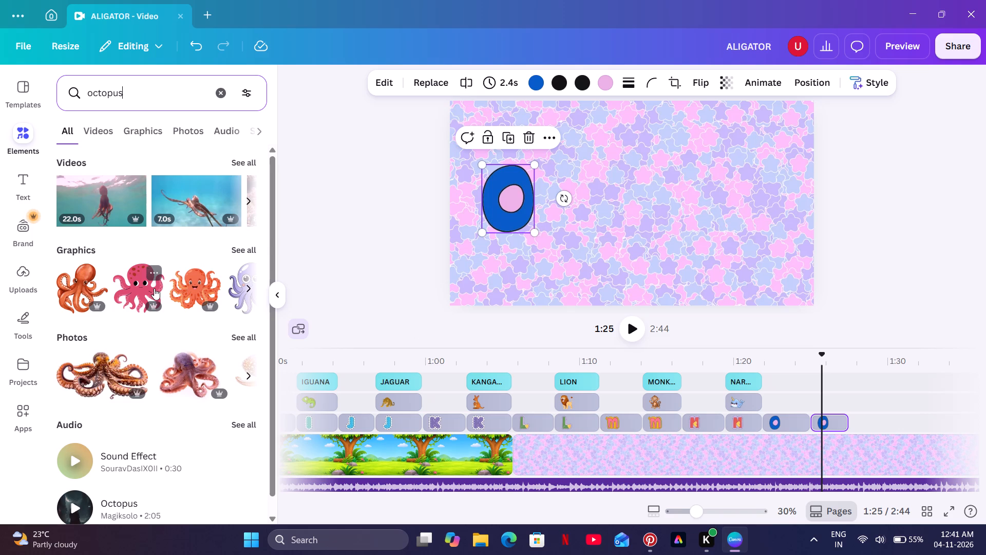
left_click(238, 287)
left_click(91, 293)
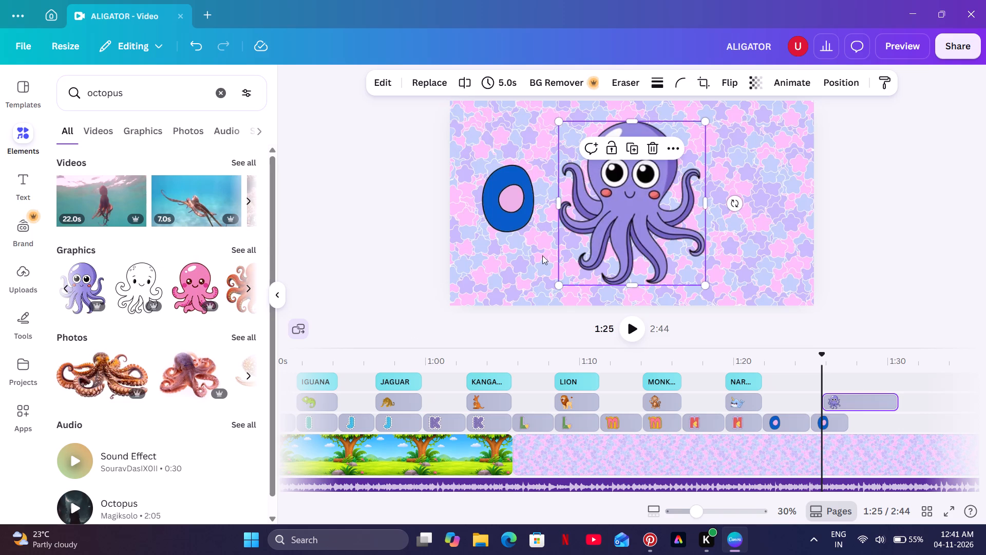
Shrink the purple octopus and place it on the right side of the canvas, level with the blue O.
left_click_drag(705, 287, 628, 211)
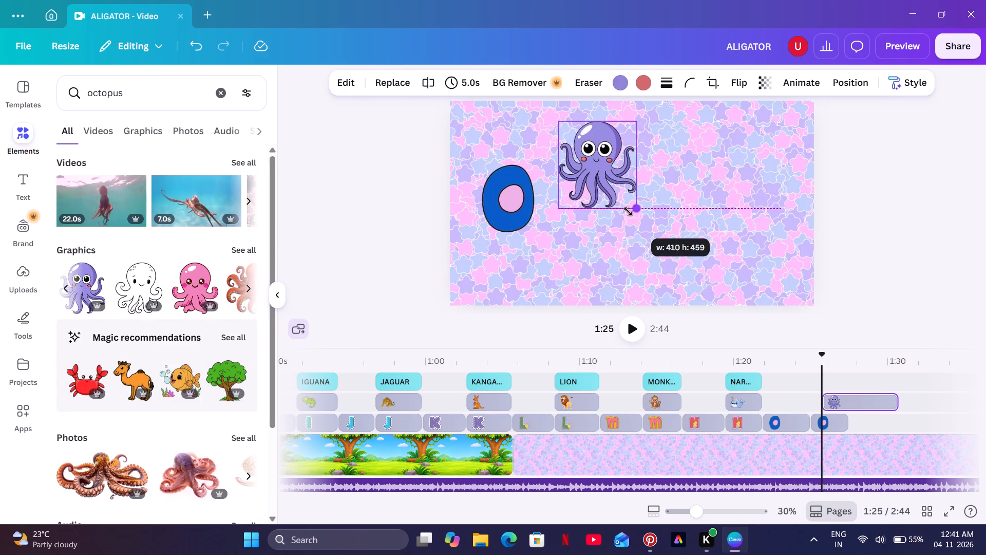
left_click_drag(628, 211, 622, 200)
left_click_drag(599, 172, 764, 212)
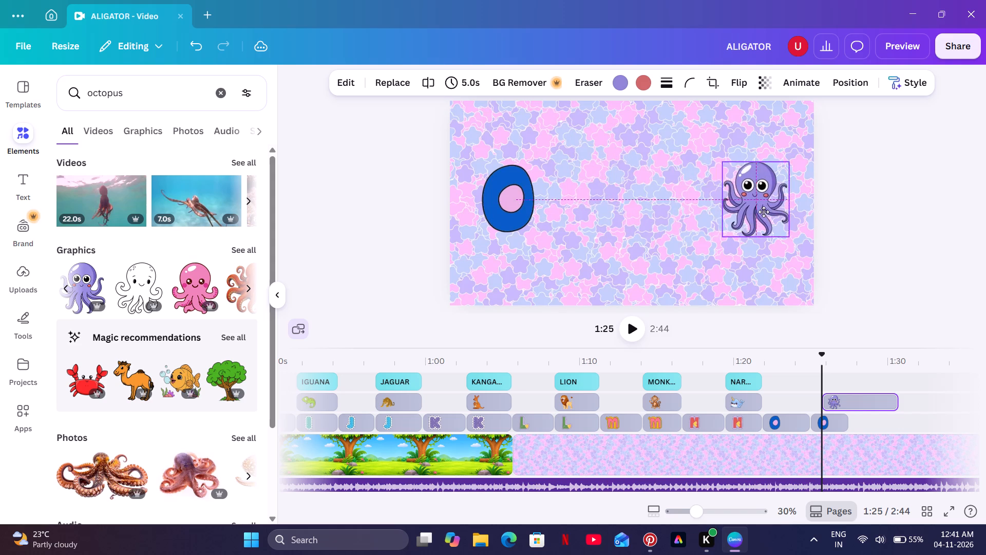
left_click_drag(764, 212, 765, 211)
left_click(663, 235)
Shift the octopus clip to start with the second blue O clip and shorten it to 2.4 s.
left_click_drag(875, 401, 855, 402)
left_click_drag(879, 400, 855, 401)
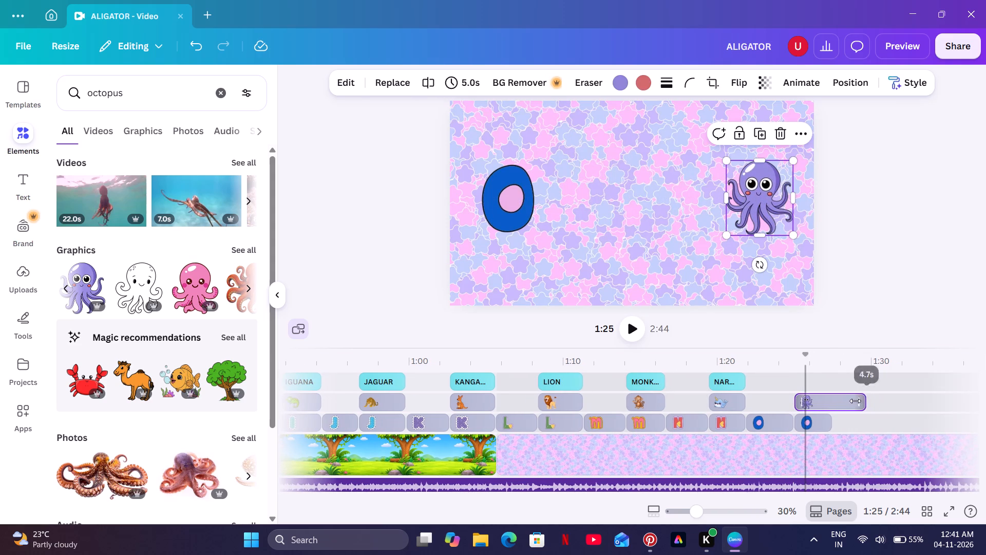
left_click_drag(855, 401, 830, 405)
left_click(813, 377)
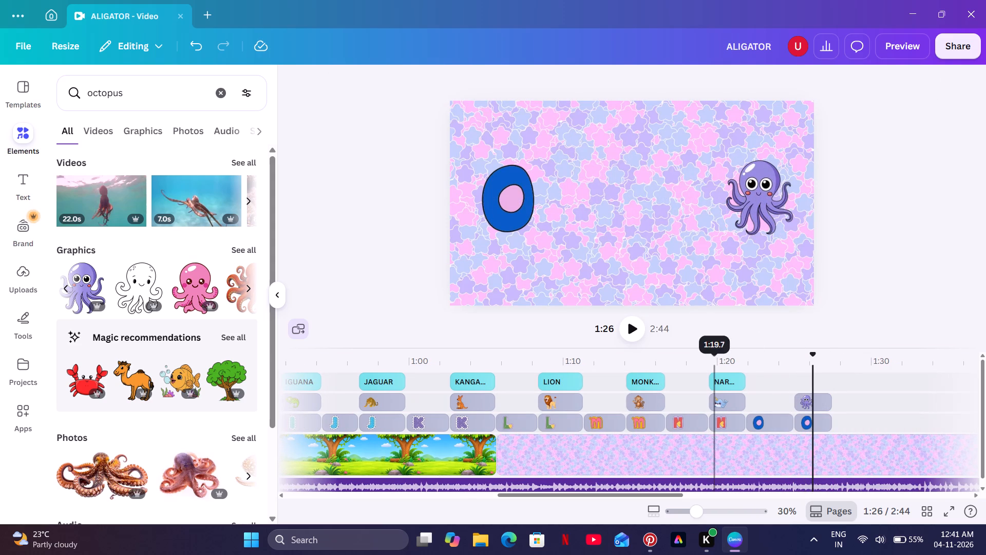
Duplicate the NARWHAL text clip and place the 2.4 s copy above the octopus clip on the timeline.
left_click(725, 361)
left_click(730, 377)
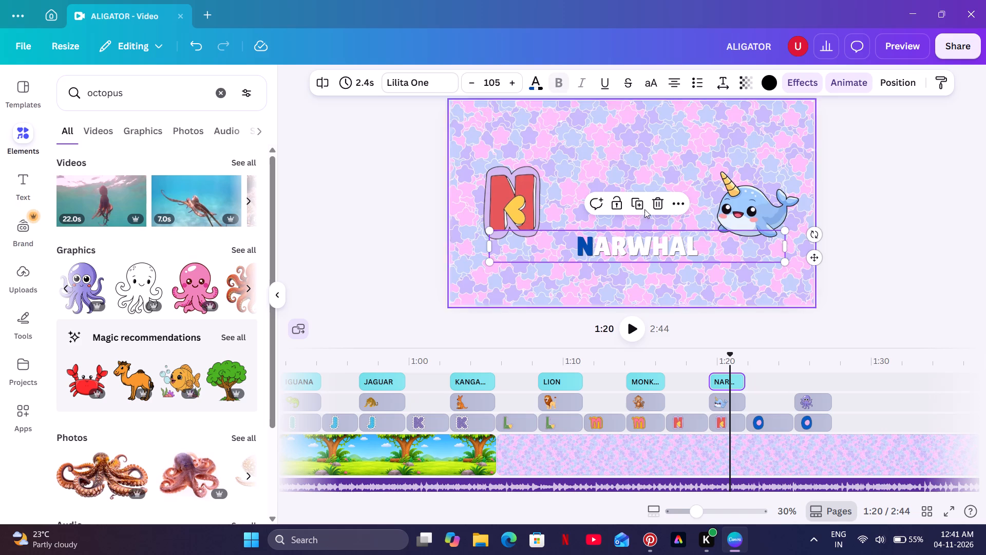
left_click(643, 207)
left_click_drag(728, 361, 751, 356)
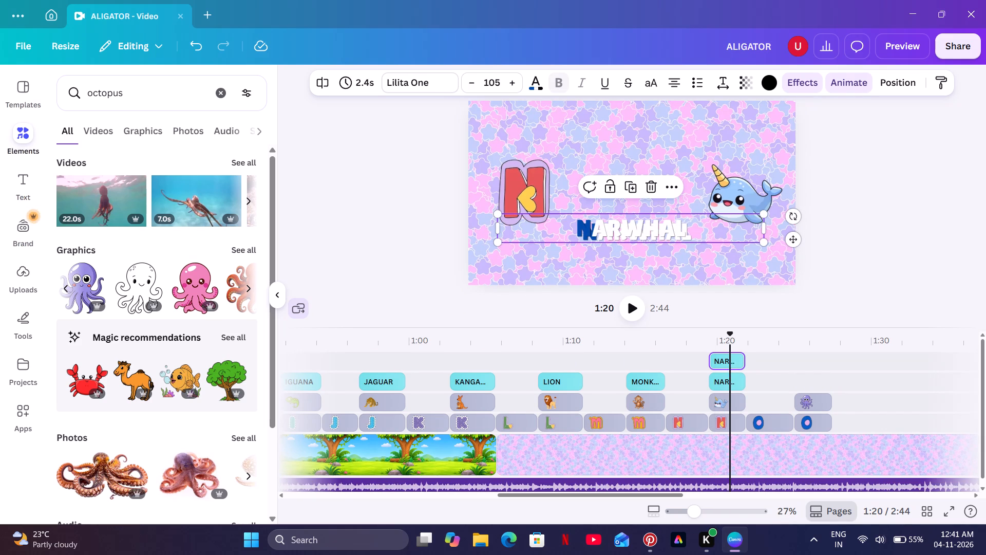
left_click_drag(751, 356, 816, 383)
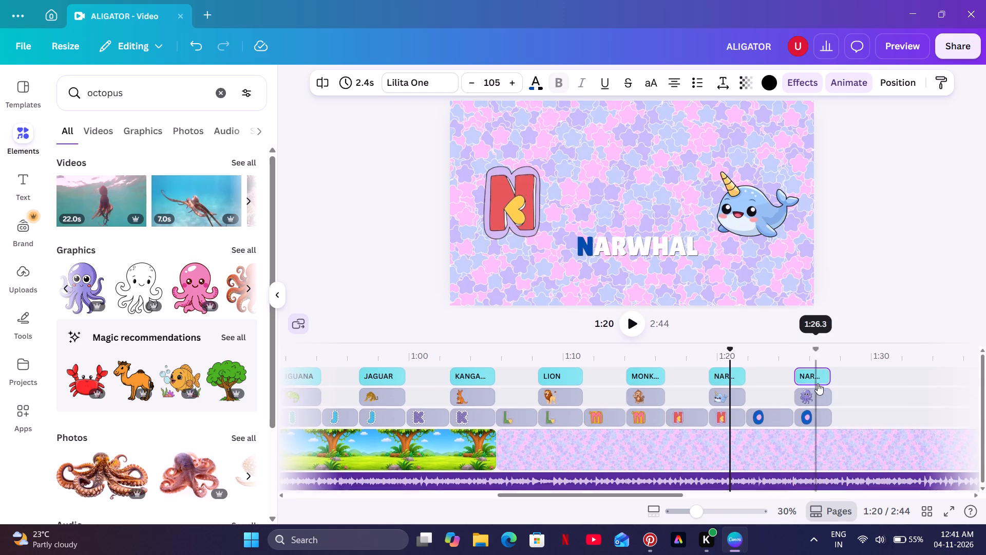
left_click(822, 382)
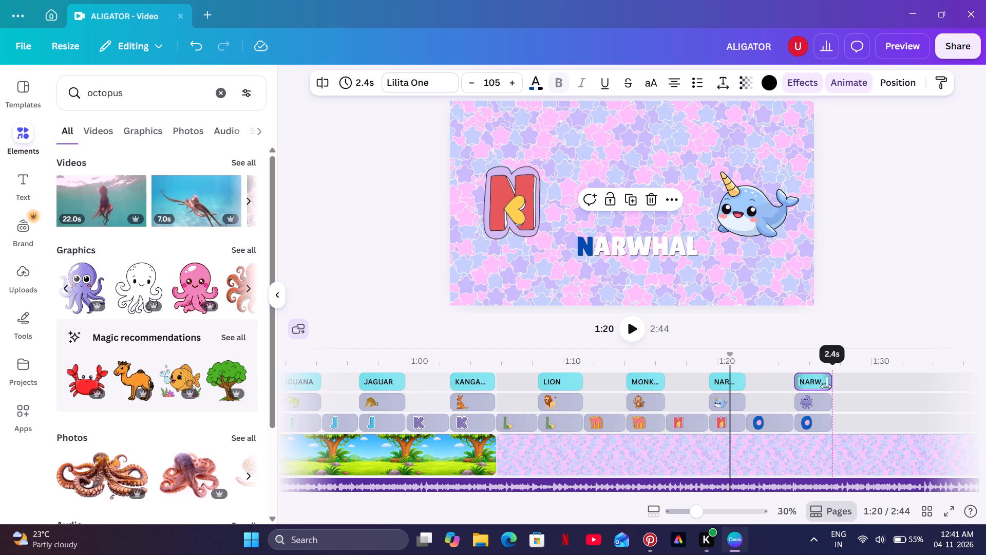
Position the copied text between and below the blue O and the octopus, and replace its wording with OCTOPUS.
left_click(814, 371)
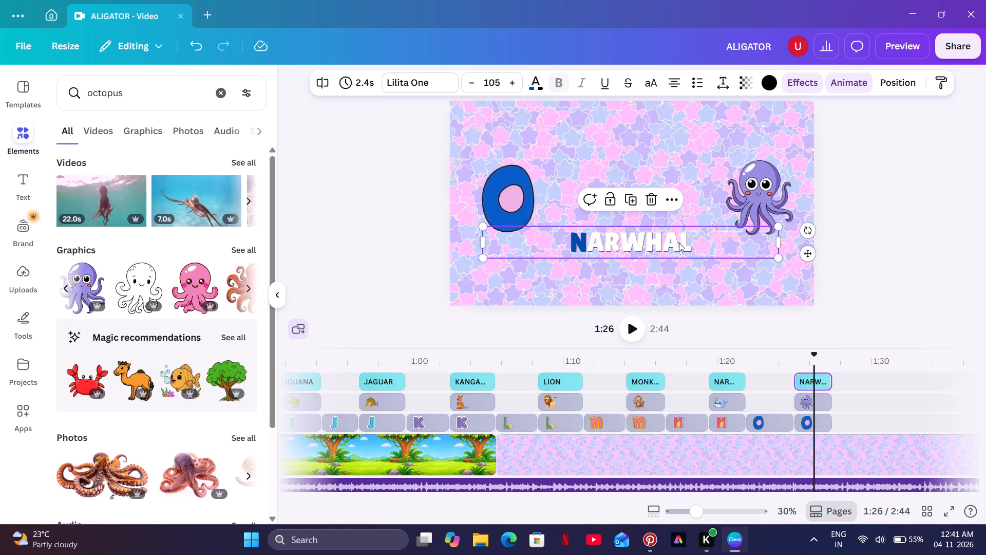
left_click(804, 254)
left_click_drag(808, 257, 812, 258)
left_click(725, 253)
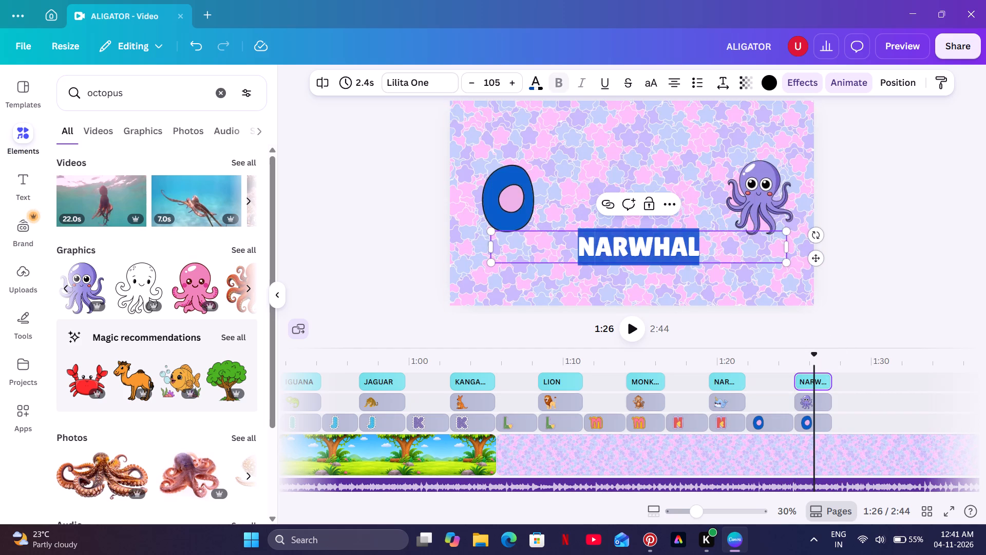
key("BackSpace")
type("OCTOP")
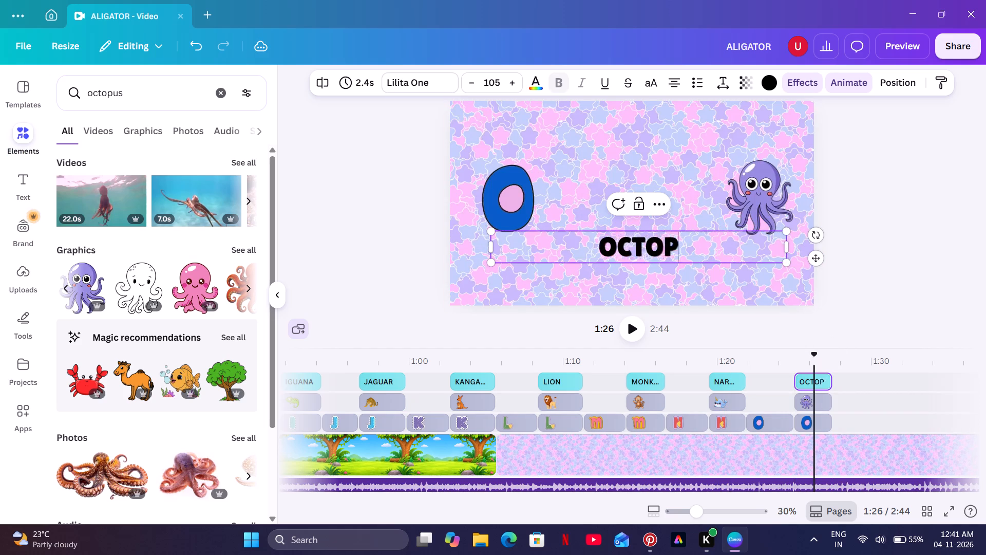
type("US")
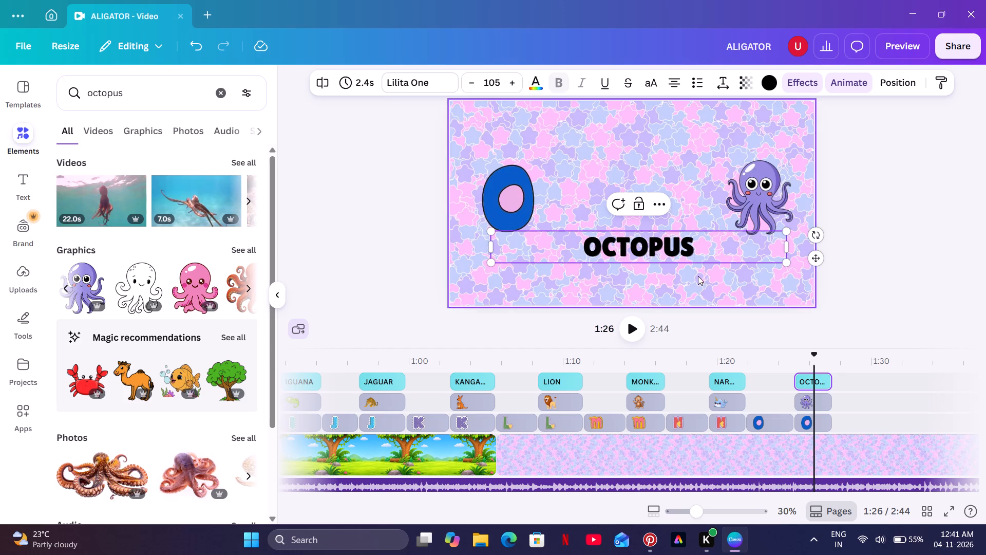
Colour the letters CTOPUS of the OCTOPUS text white.
left_click_drag(716, 238, 602, 250)
left_click(529, 78)
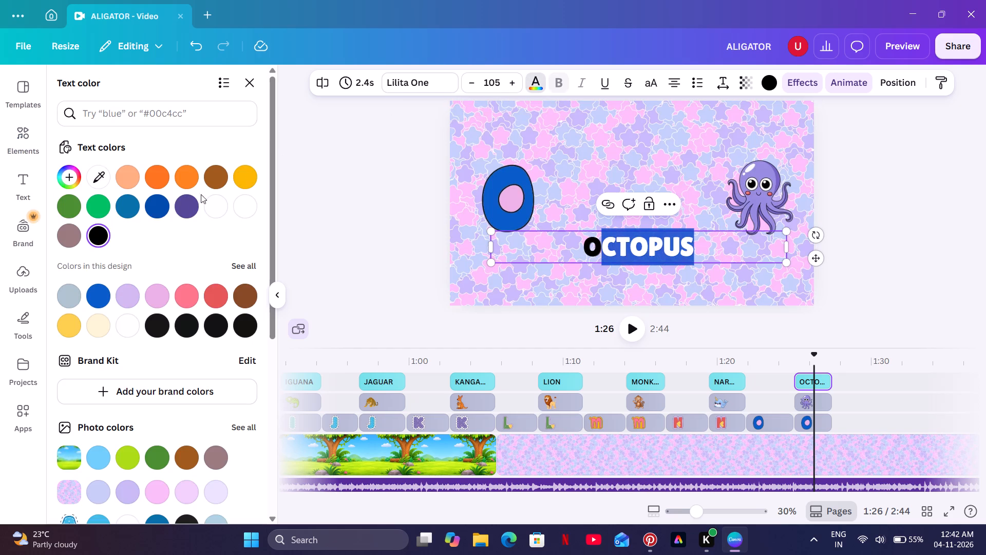
left_click(219, 203)
double_click(311, 164)
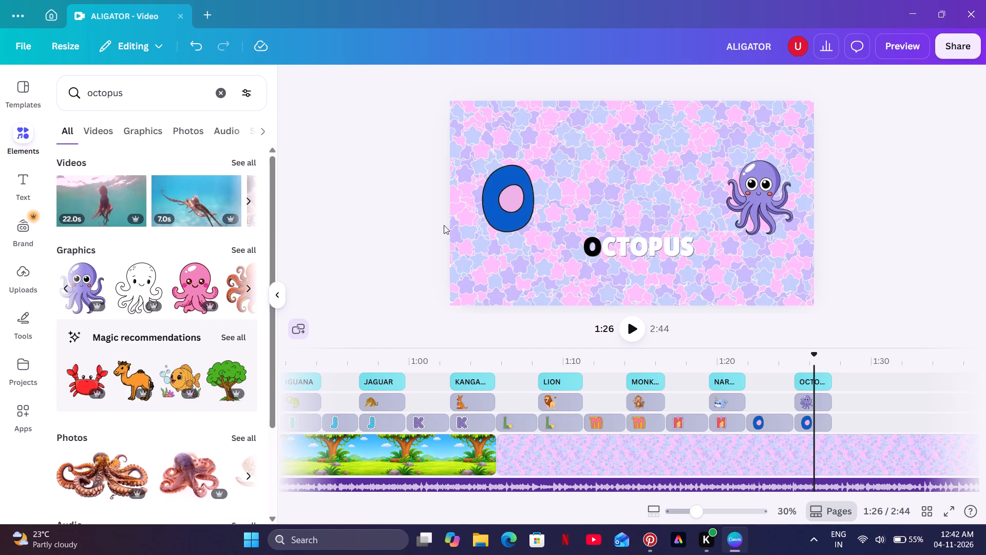
Colour the first letter O of the OCTOPUS text dark purple.
left_click(604, 248)
left_click(601, 248)
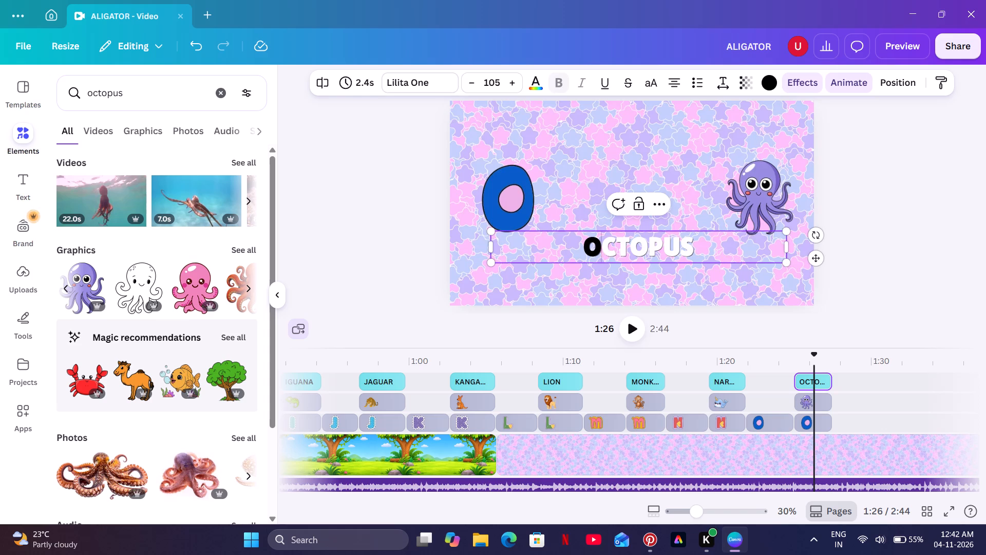
left_click_drag(601, 248, 593, 249)
left_click(598, 246)
left_click_drag(598, 246, 586, 249)
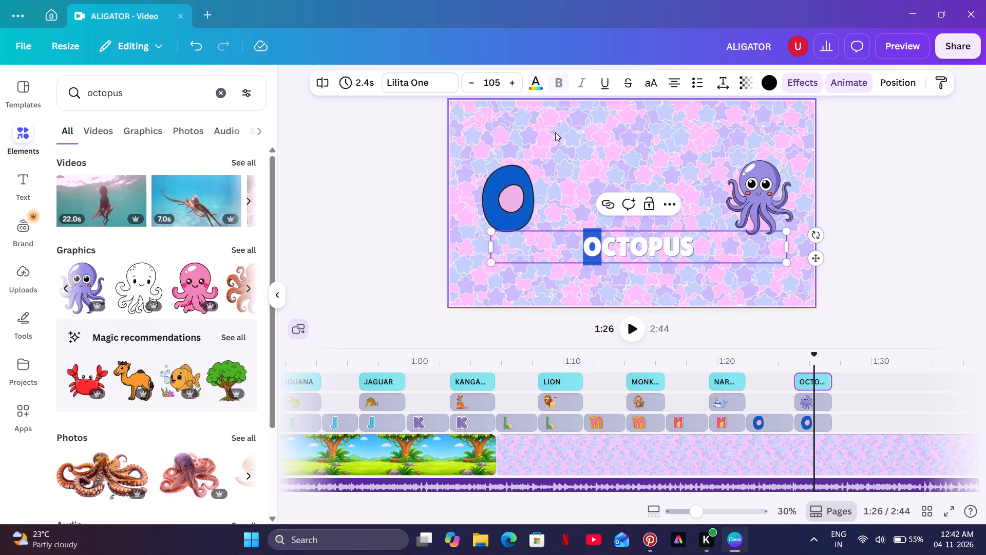
left_click(540, 86)
scroll(246, 251, "down", 1)
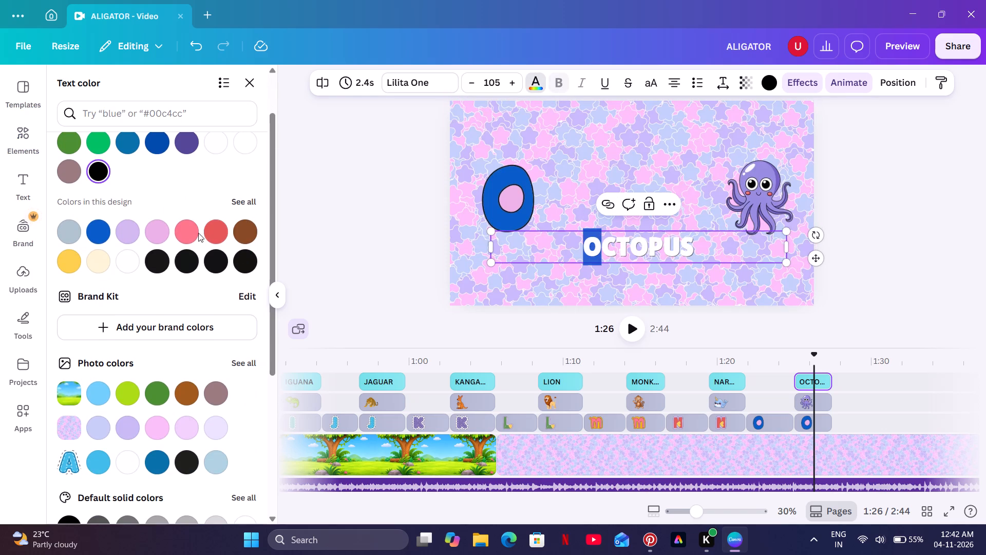
left_click(193, 146)
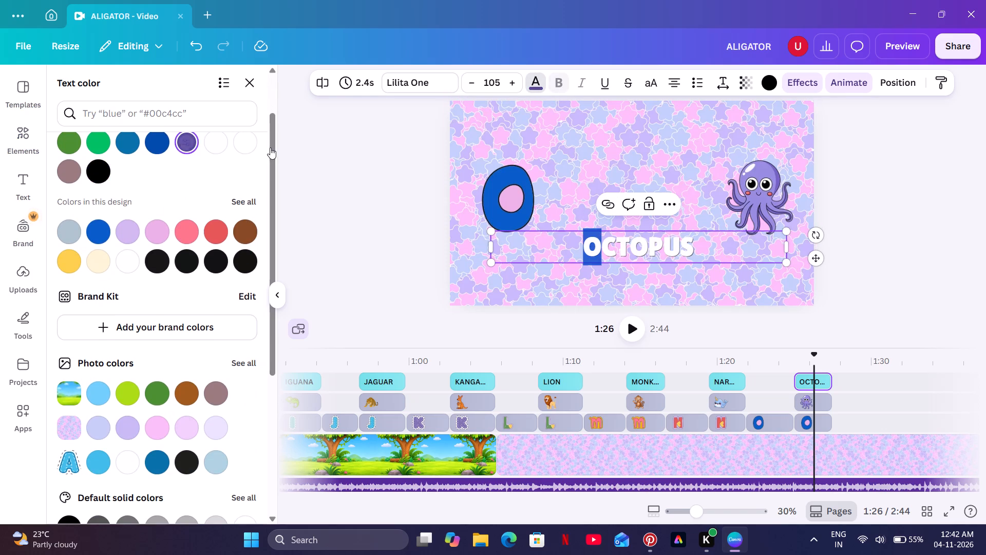
double_click(307, 147)
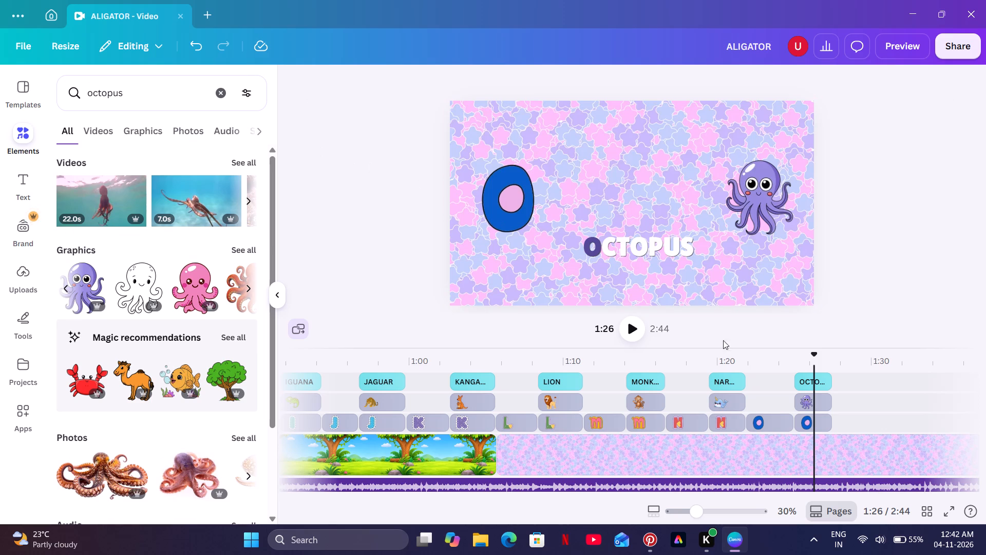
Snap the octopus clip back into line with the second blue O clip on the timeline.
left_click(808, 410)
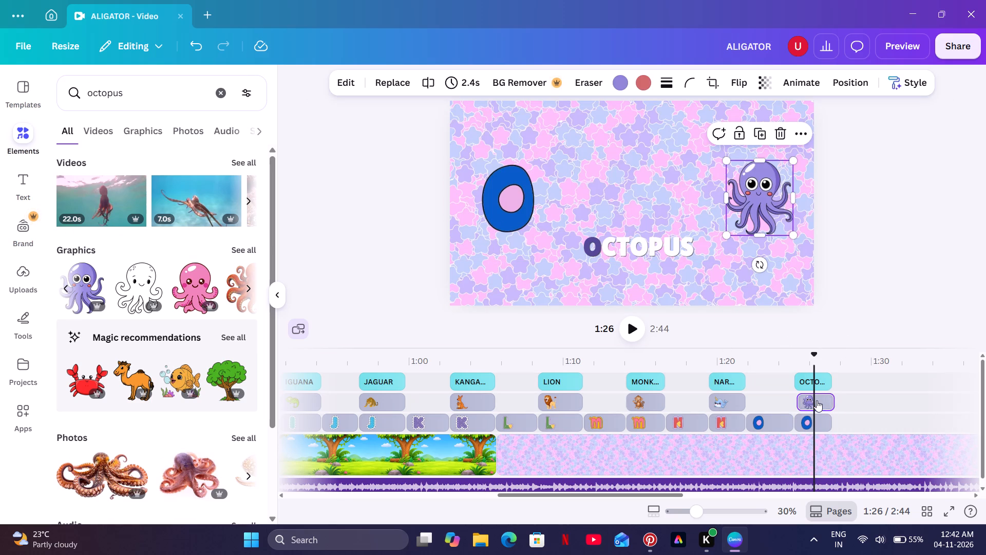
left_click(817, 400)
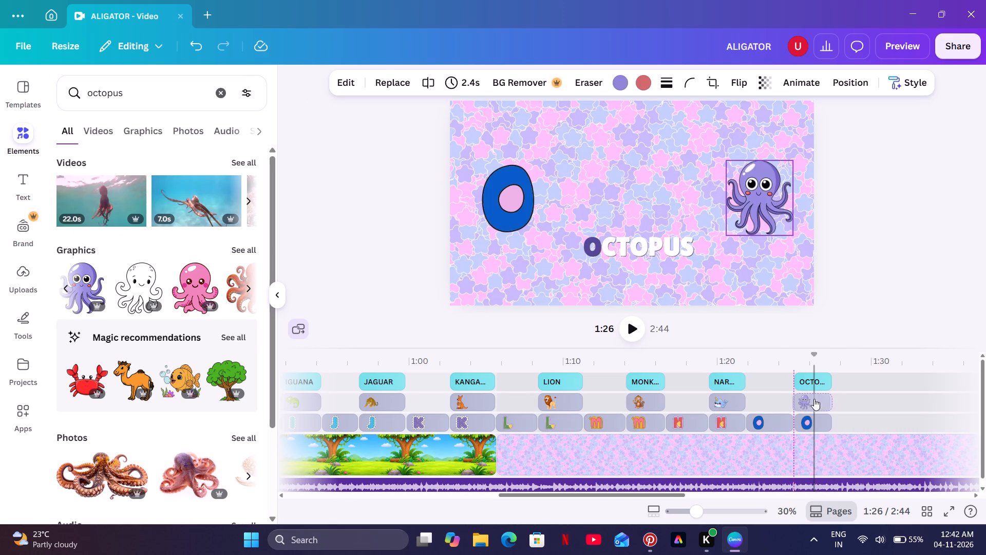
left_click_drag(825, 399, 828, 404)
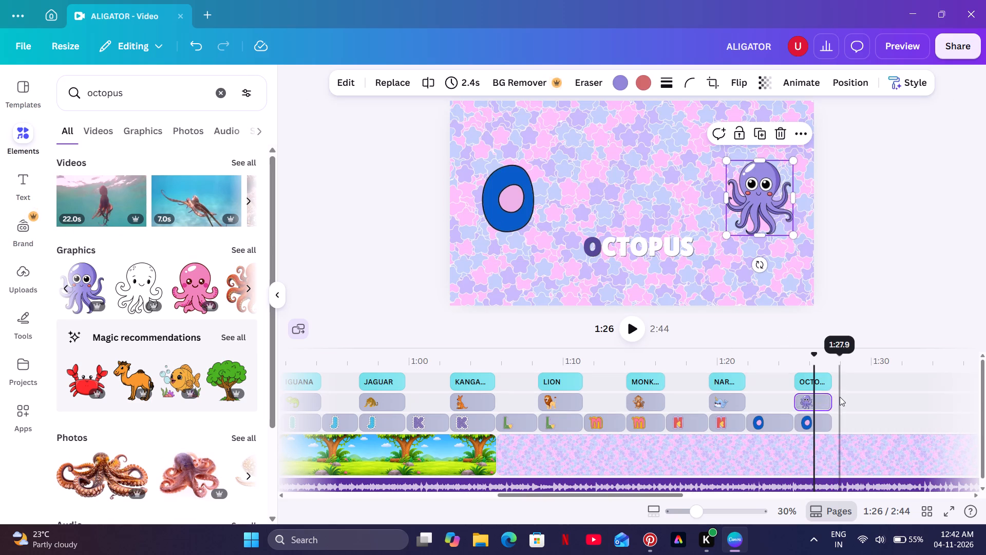
Select both blue O clips and the octopus clip together and apply the Tumble animation to them.
left_click_drag(840, 397, 764, 429)
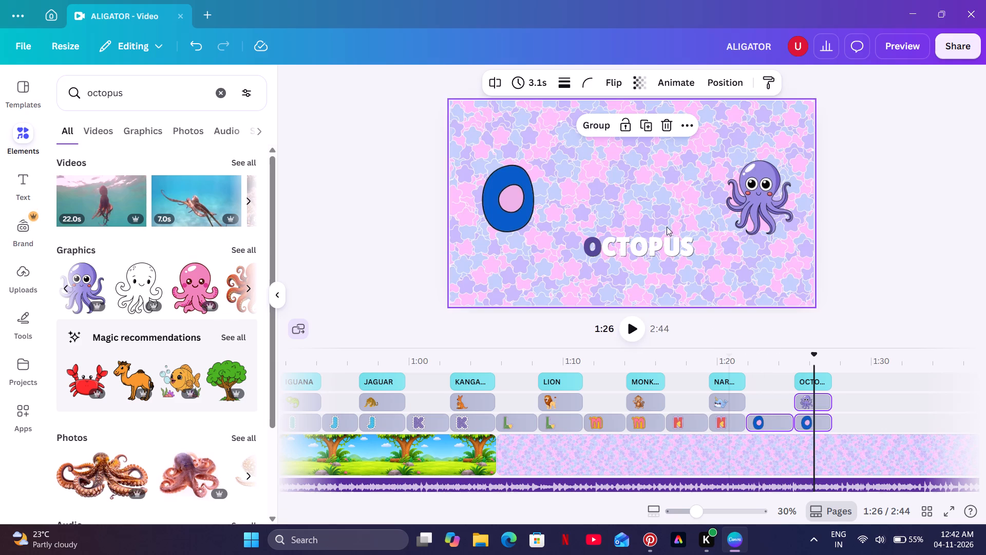
left_click(658, 73)
scroll(171, 337, "down", 4)
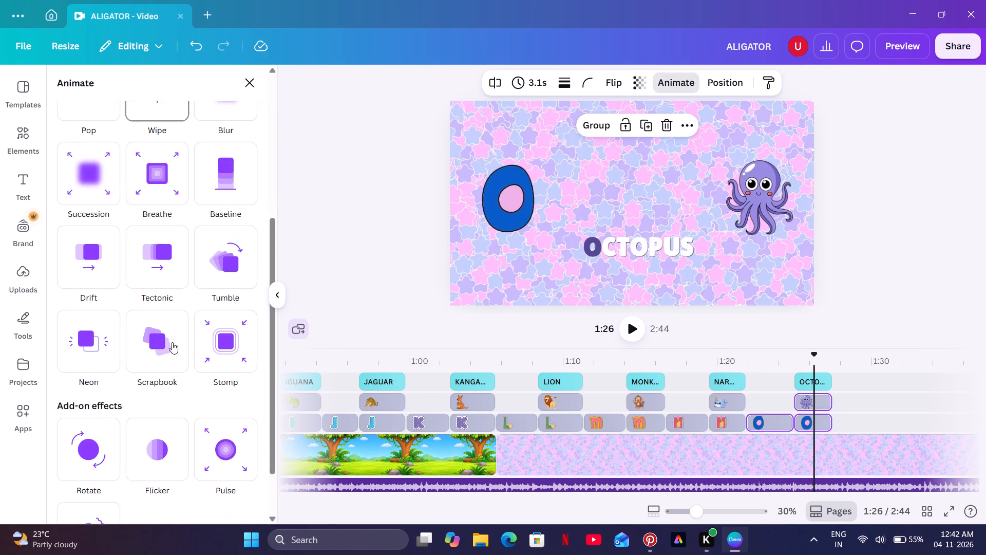
scroll(192, 291, "up", 3)
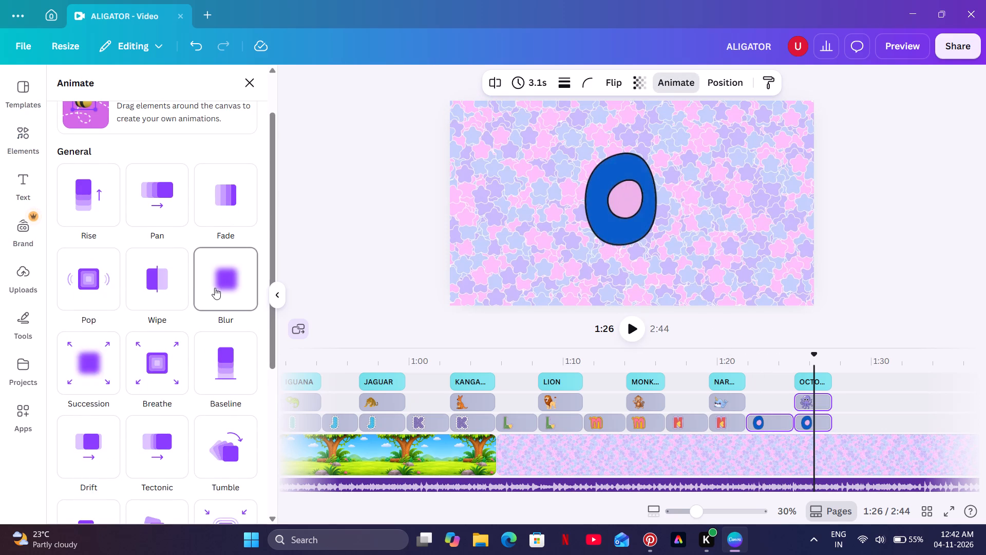
scroll(219, 295, "down", 3)
left_click(223, 279)
Add the Pulse effect to the selected O and octopus clips and lower its intensity to nearly the minimum.
scroll(223, 279, "down", 5)
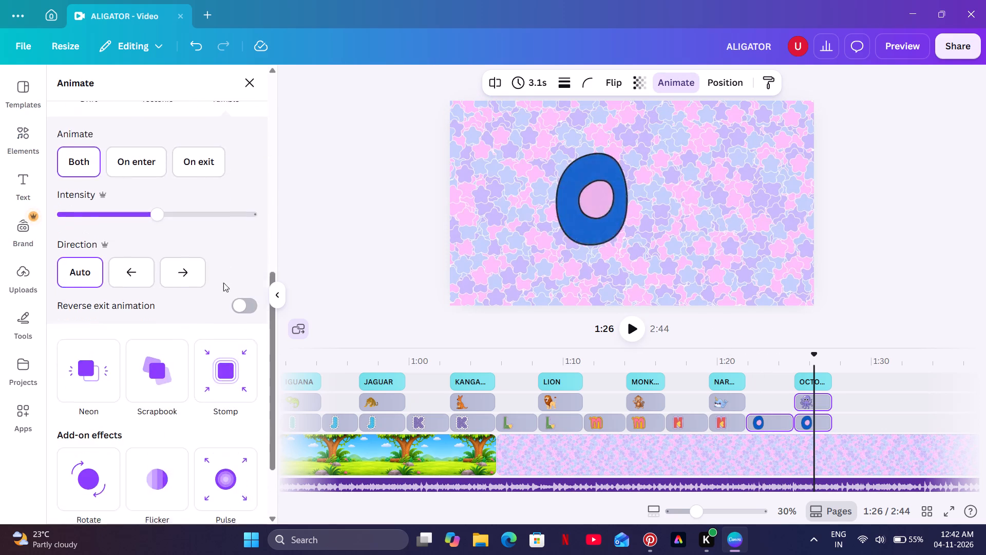
left_click(224, 359)
scroll(224, 359, "down", 3)
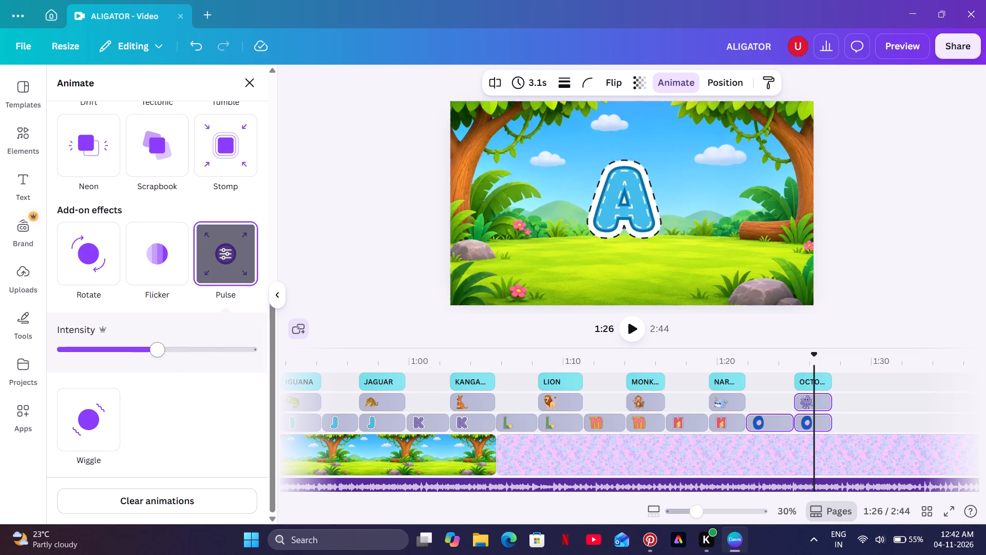
left_click_drag(158, 350, 65, 360)
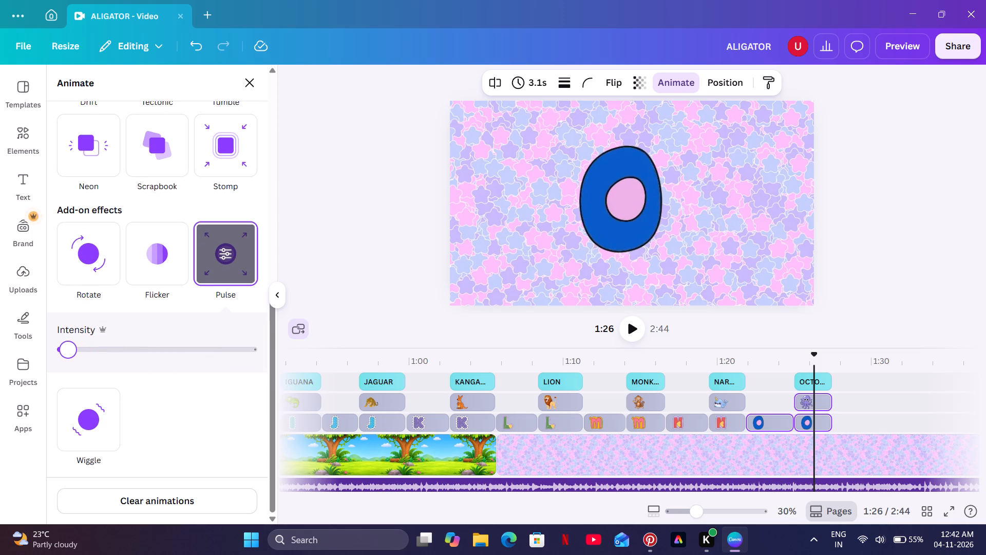
left_click_drag(65, 360, 62, 359)
left_click(306, 207)
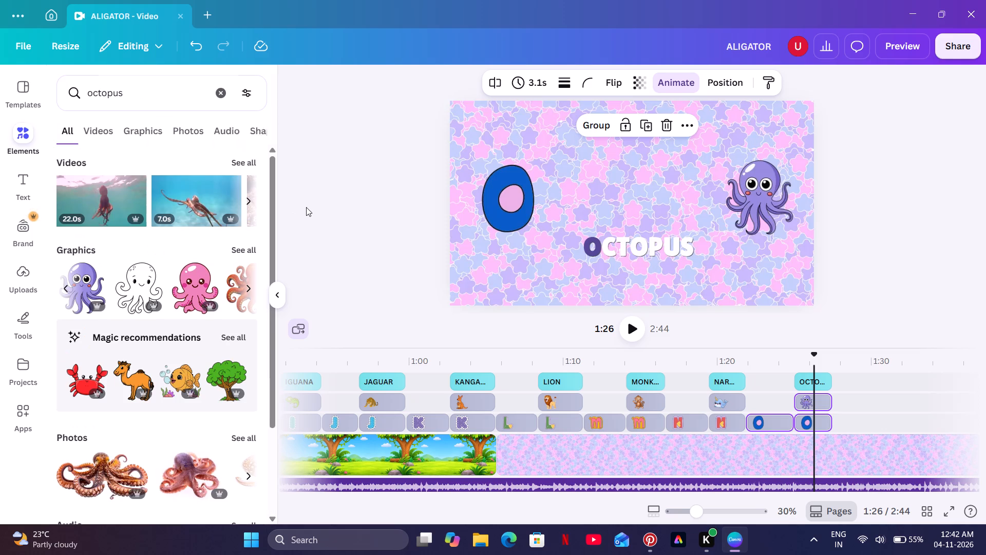
Play back from the narwhal clip through the octopus section to about 1:28 to check the animations and timing.
left_click(735, 367)
left_click(632, 334)
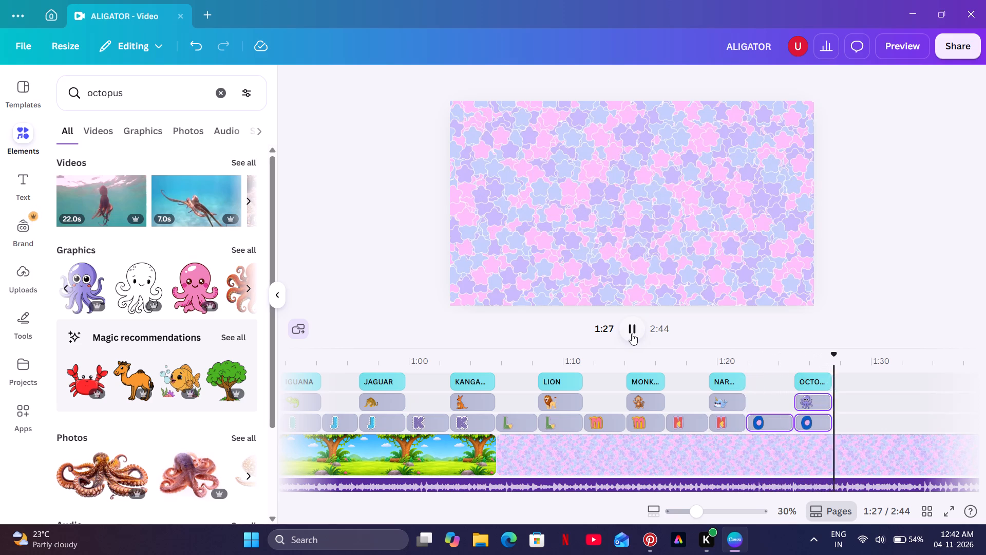
left_click(632, 334)
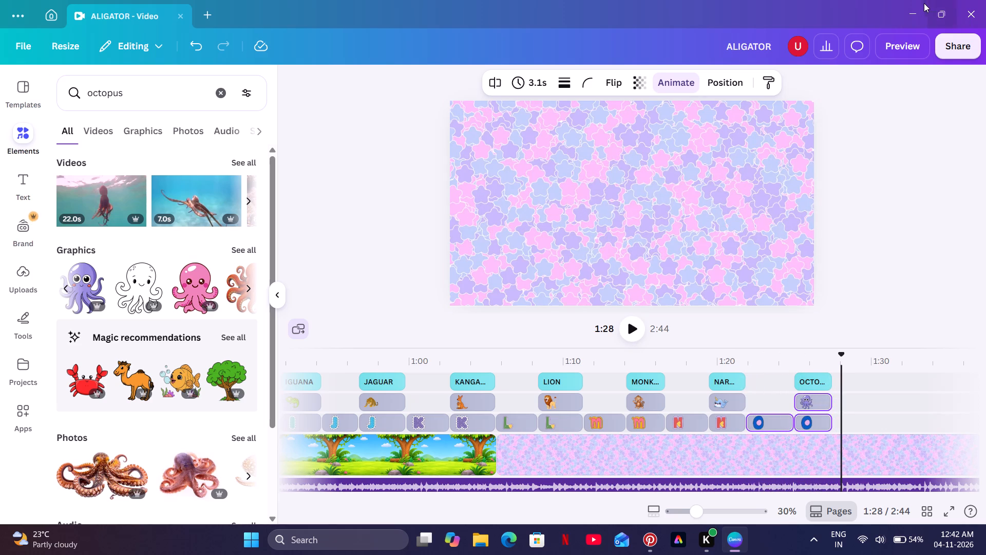